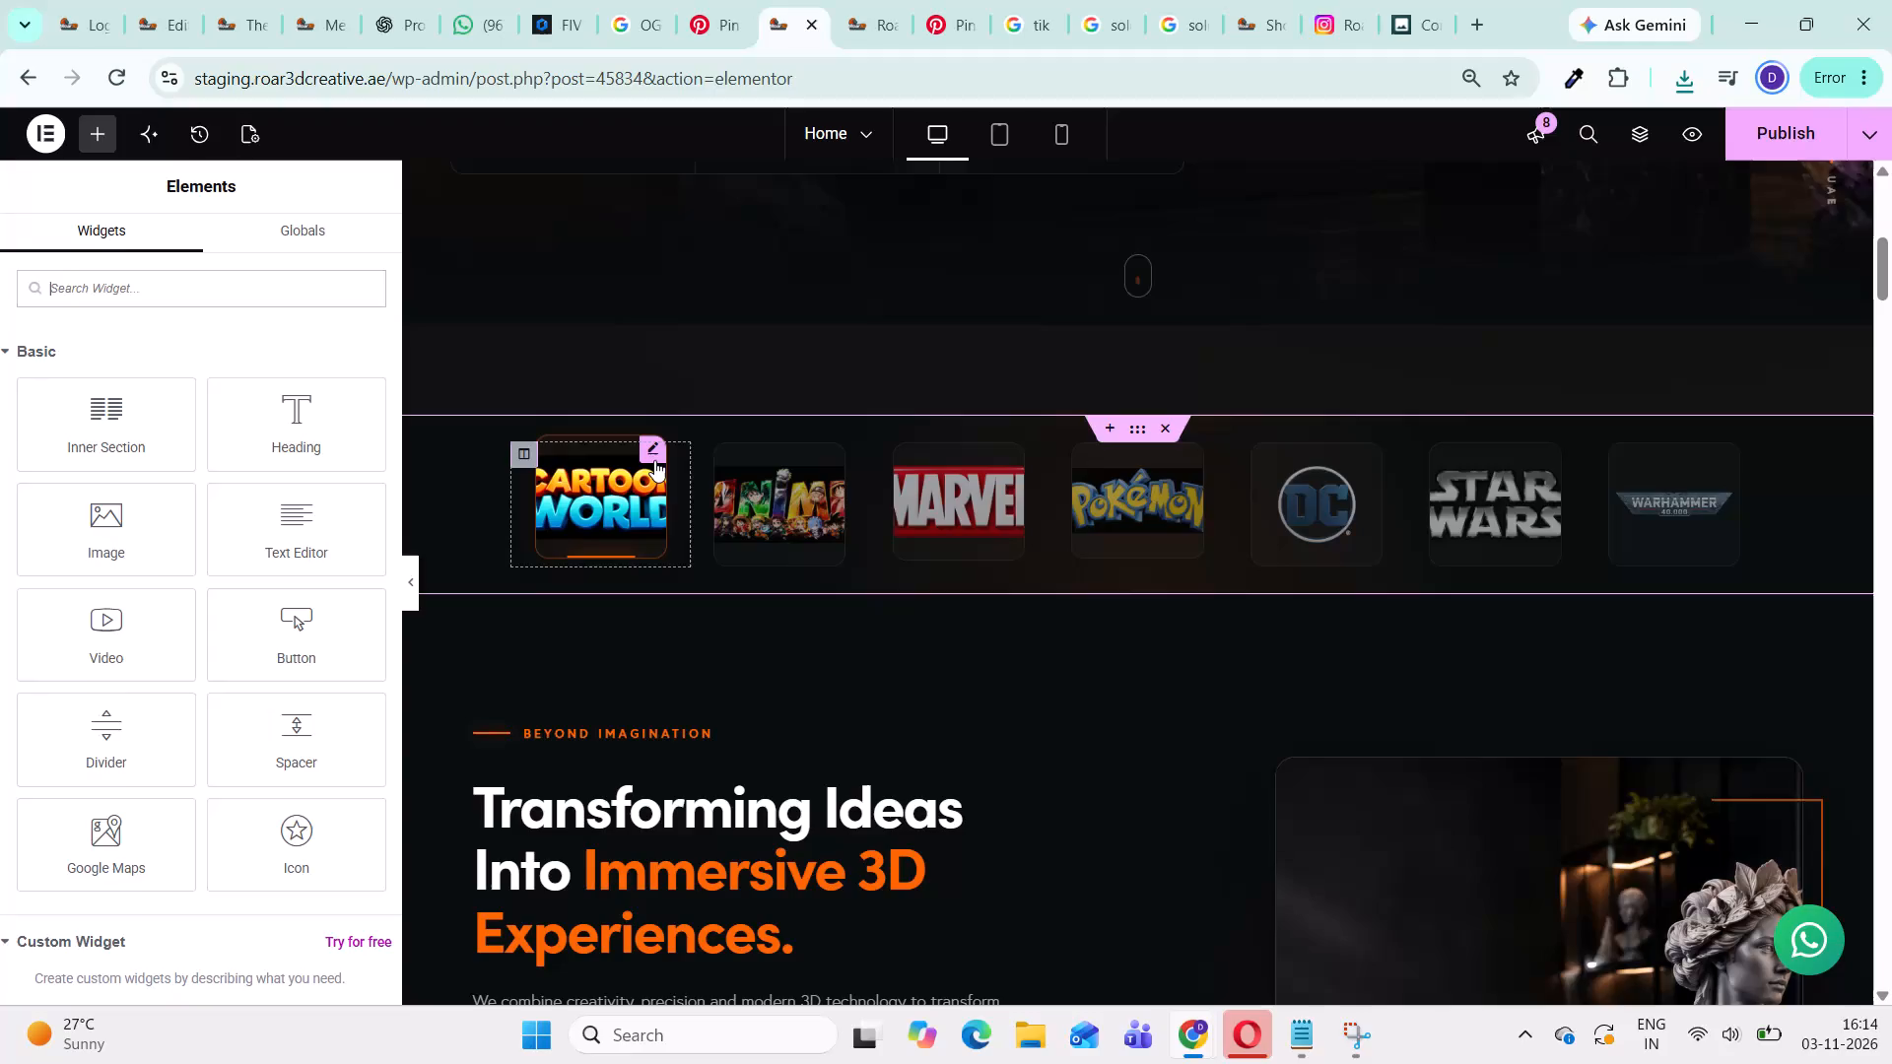
Upload the 250kb JPEGs Precision prototype 3D printing in action, Physical Part to Digital CAD and Bespoke 3D Design in Orange Glow to the media library.
click(654, 458)
click(124, 531)
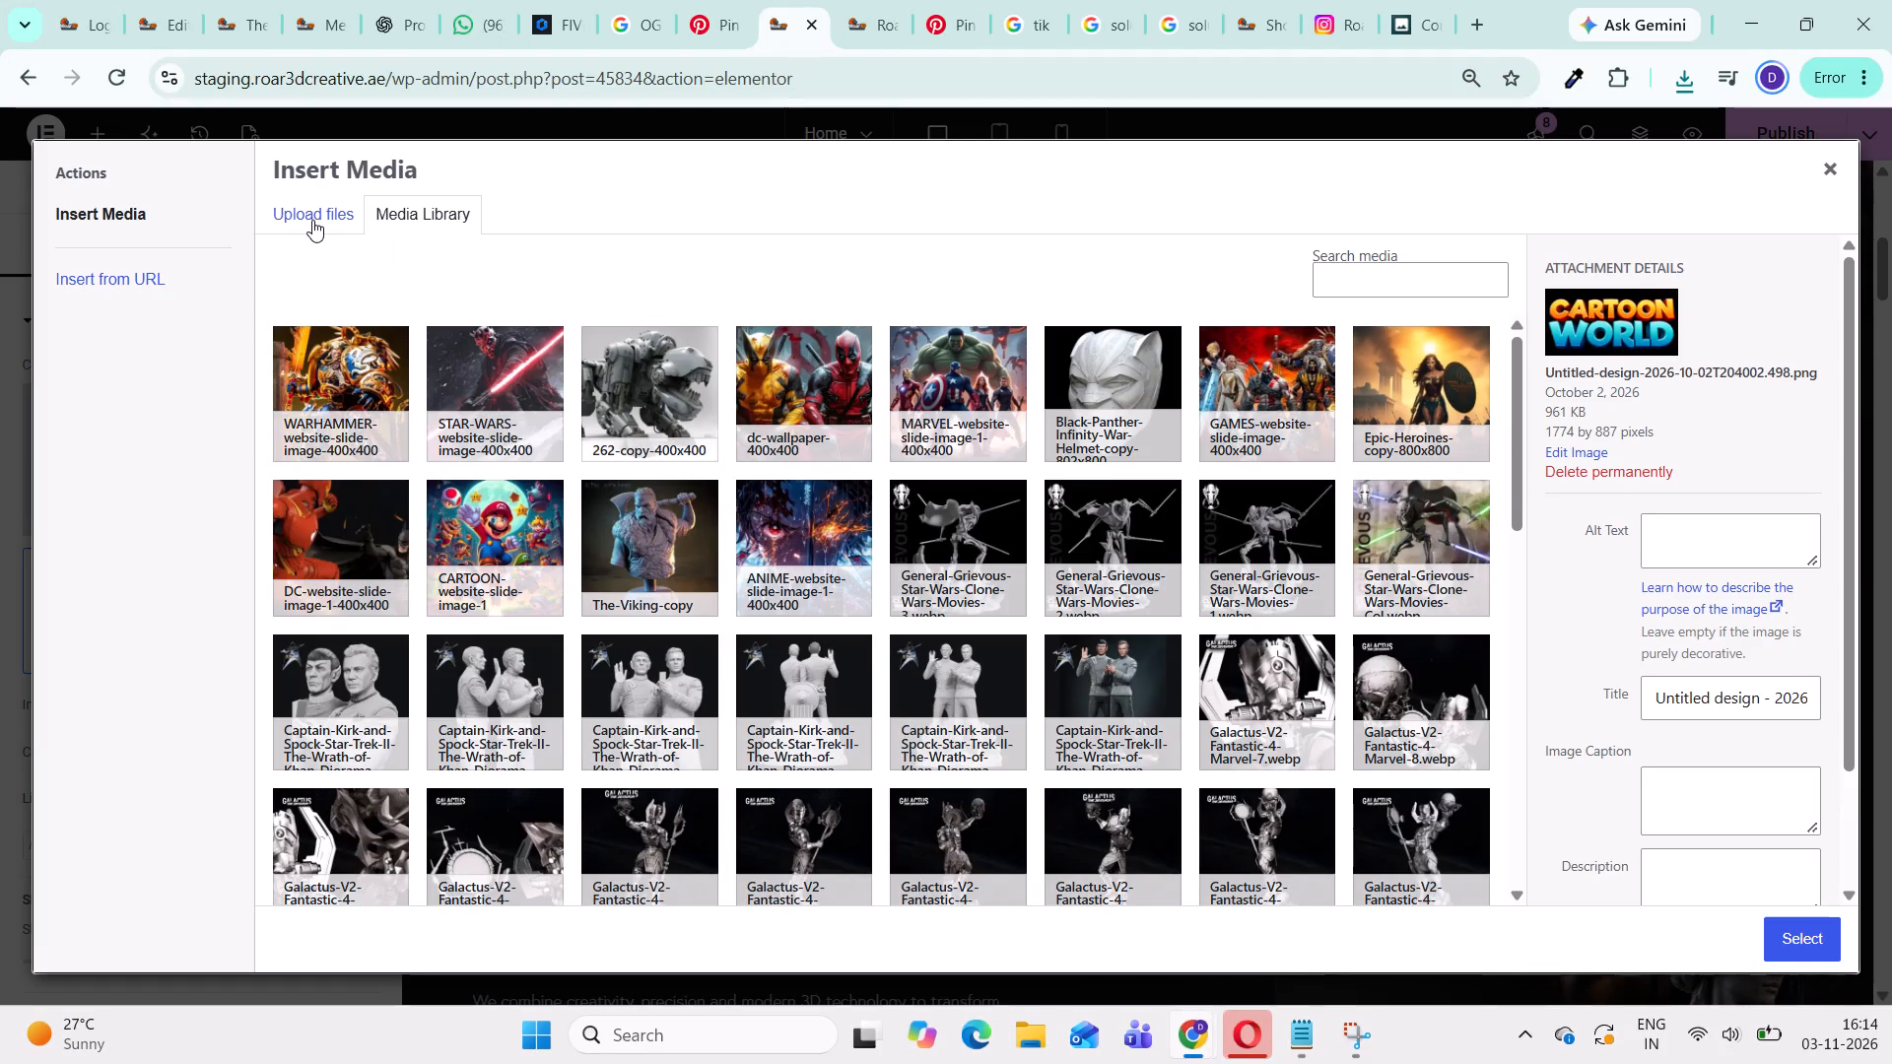
click(312, 220)
double_click(1070, 545)
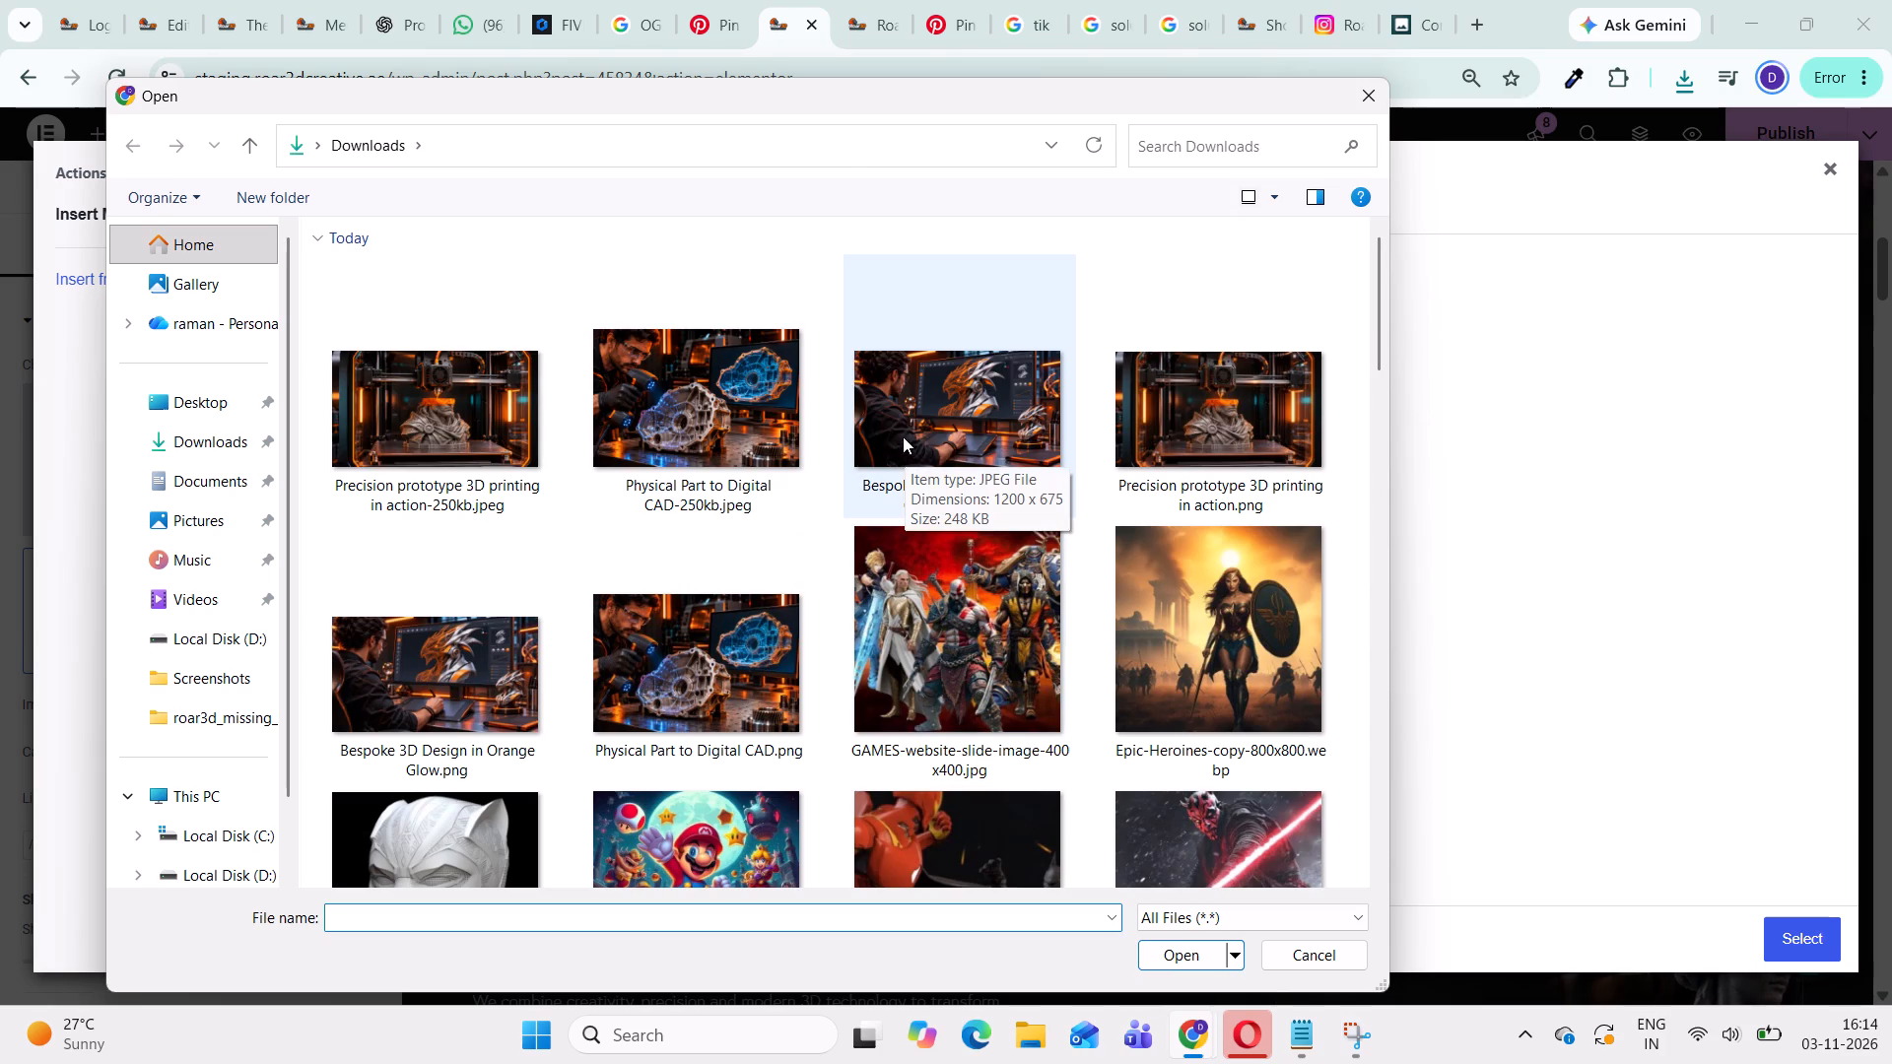
ctrl+click(714, 440)
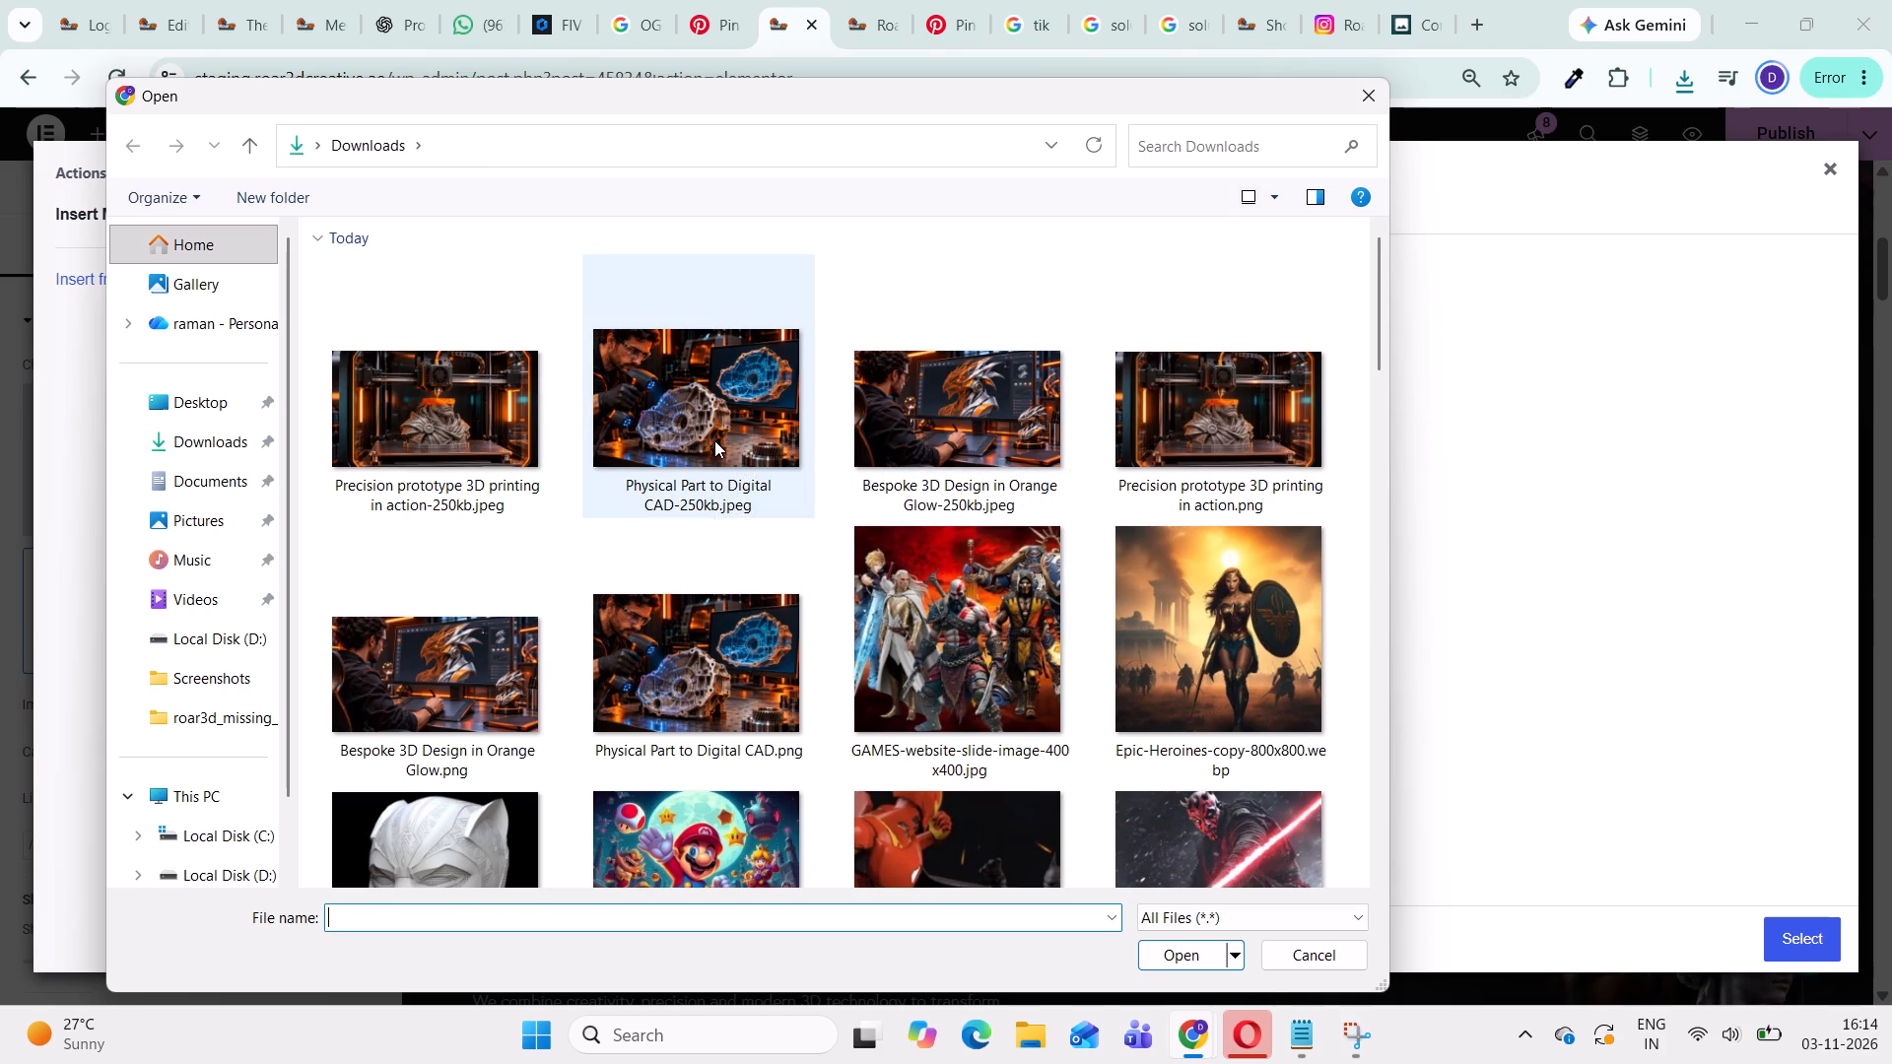
ctrl+click(413, 433)
ctrl+click(969, 451)
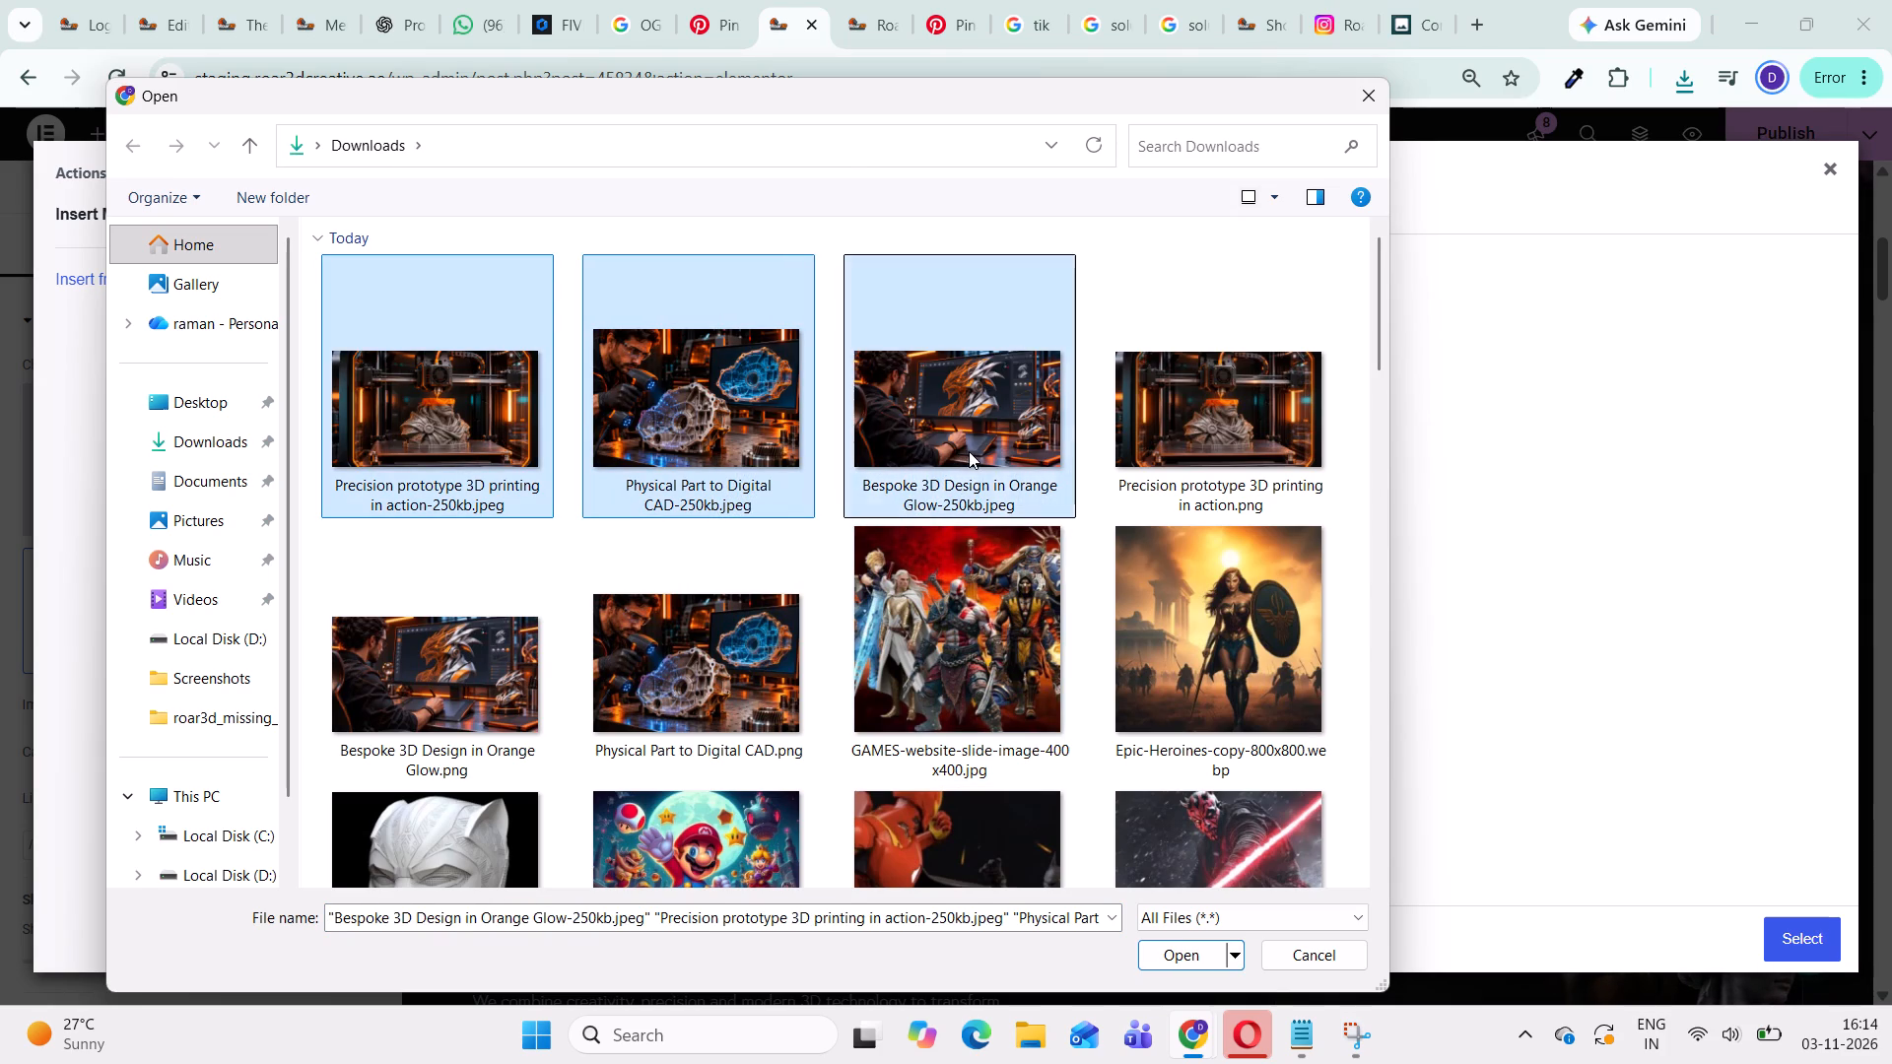
click(1193, 948)
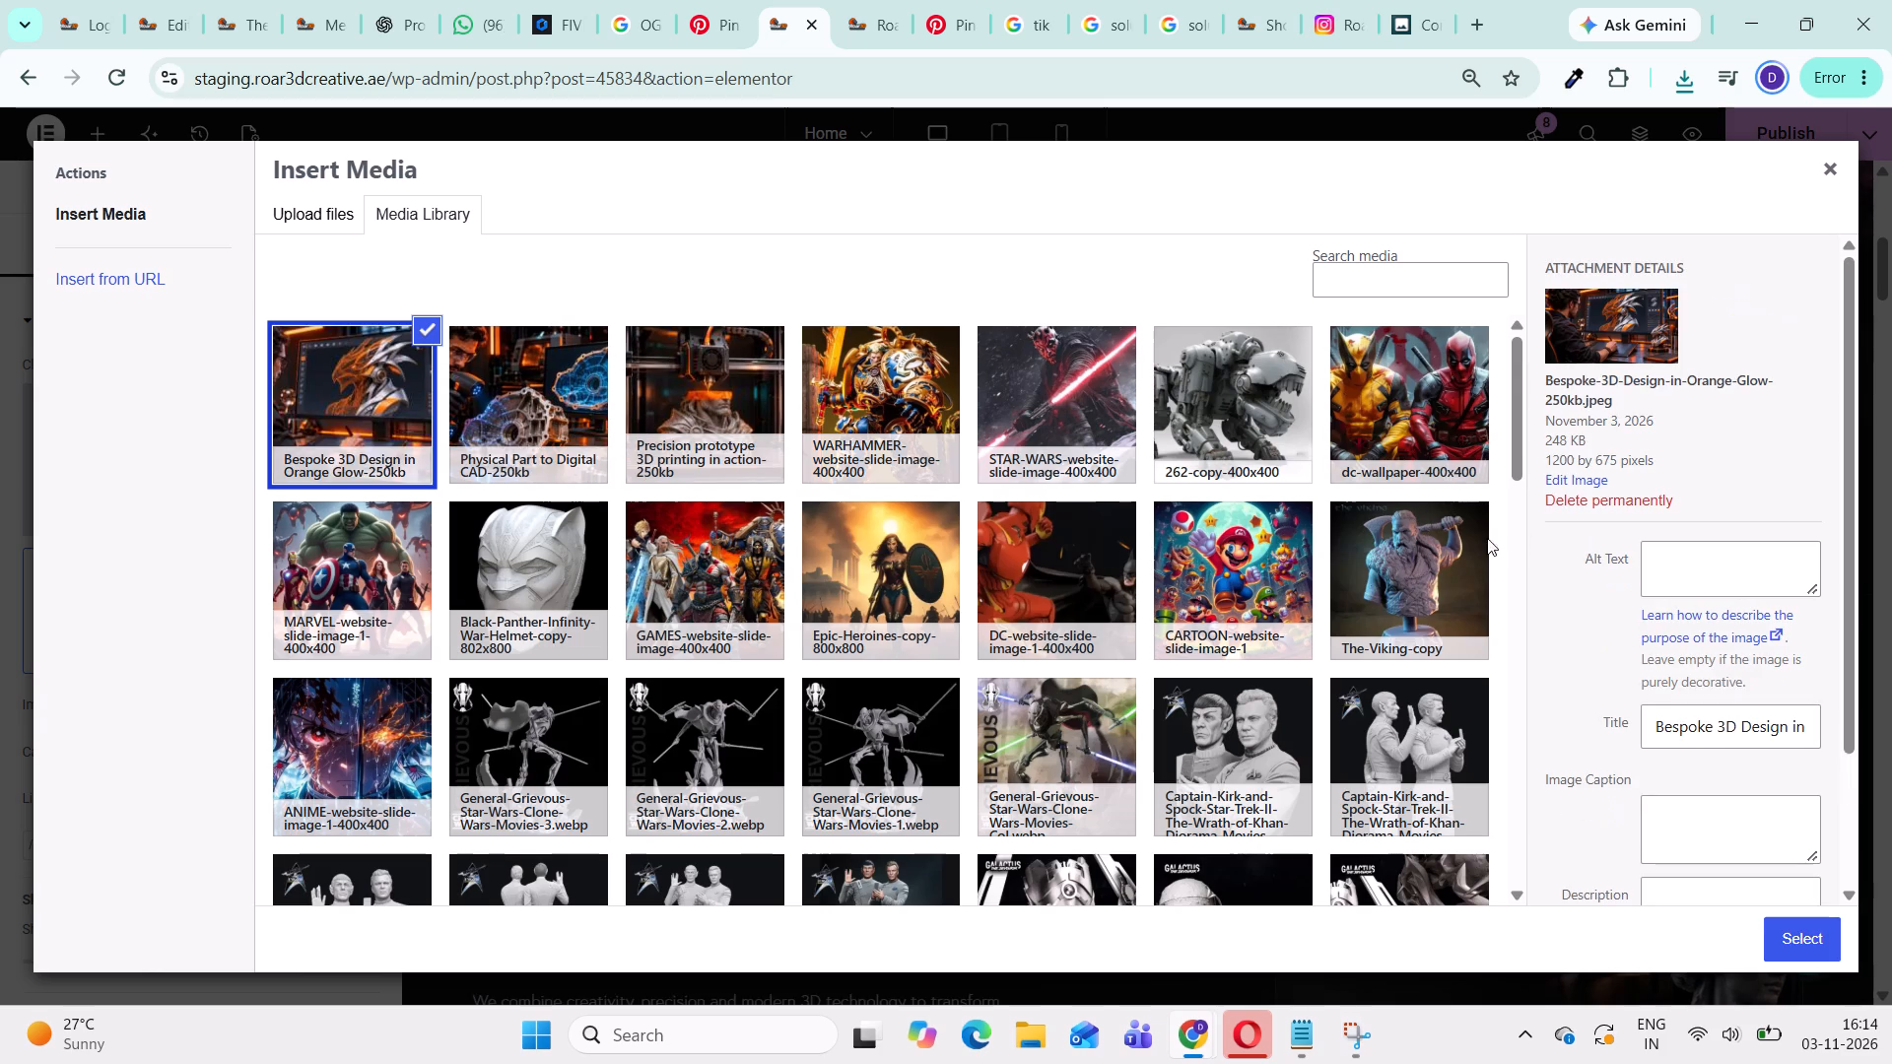
Copy the file URL of the Physical Part to Digital CAD-250kb image and close the media library without inserting it.
click(515, 404)
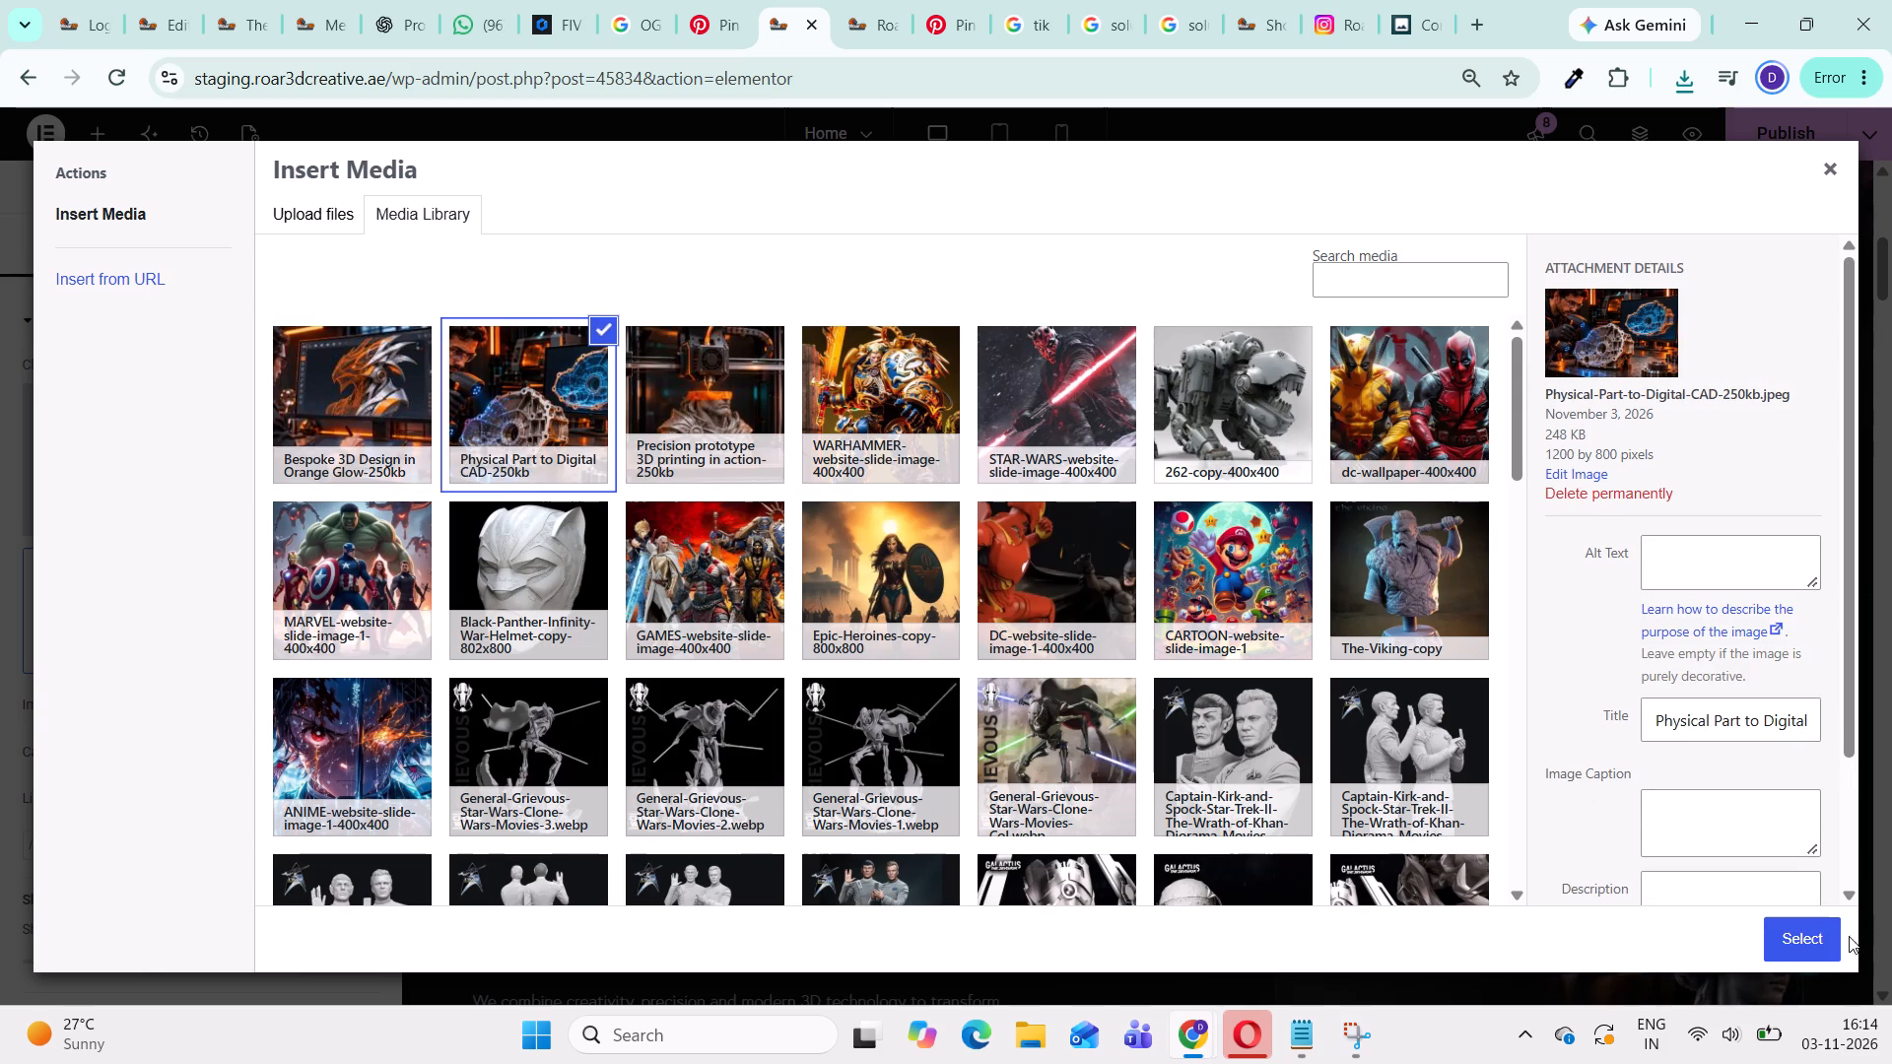
scroll(1804, 849, down, 4)
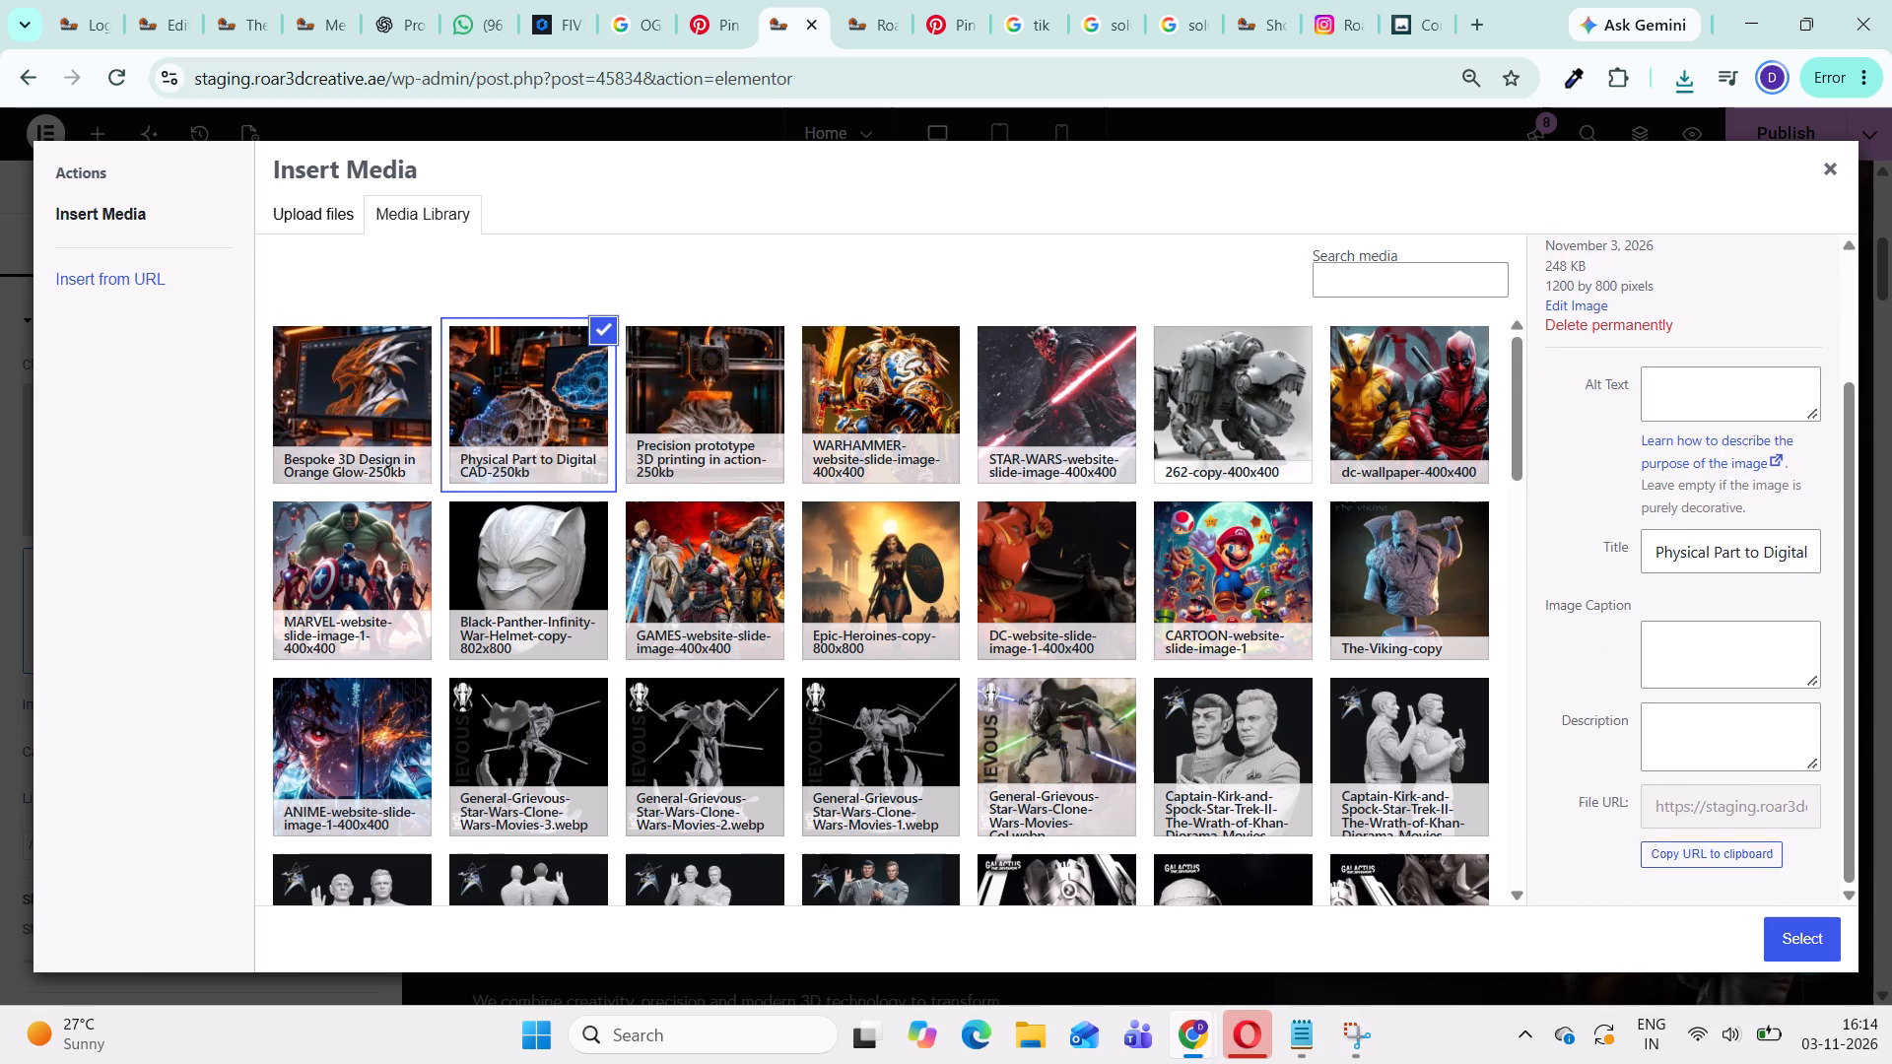
triple_click(1698, 810)
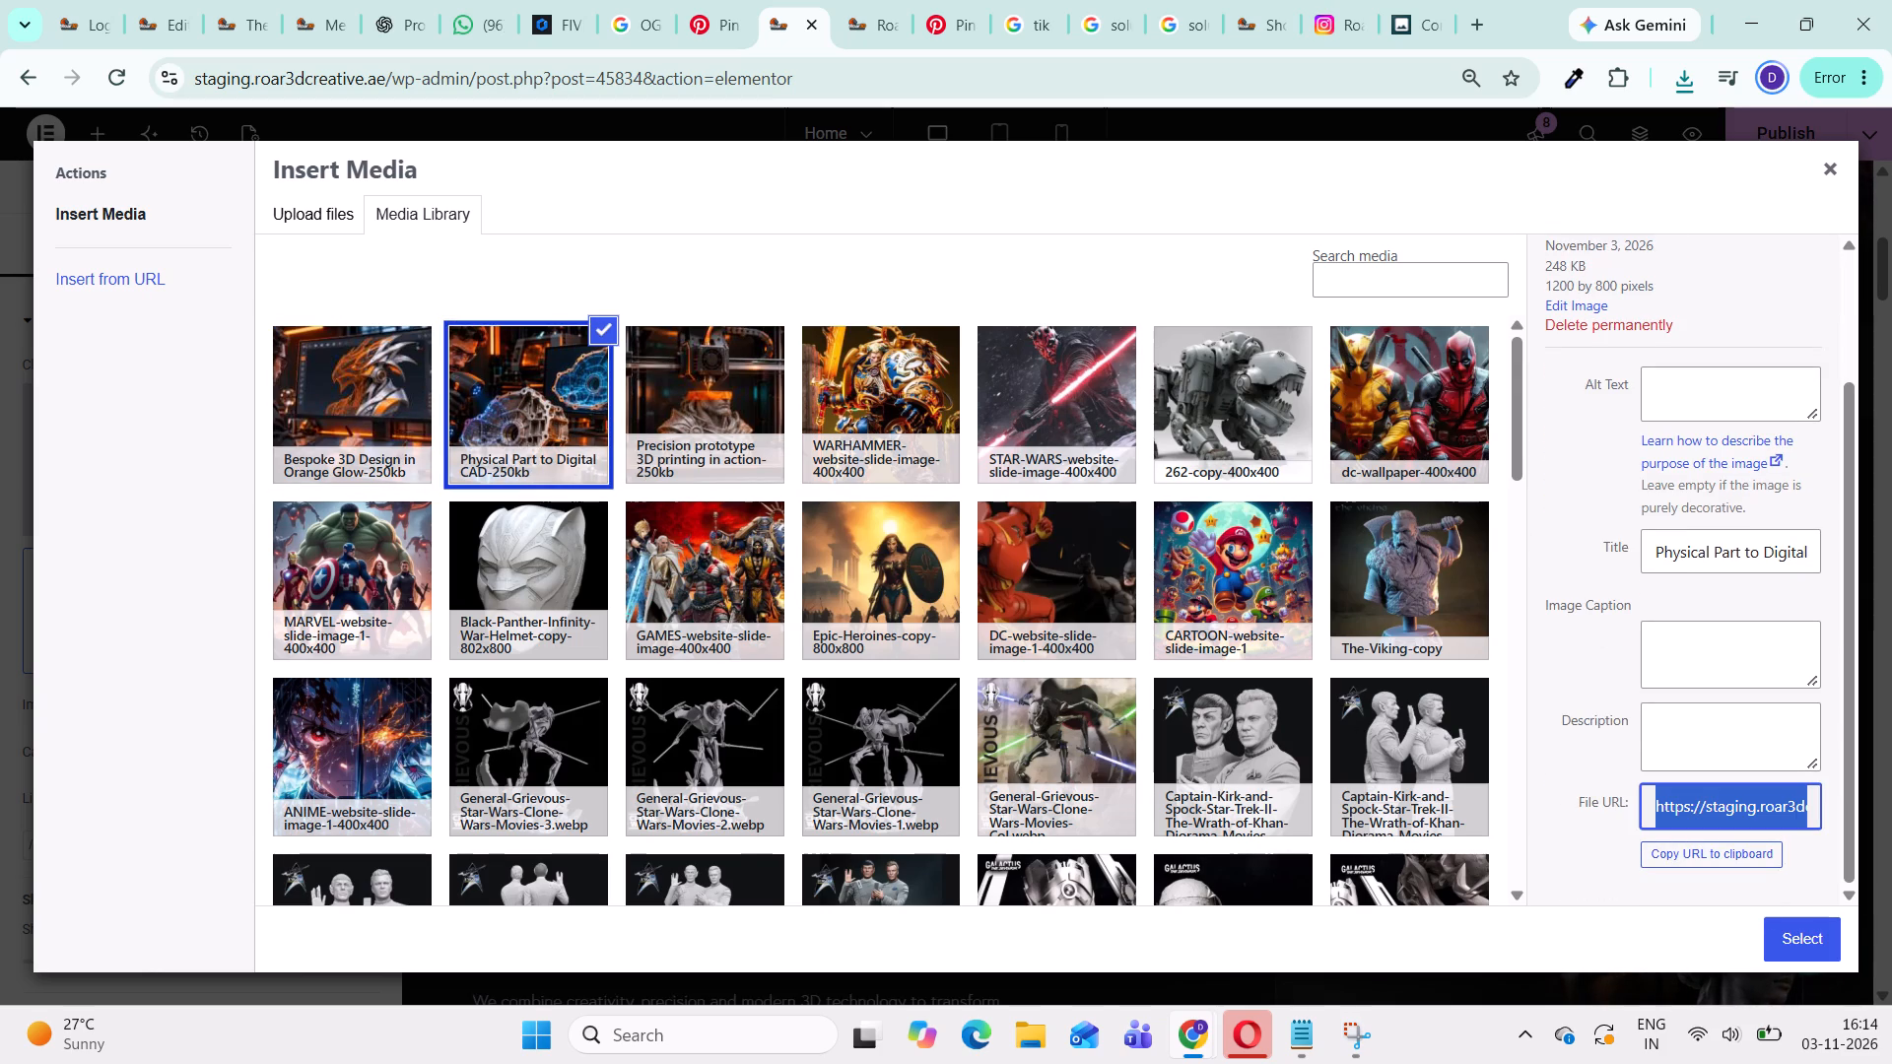
key(ctrl+c)
key(ctrl+c)
click(1833, 170)
In the HTML code of the Precision Meets Creativity section, delete the existing image source URL of the Reverse Engineering card.
scroll(1366, 704, down, 20)
scroll(1366, 704, down, 2)
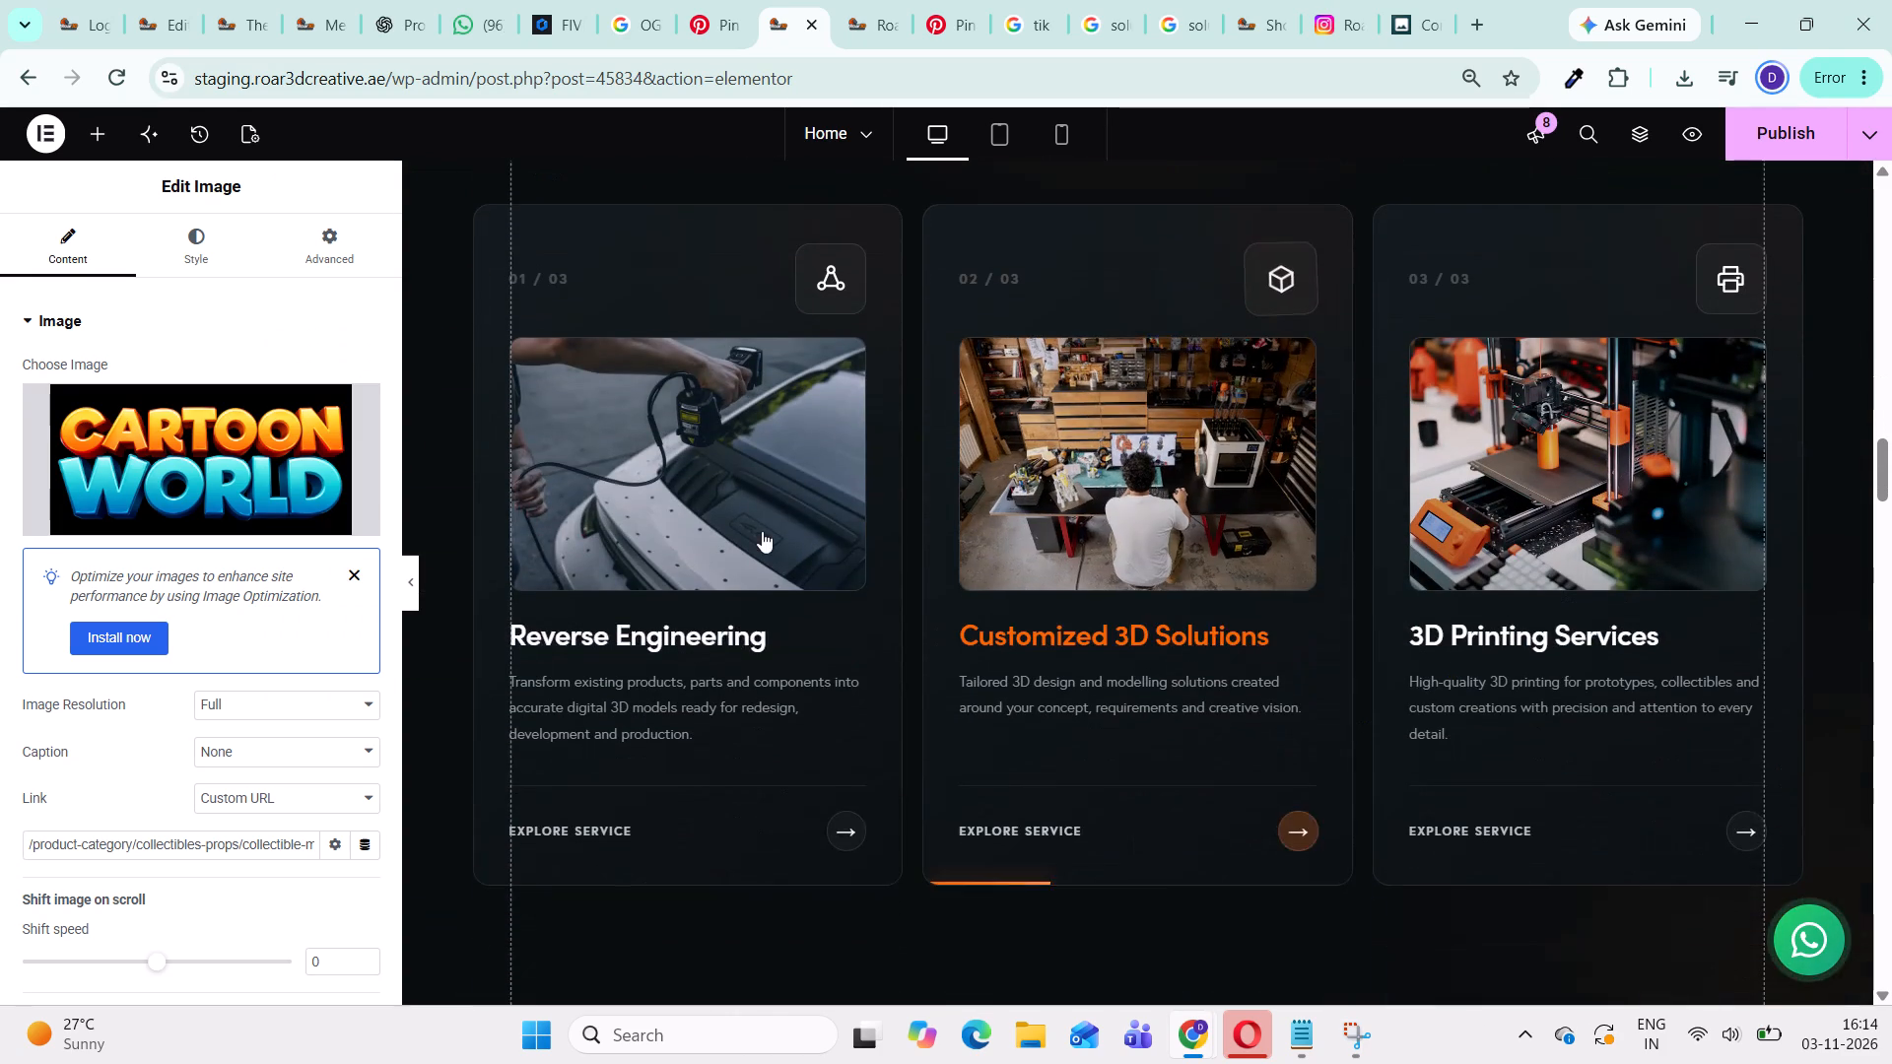
scroll(849, 476, up, 2)
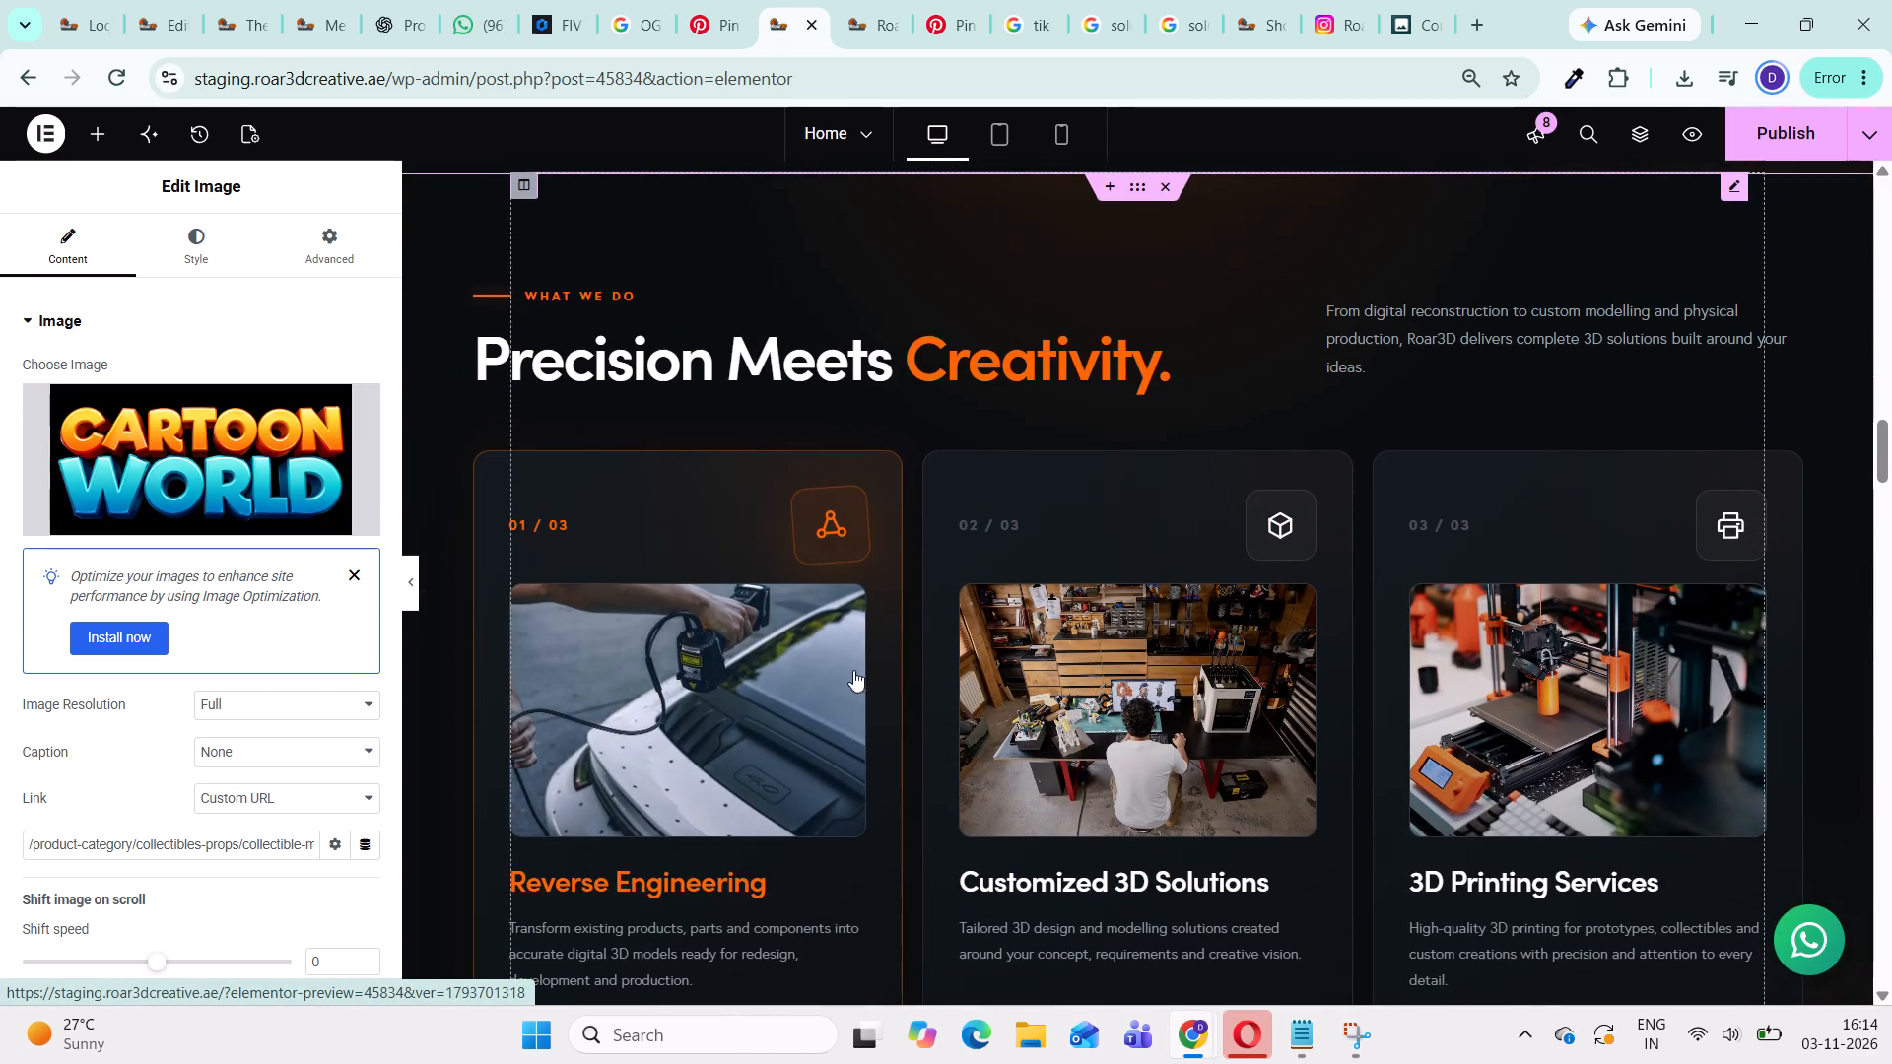
click(1735, 195)
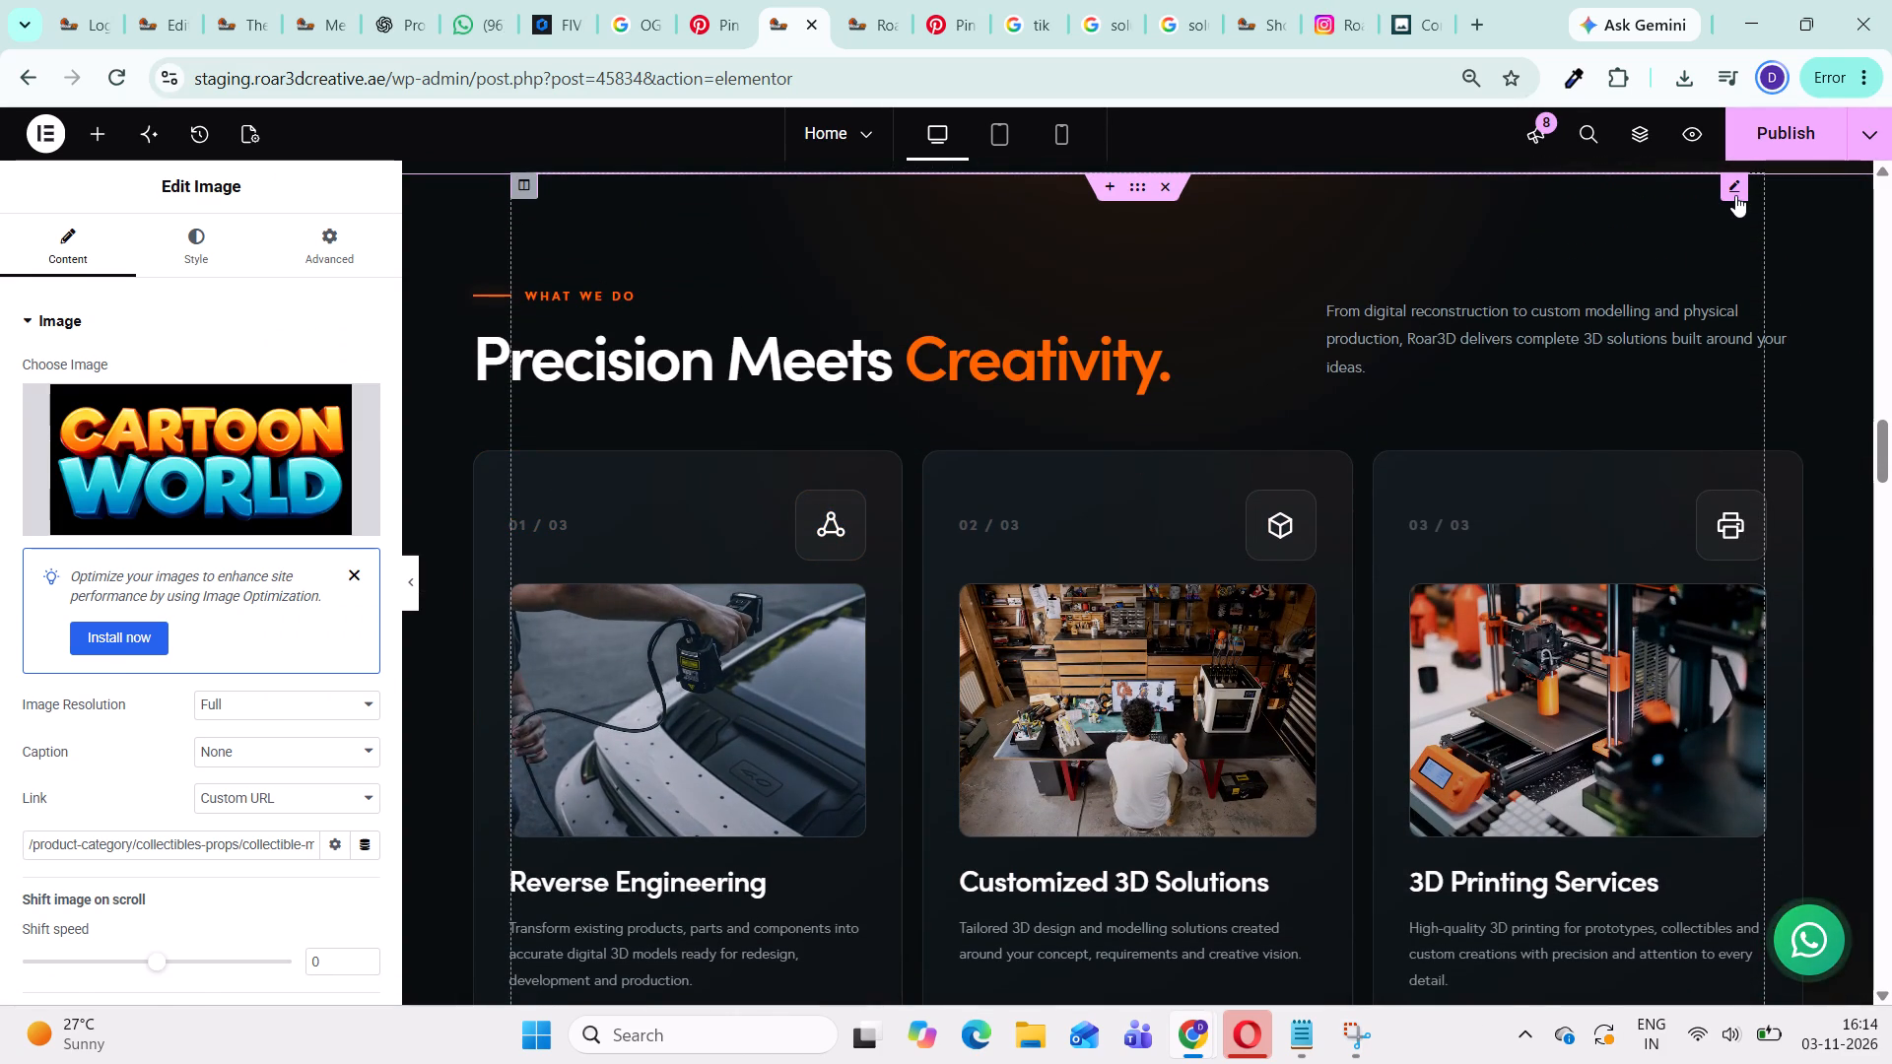
scroll(287, 656, down, 9)
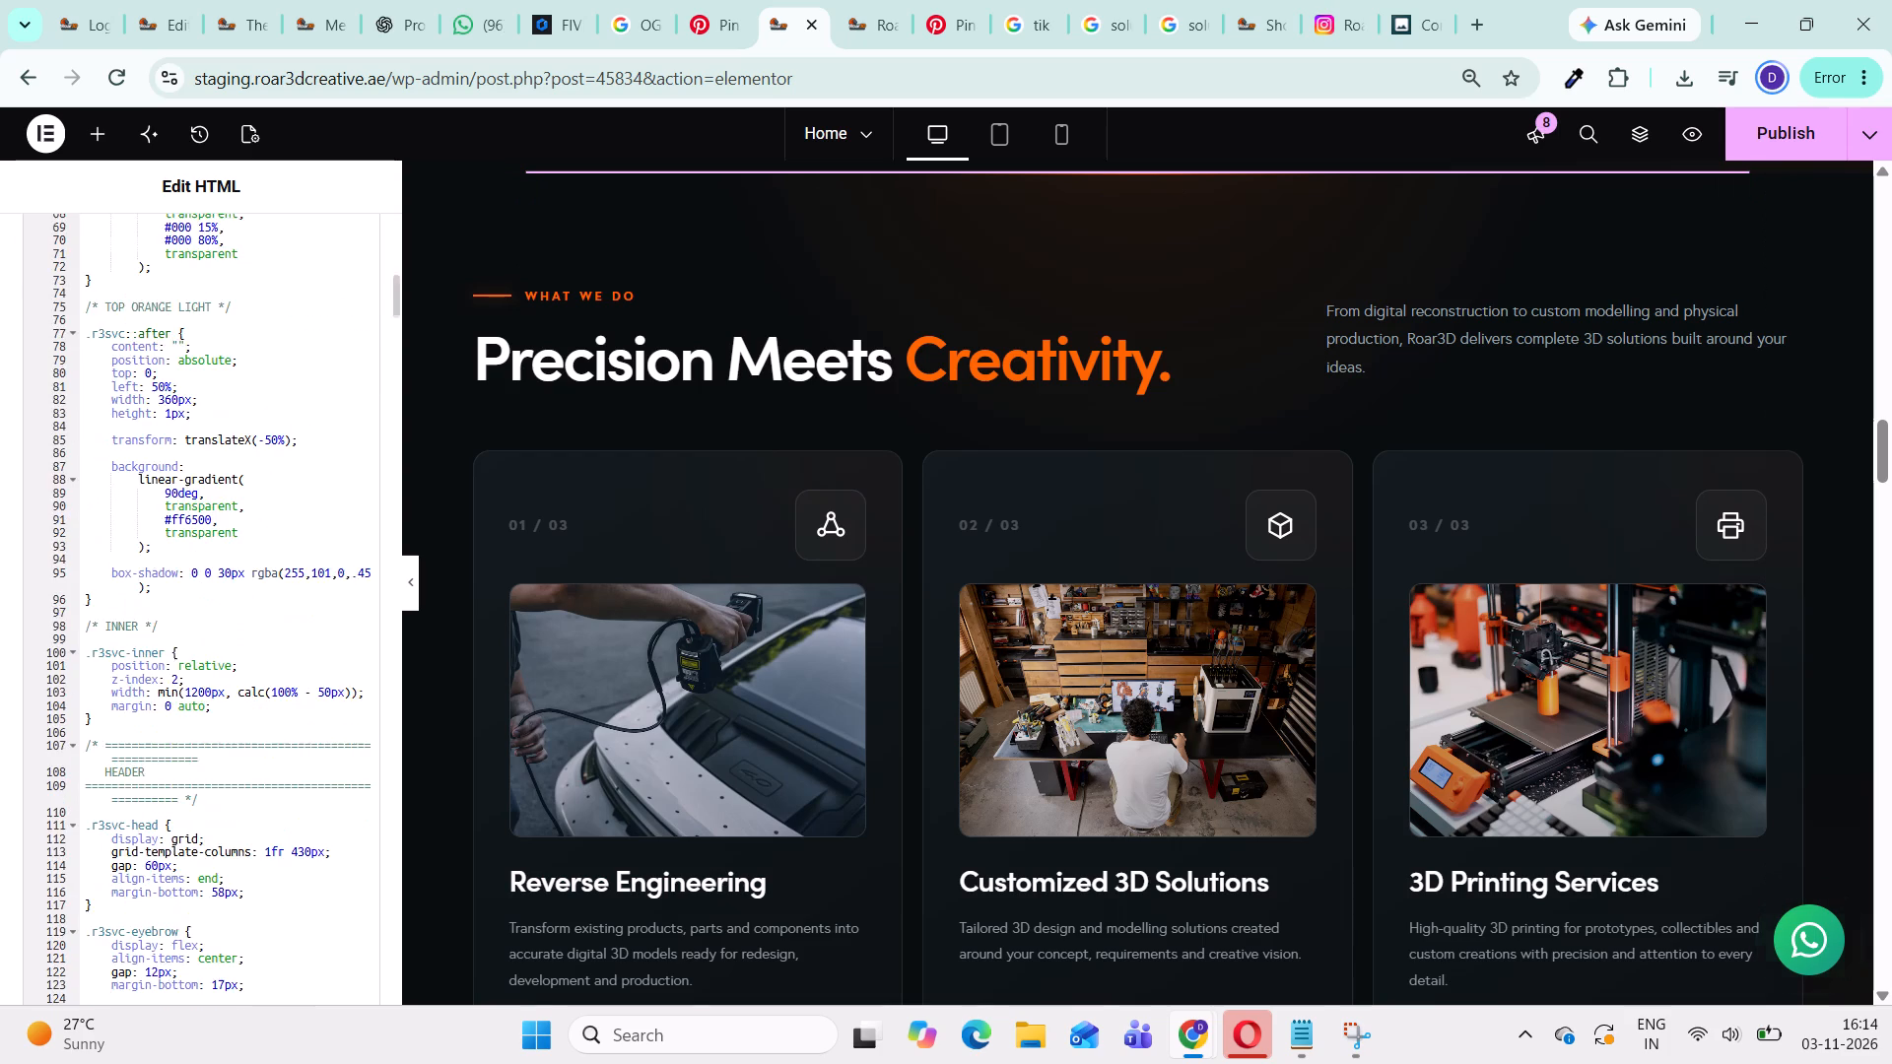
scroll(288, 663, down, 18)
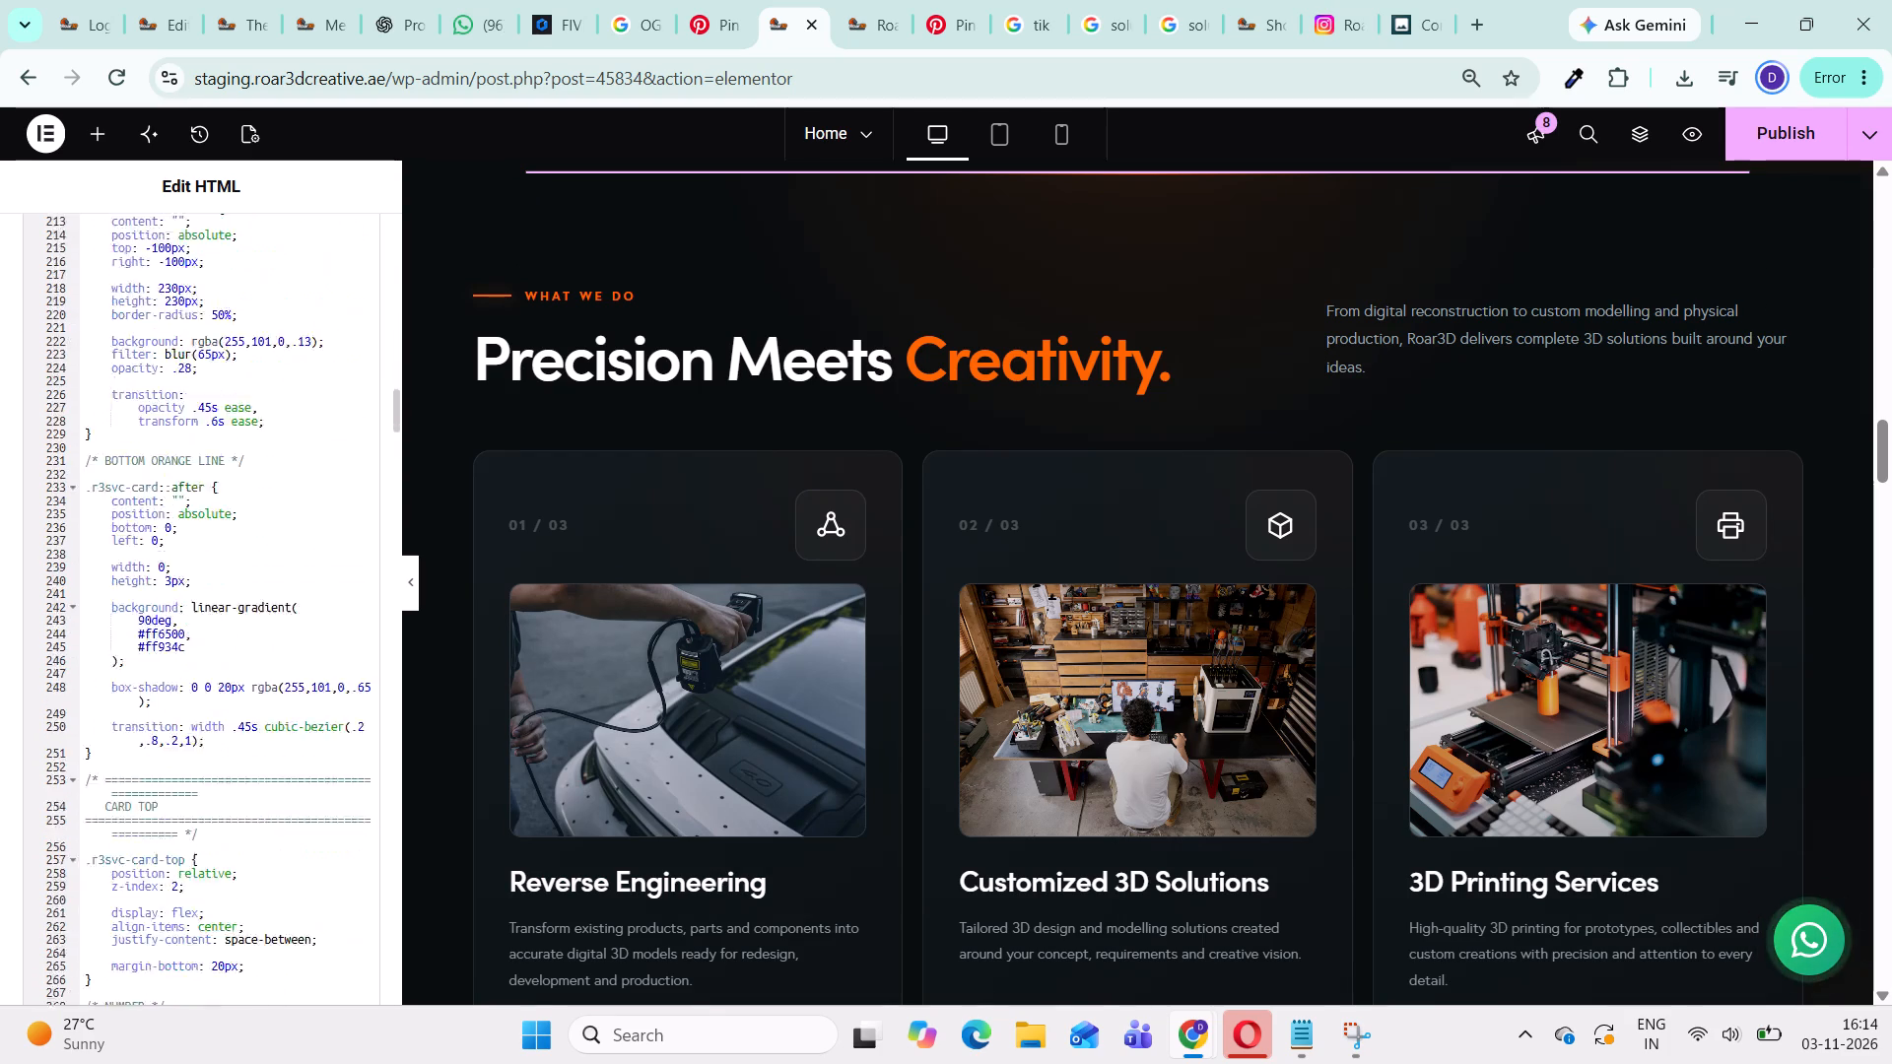
scroll(288, 678, down, 9)
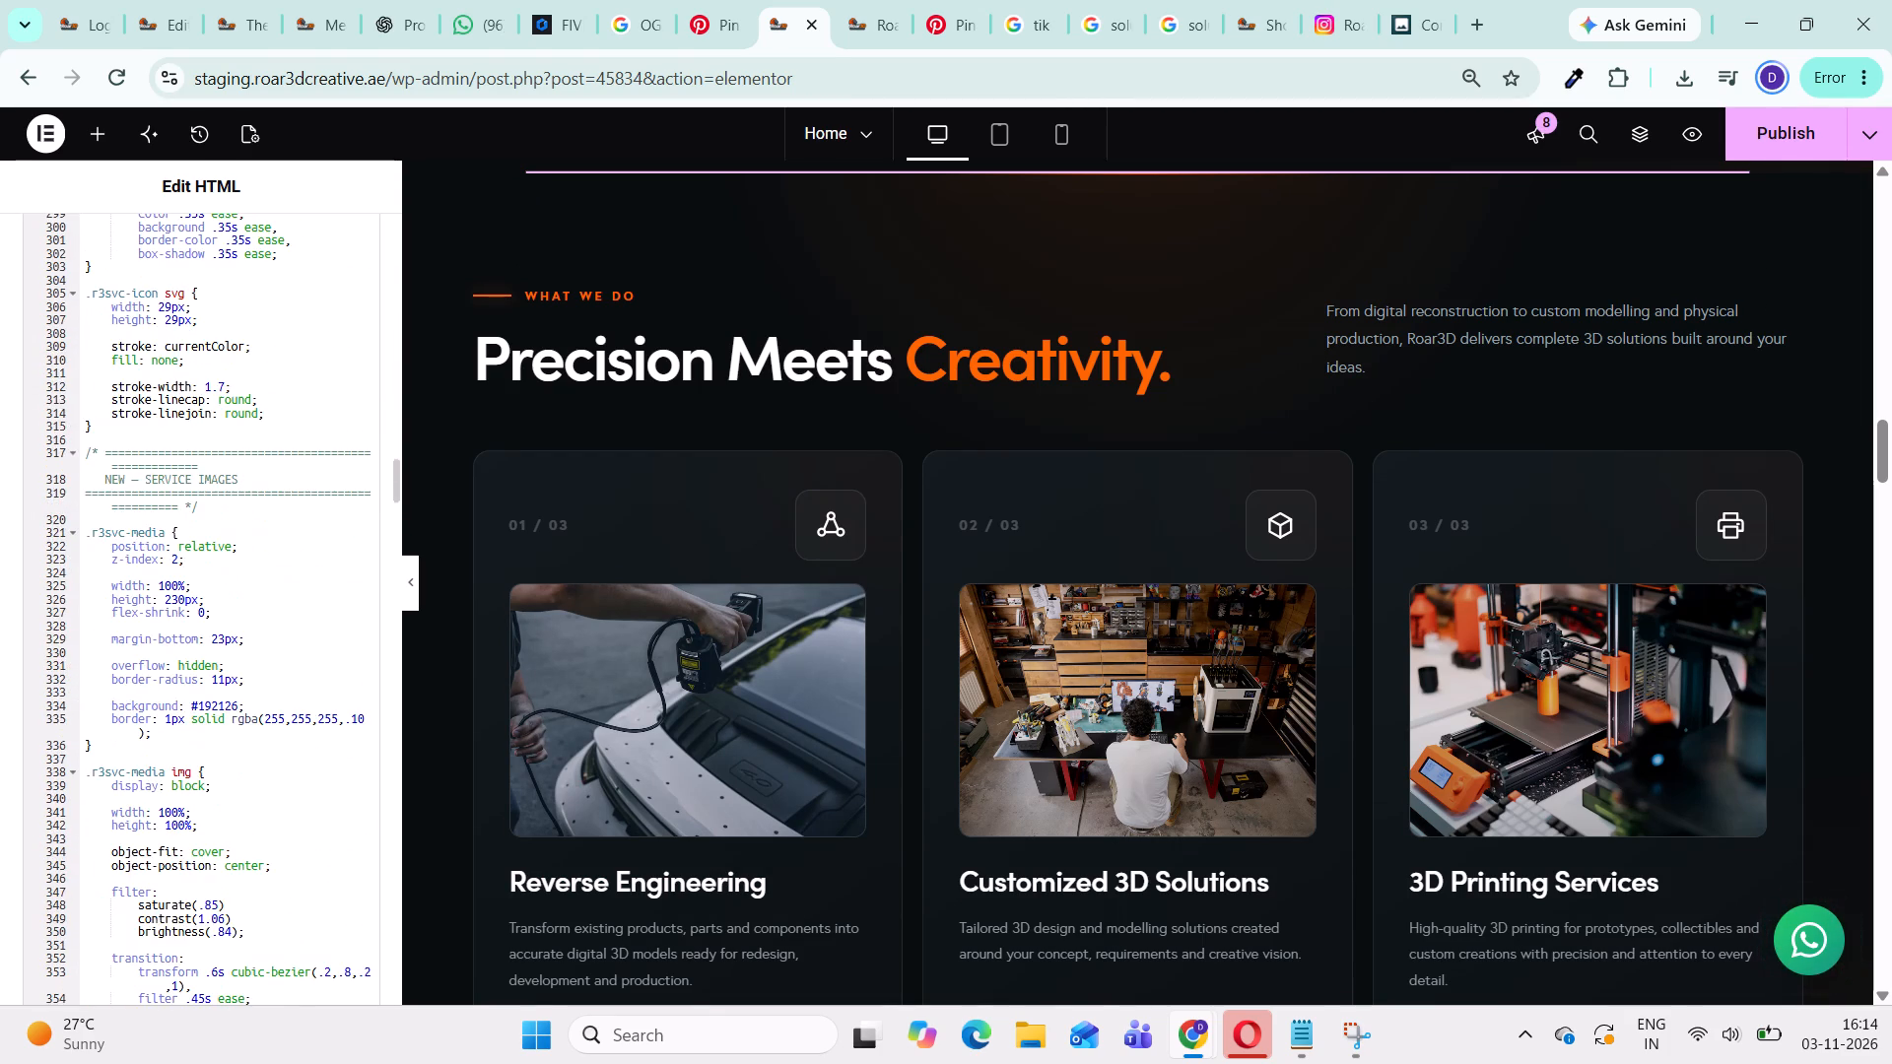
scroll(288, 678, down, 16)
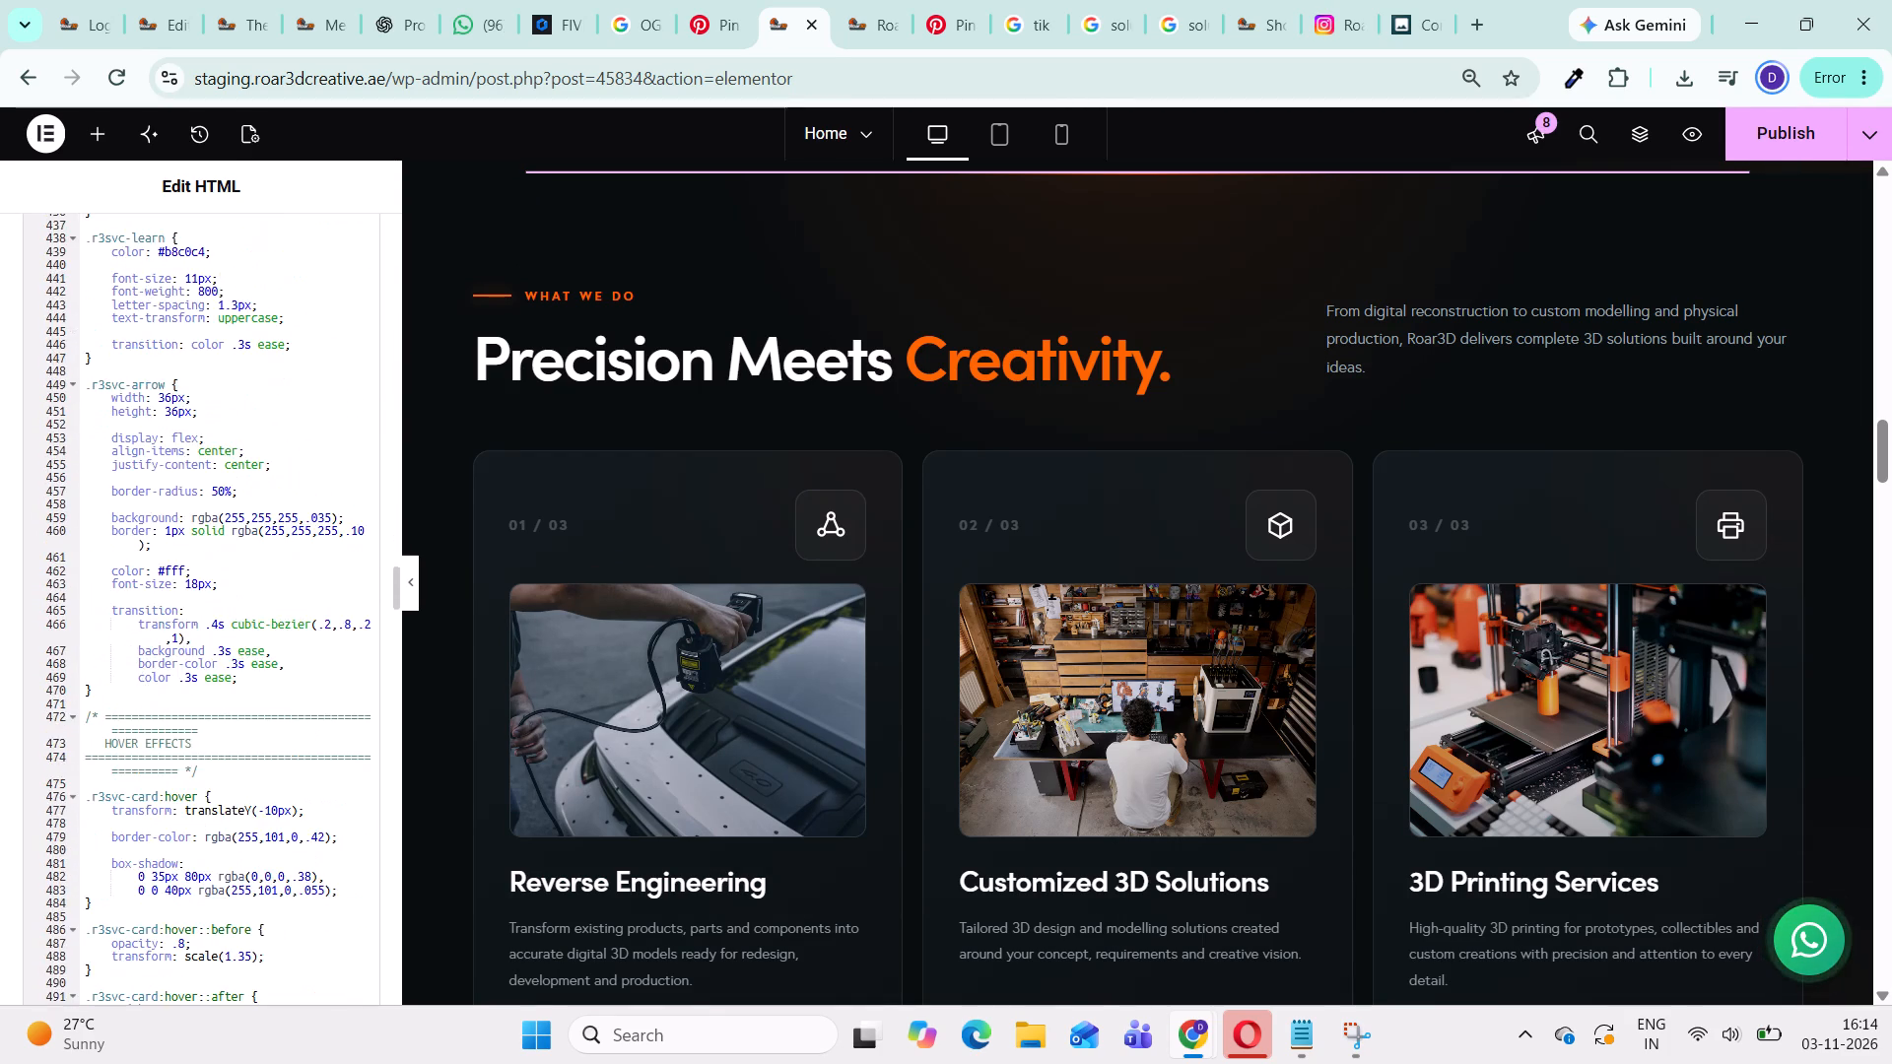
scroll(288, 678, down, 16)
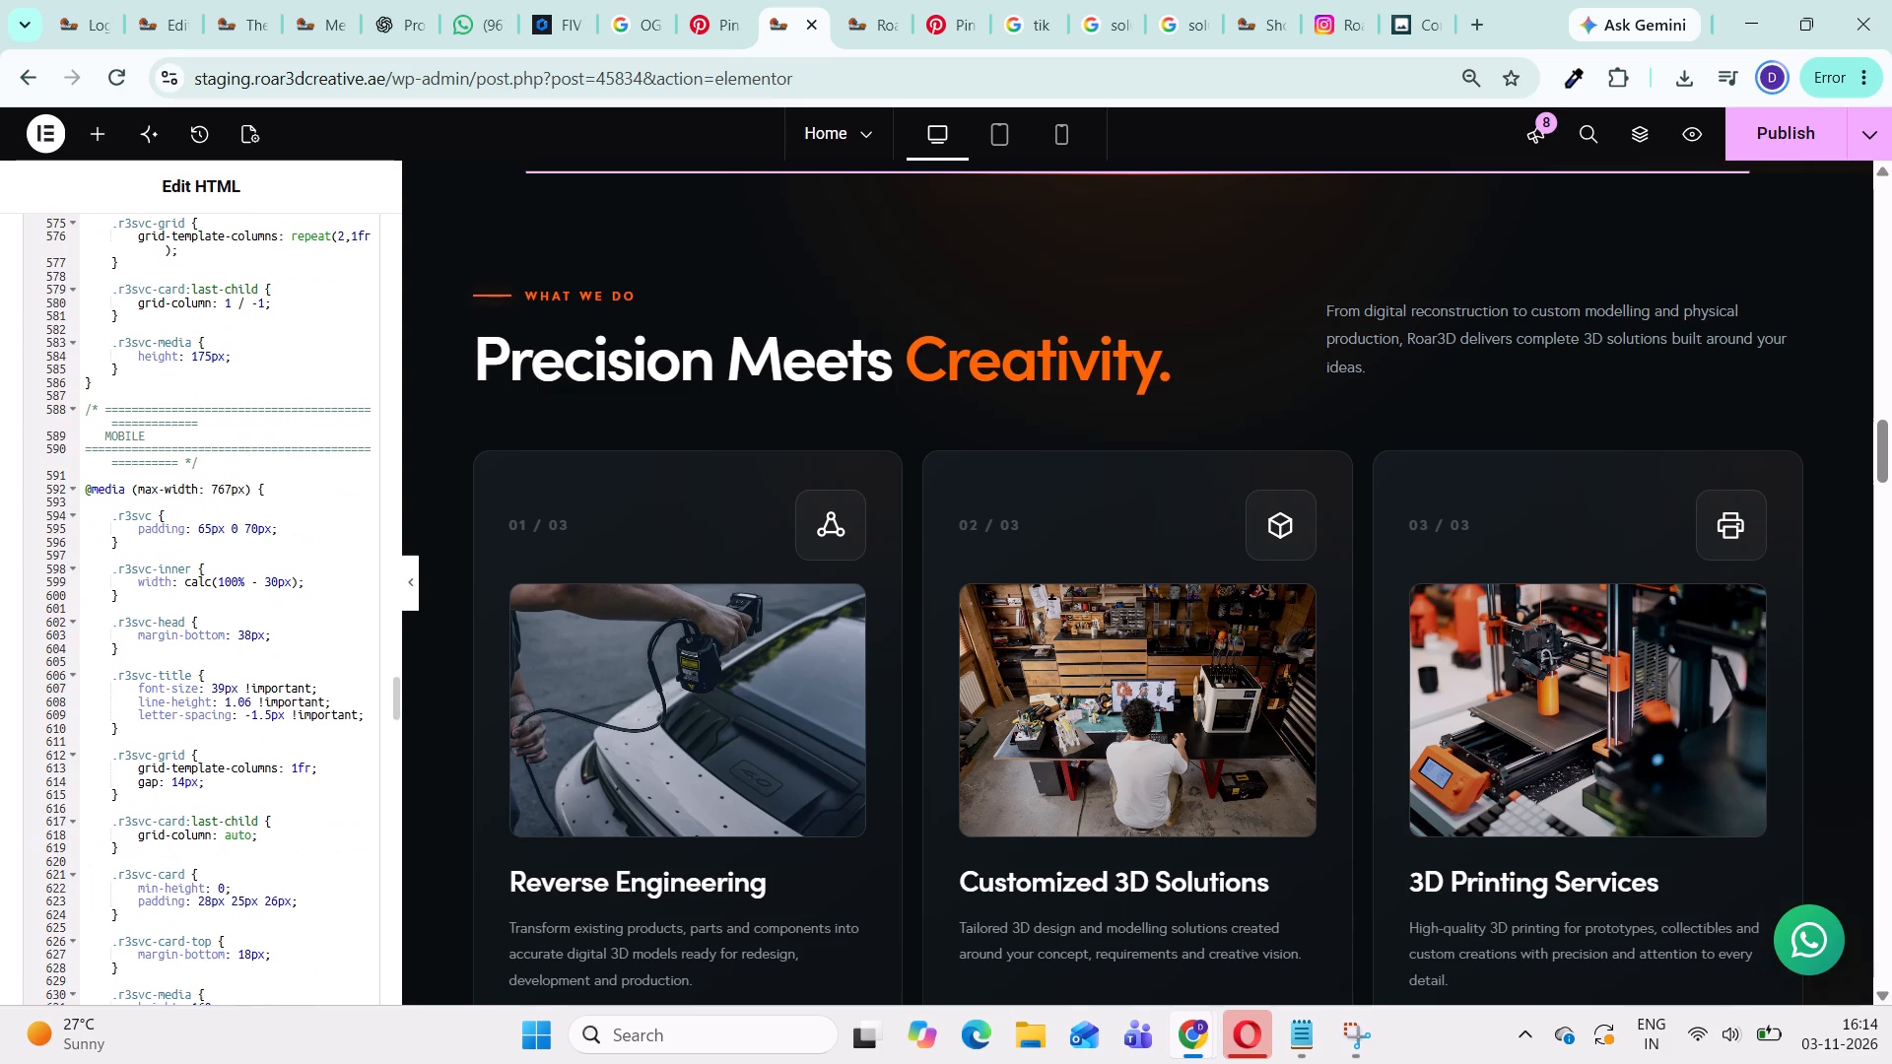
scroll(288, 678, down, 9)
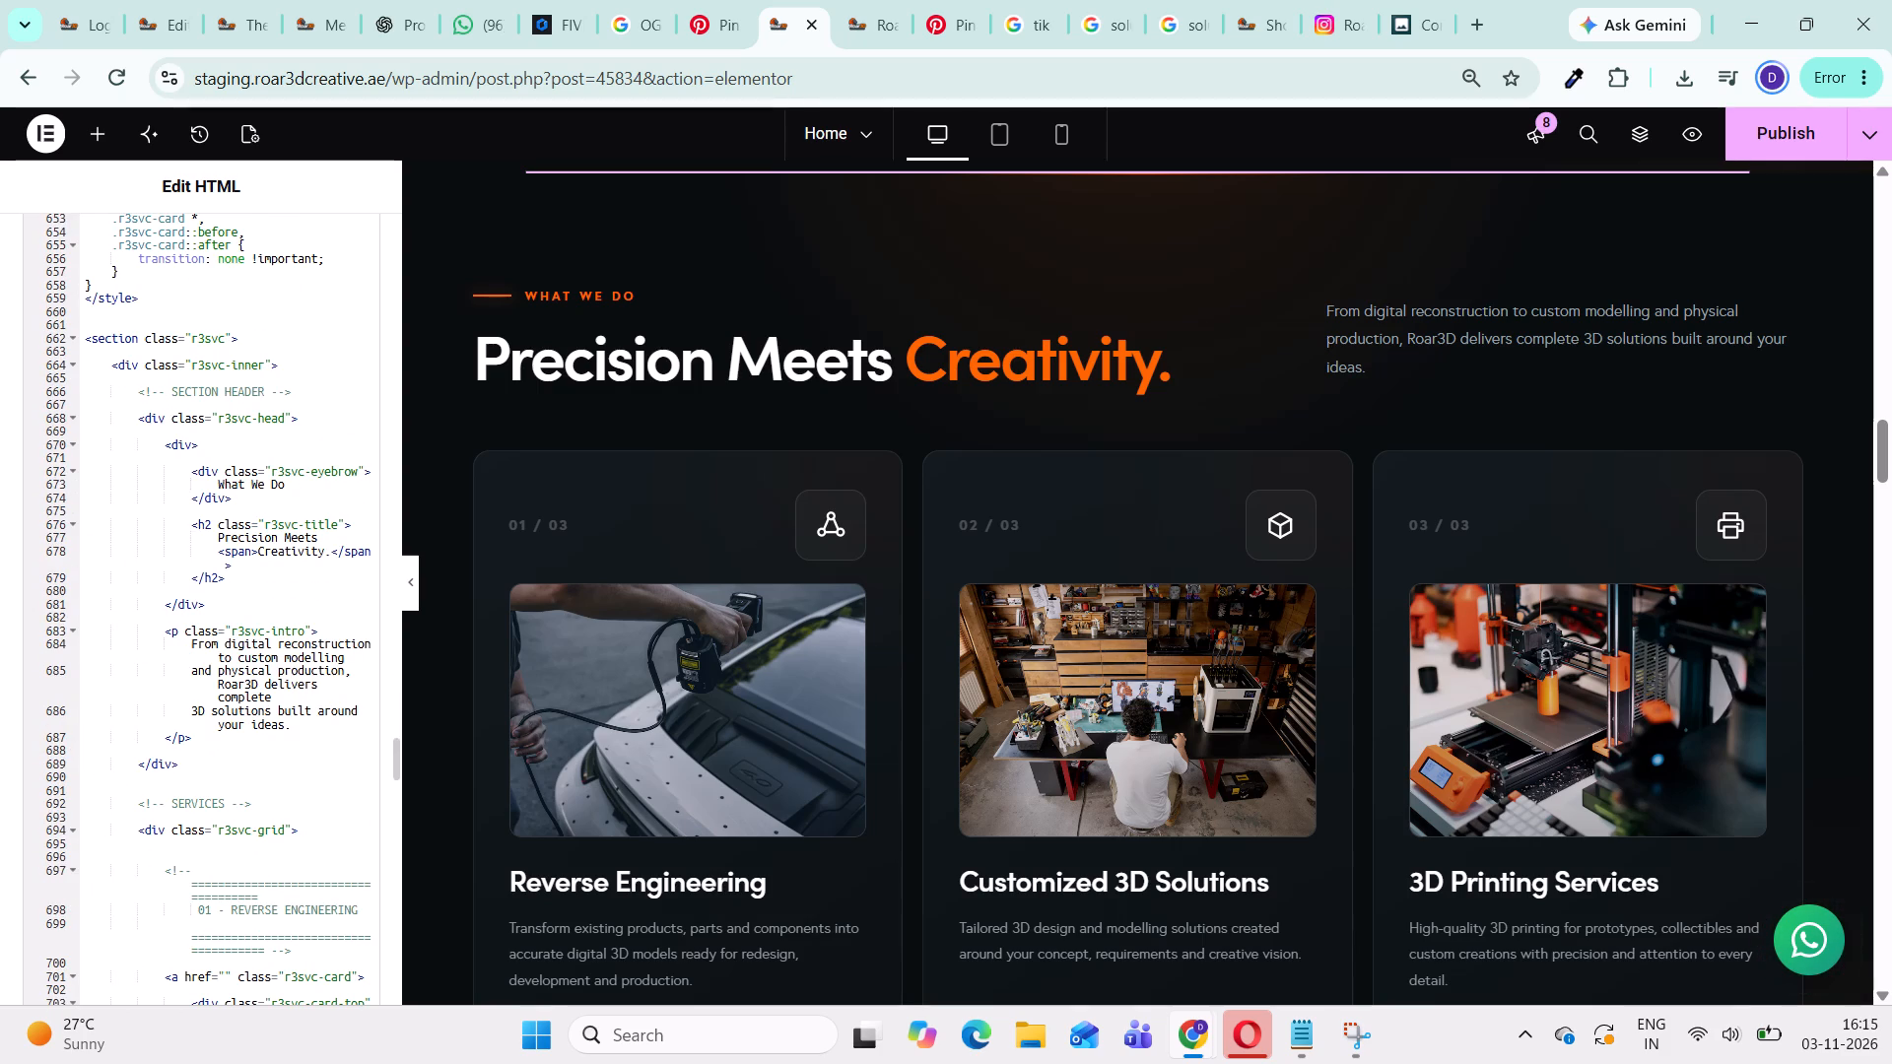
scroll(293, 677, down, 4)
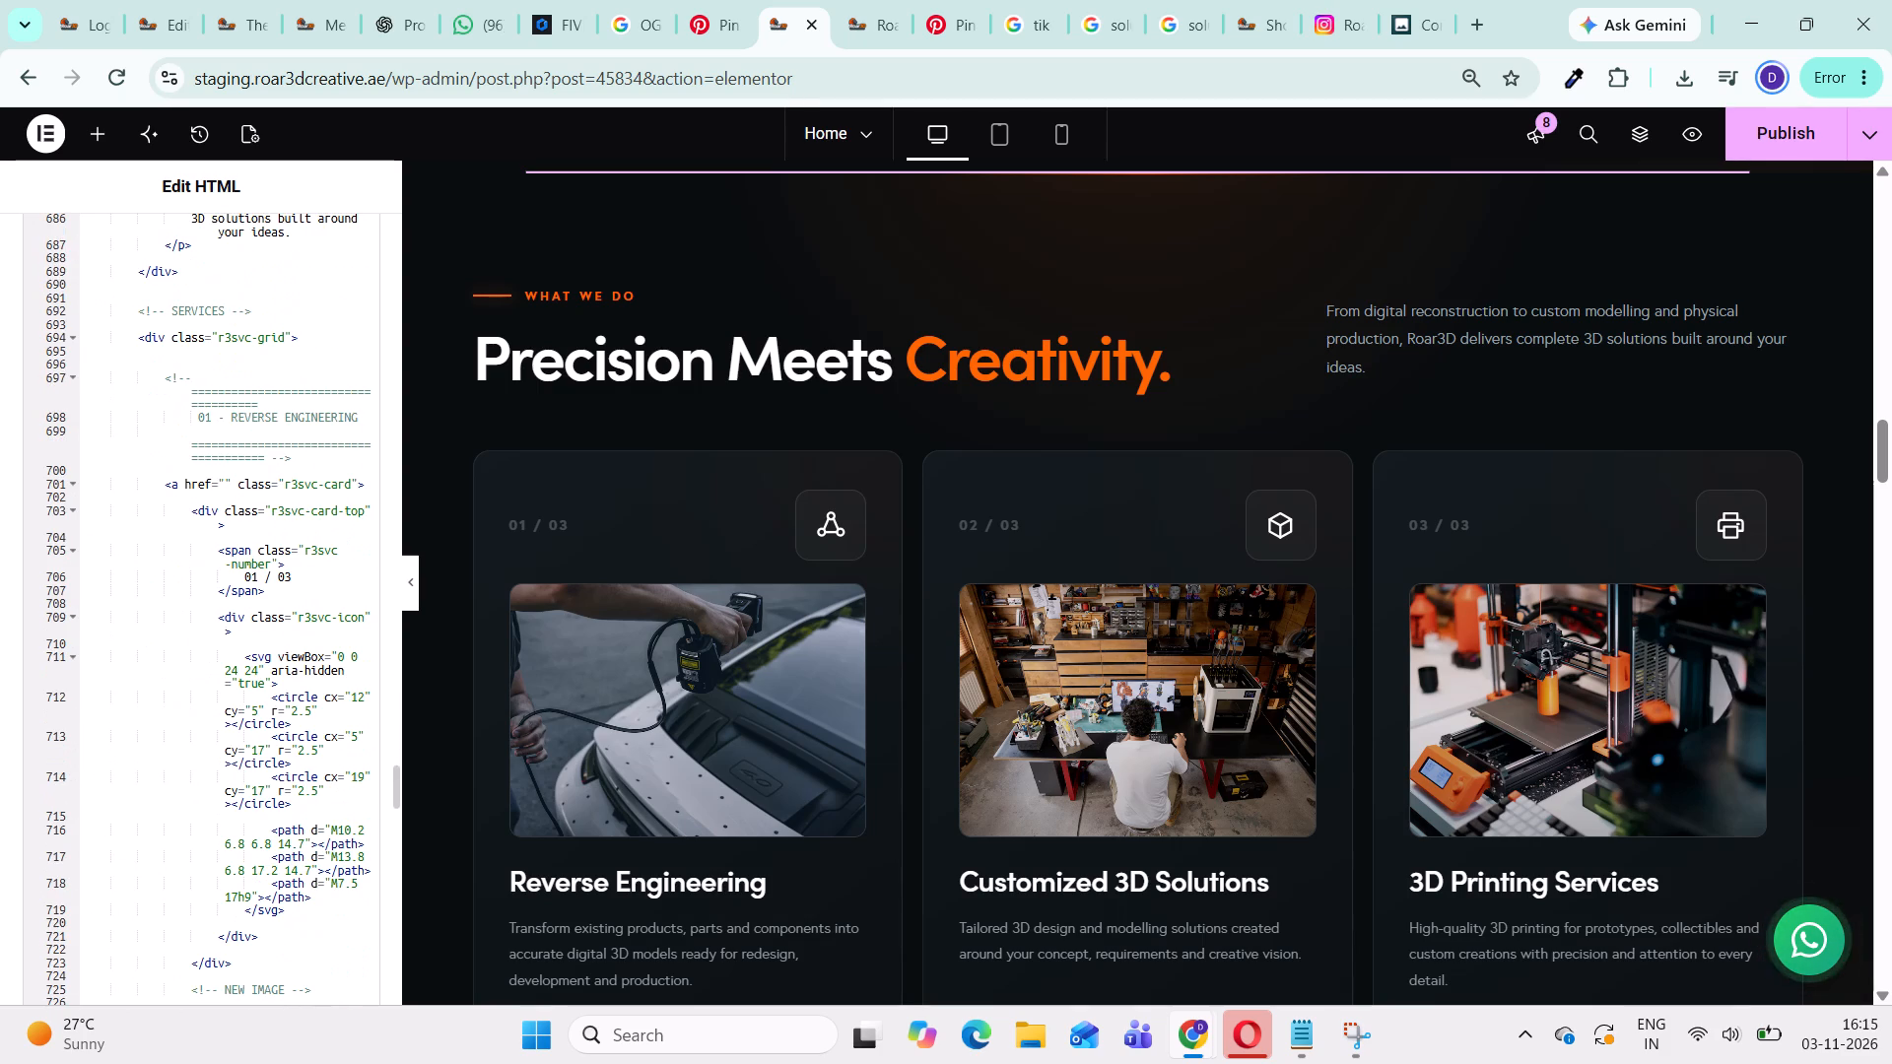
scroll(293, 677, down, 3)
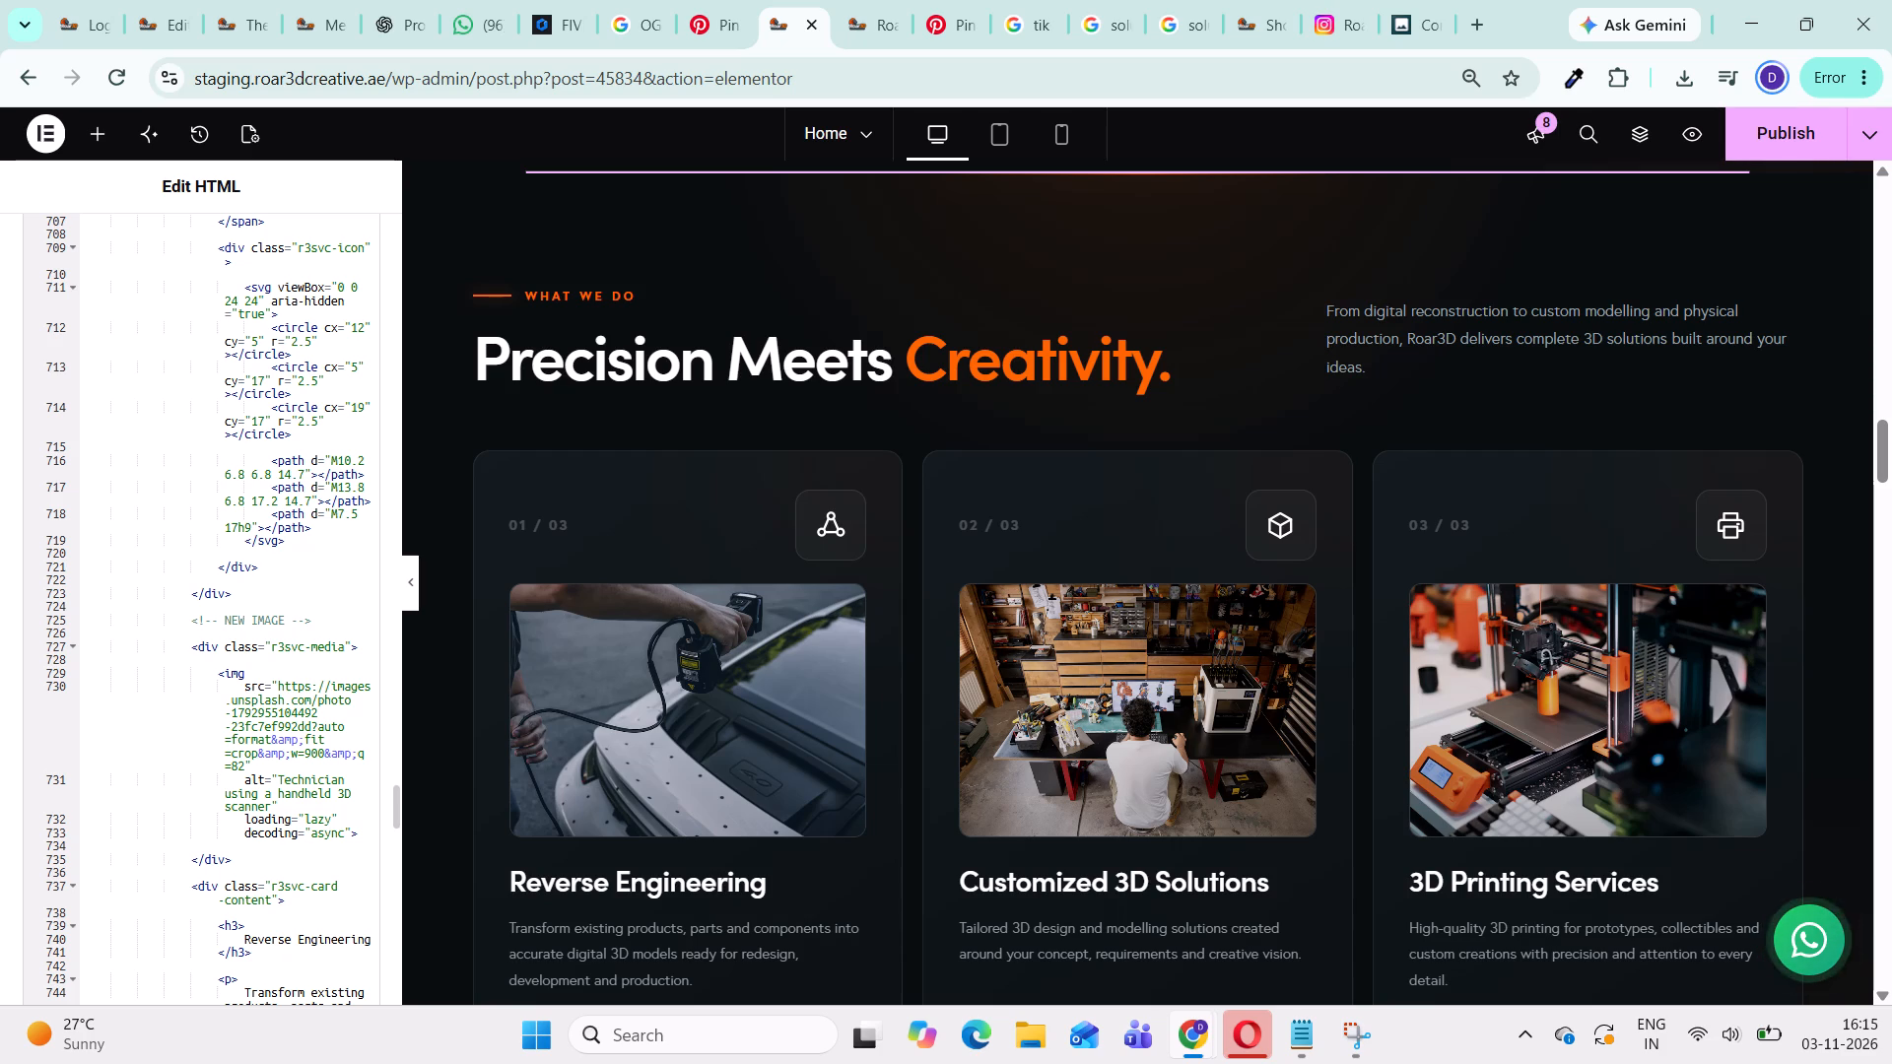
click(242, 765)
key(BackSpace)
key(BackSpace)
key(BackSpace)
key(BackSpace)
key(BackSpace)
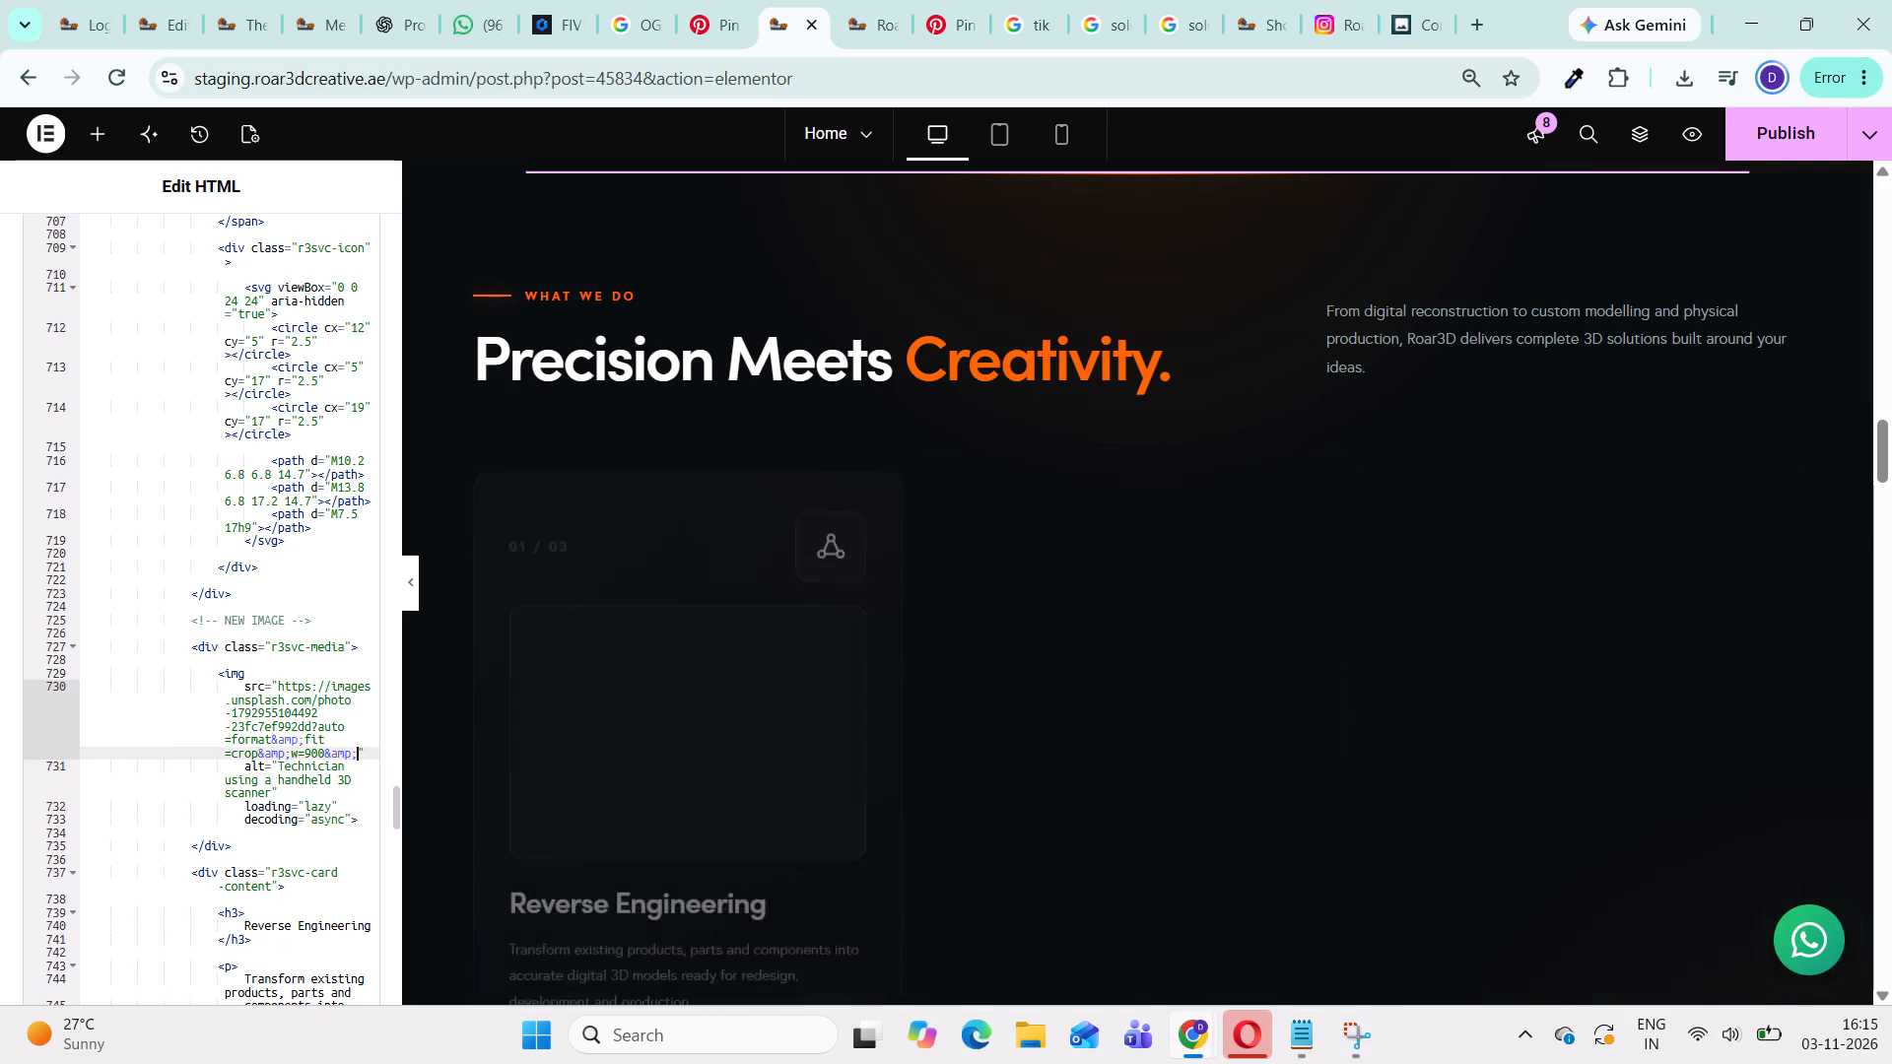
key(BackSpace)
key(BackSpace)
key(BackSpace)
key(BackSpace)
key(BackSpace)
key(BackSpace)
key(BackSpace)
key(BackSpace)
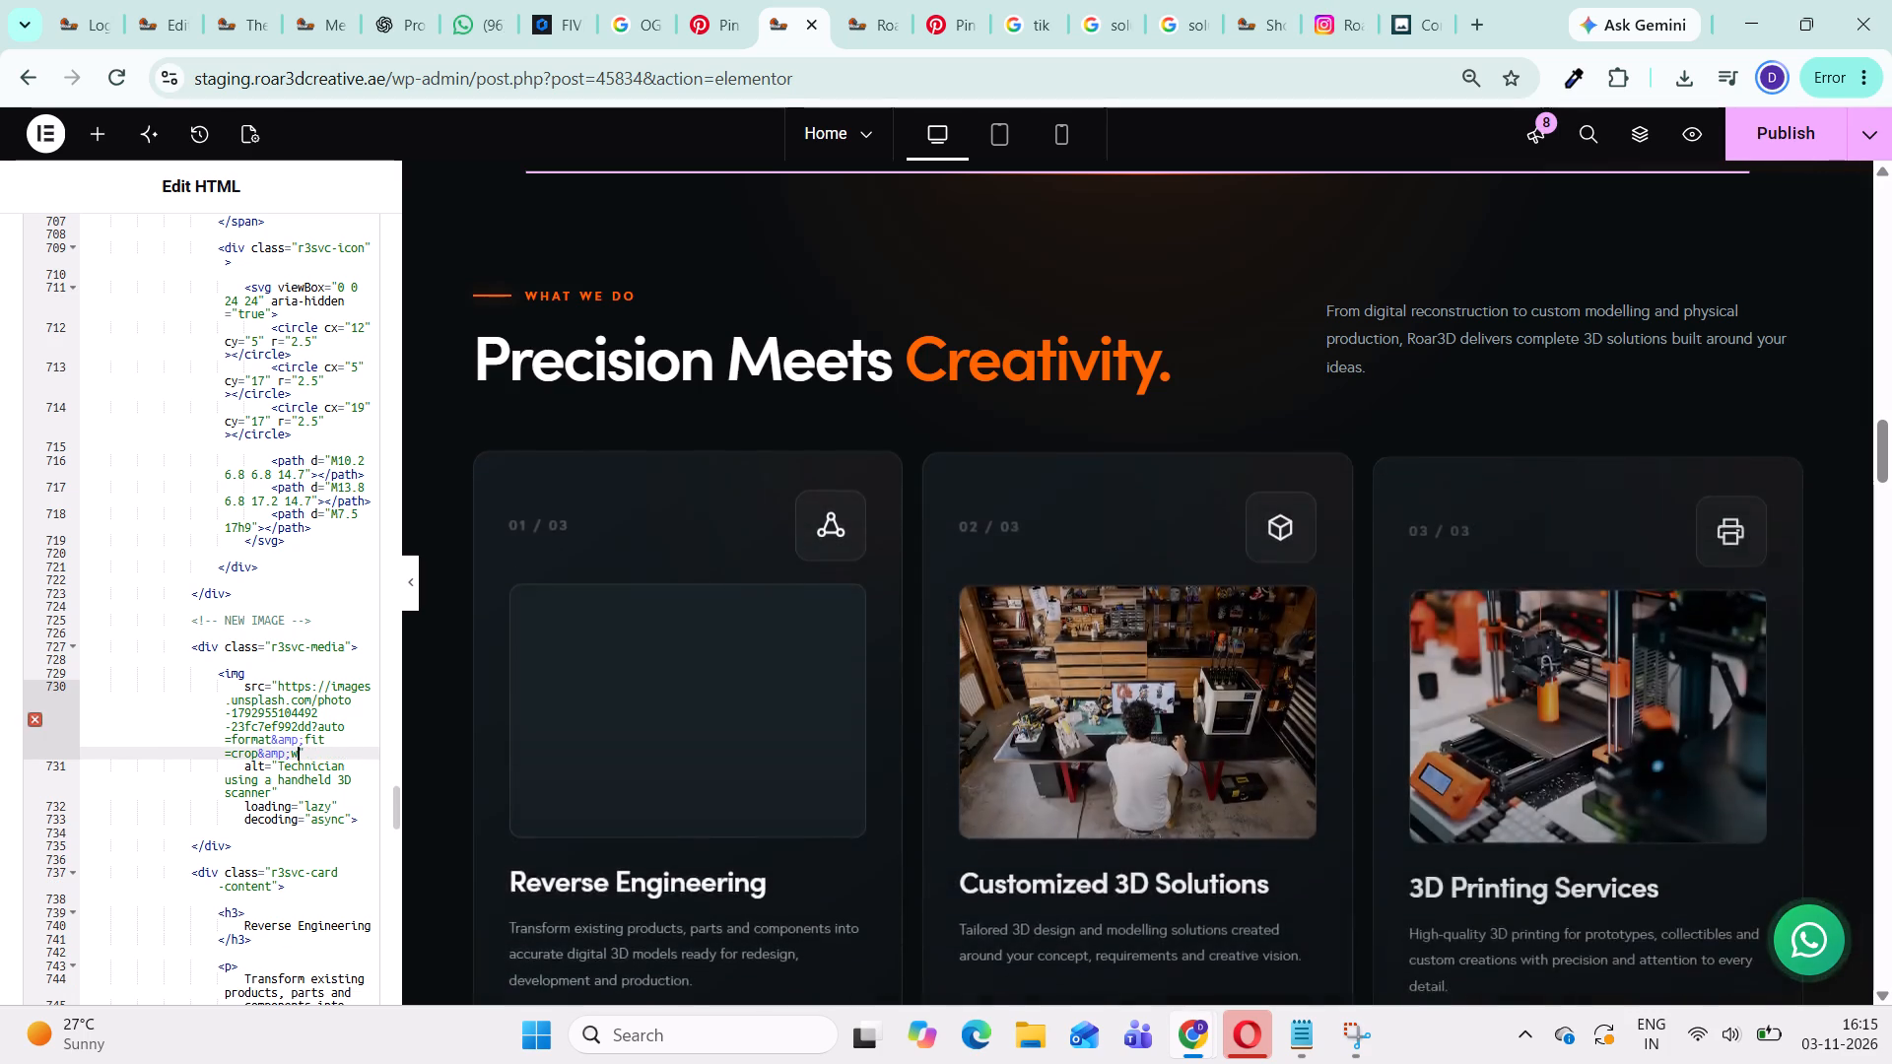
key(BackSpace)
key(BackSpace)
key(BackSpace)
key(BackSpace)
key(BackSpace)
key(BackSpace)
key(BackSpace)
key(BackSpace)
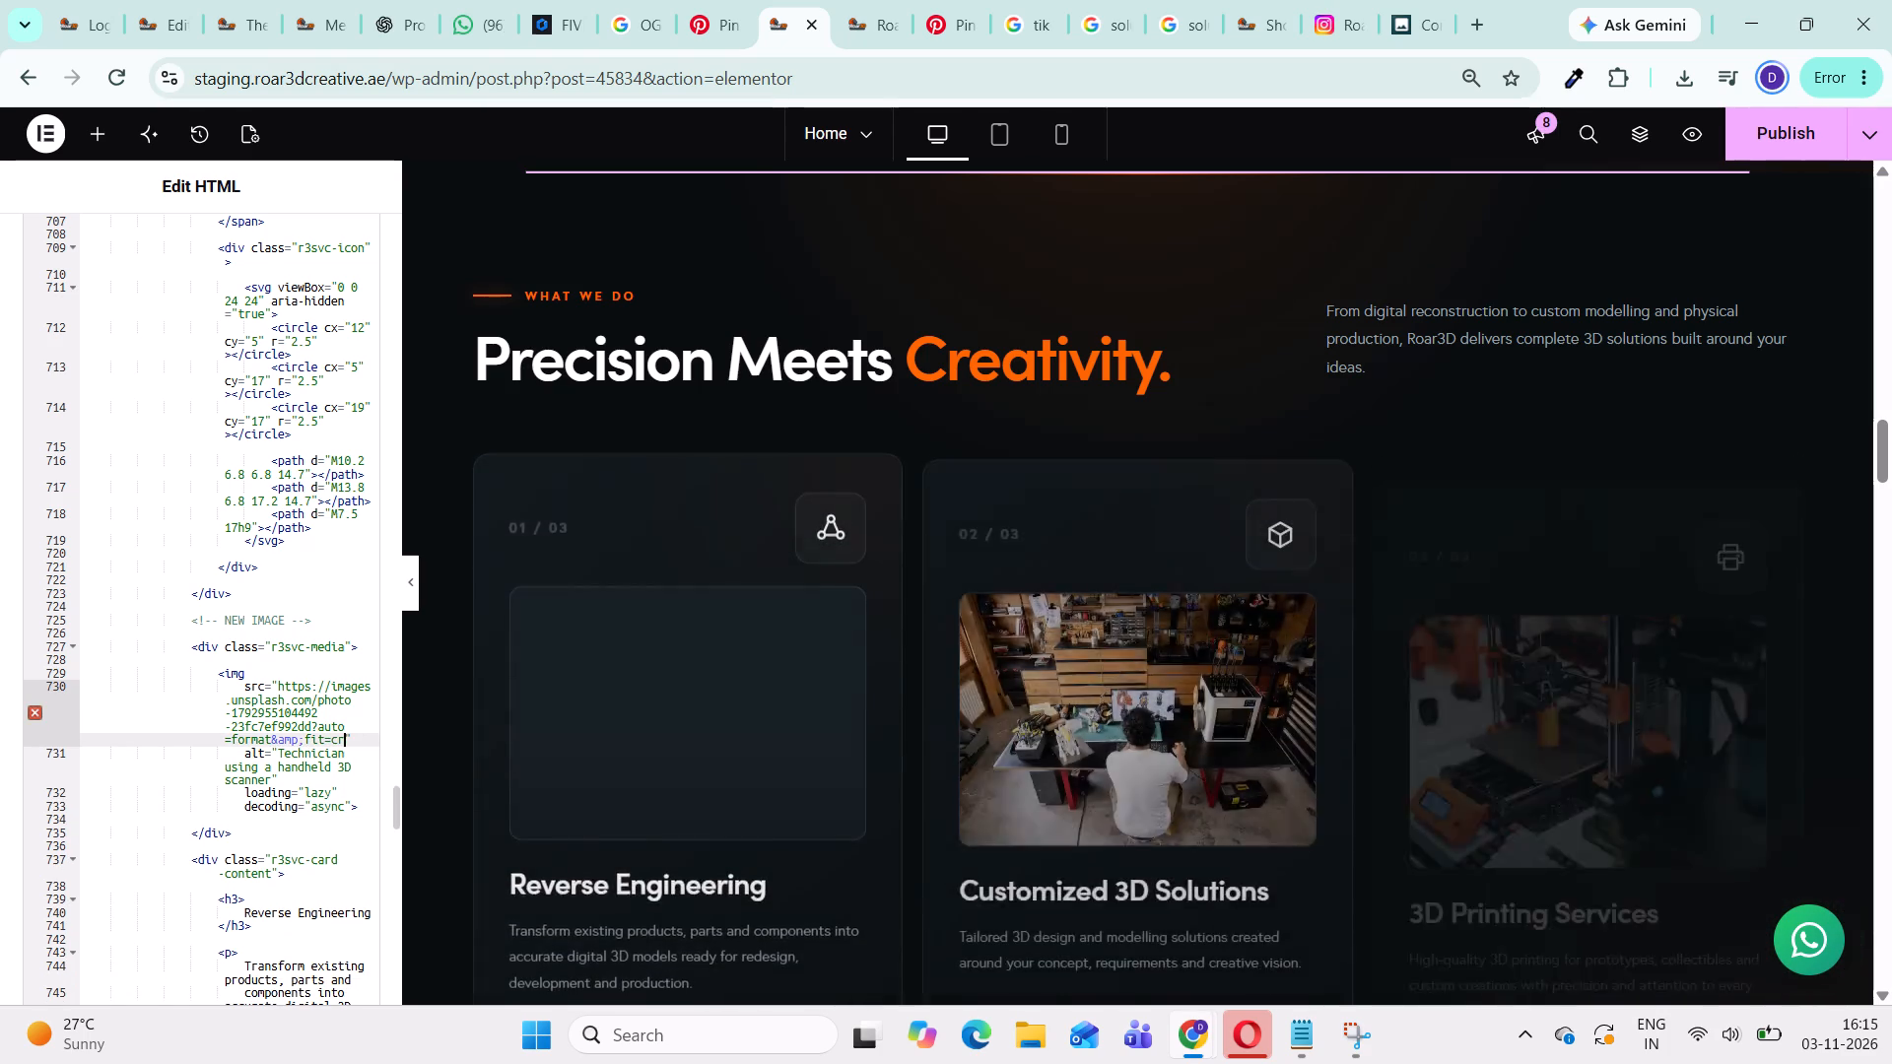
key(BackSpace)
key(BackSpace)
key(BackSpace)
key(BackSpace)
key(BackSpace)
key(BackSpace)
key(BackSpace)
key(BackSpace)
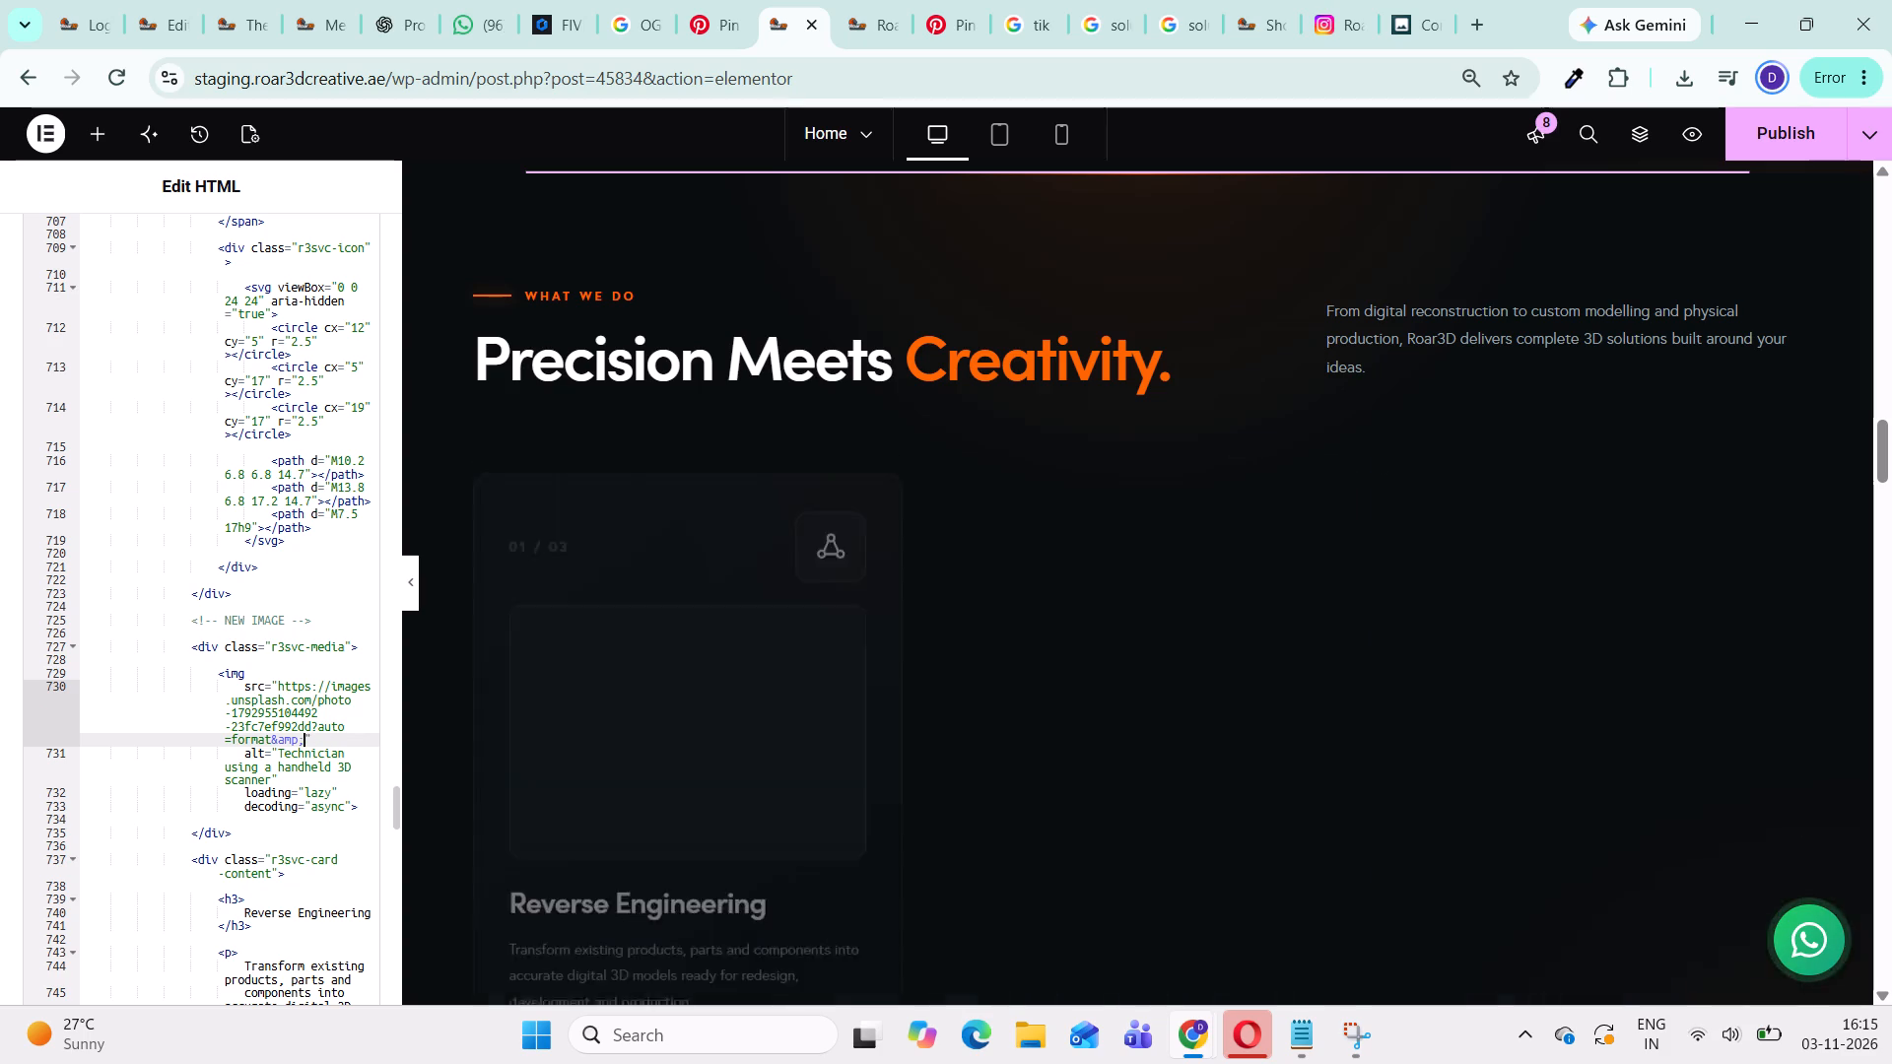
key(BackSpace)
key(BackSpace)
key(BackSpace)
key(BackSpace)
key(BackSpace)
key(BackSpace)
key(BackSpace)
key(BackSpace)
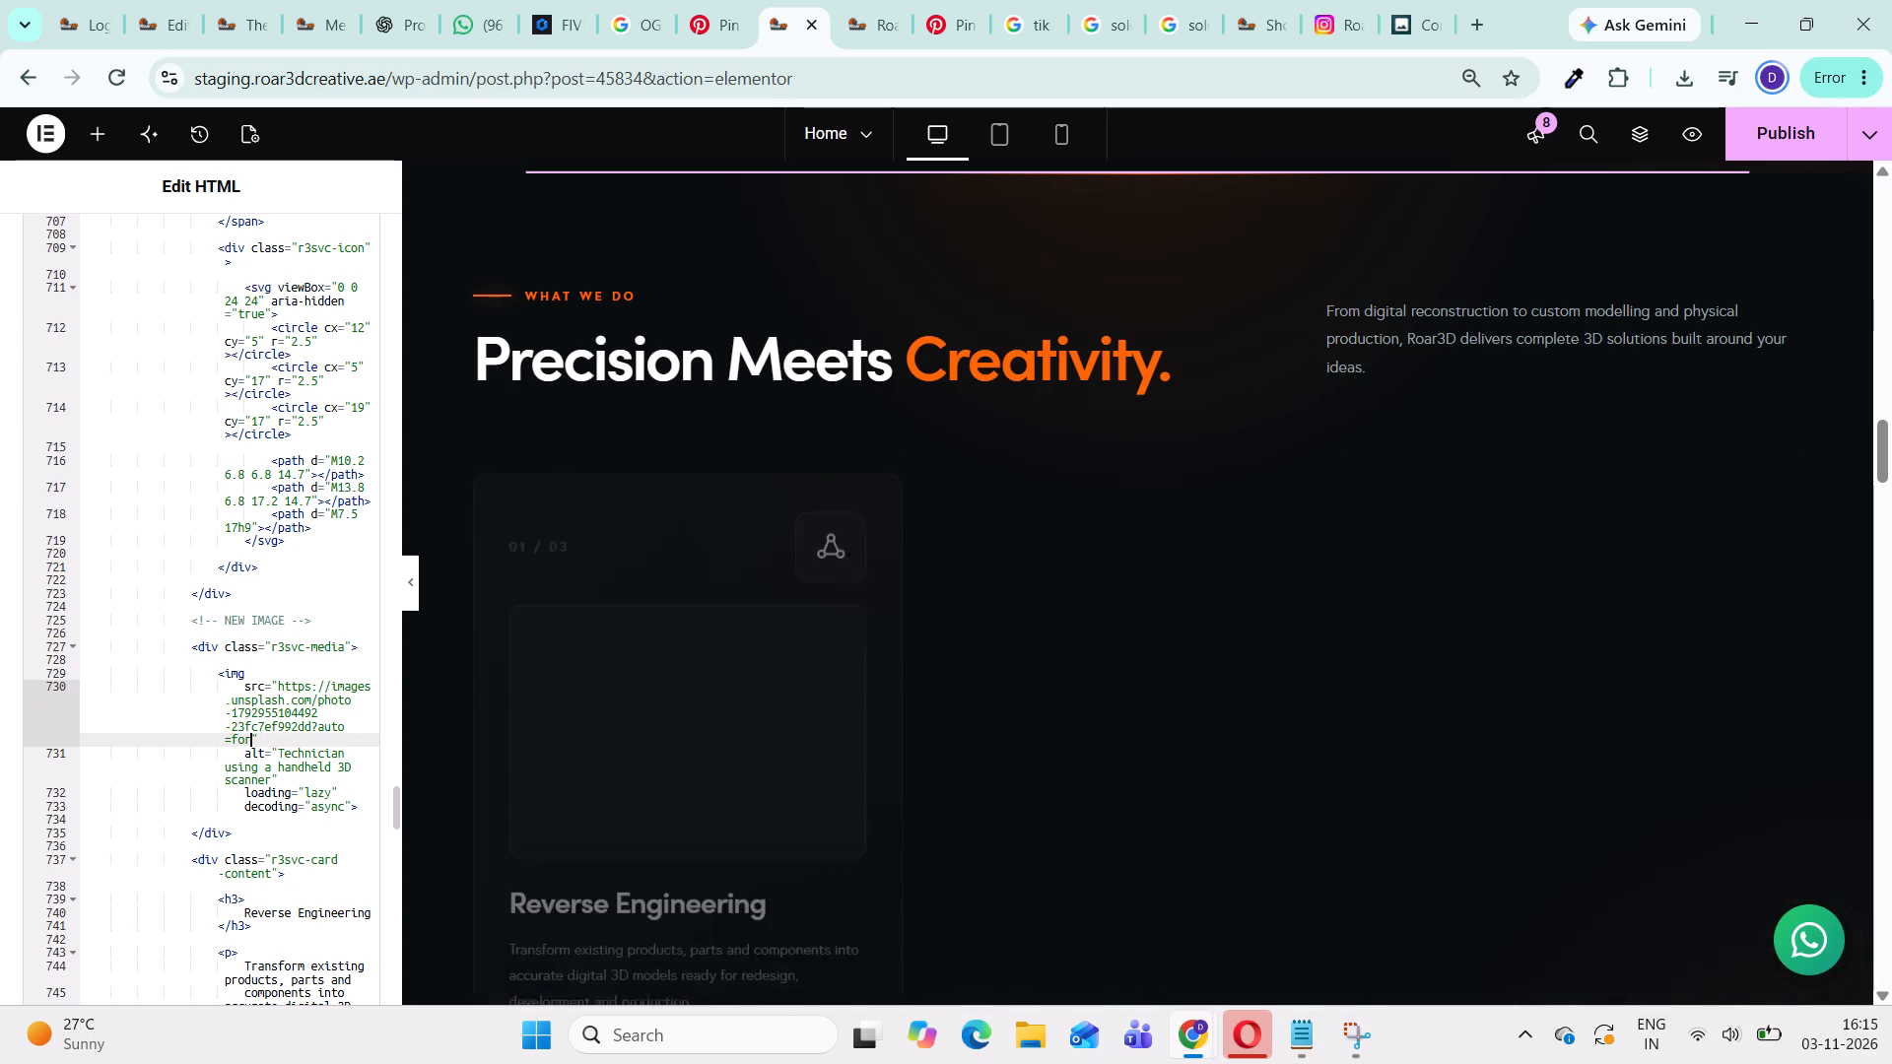
key(BackSpace)
key(BackSpace)
key(BackSpace)
key(BackSpace)
key(BackSpace)
key(BackSpace)
key(BackSpace)
key(BackSpace)
key(BackSpace)
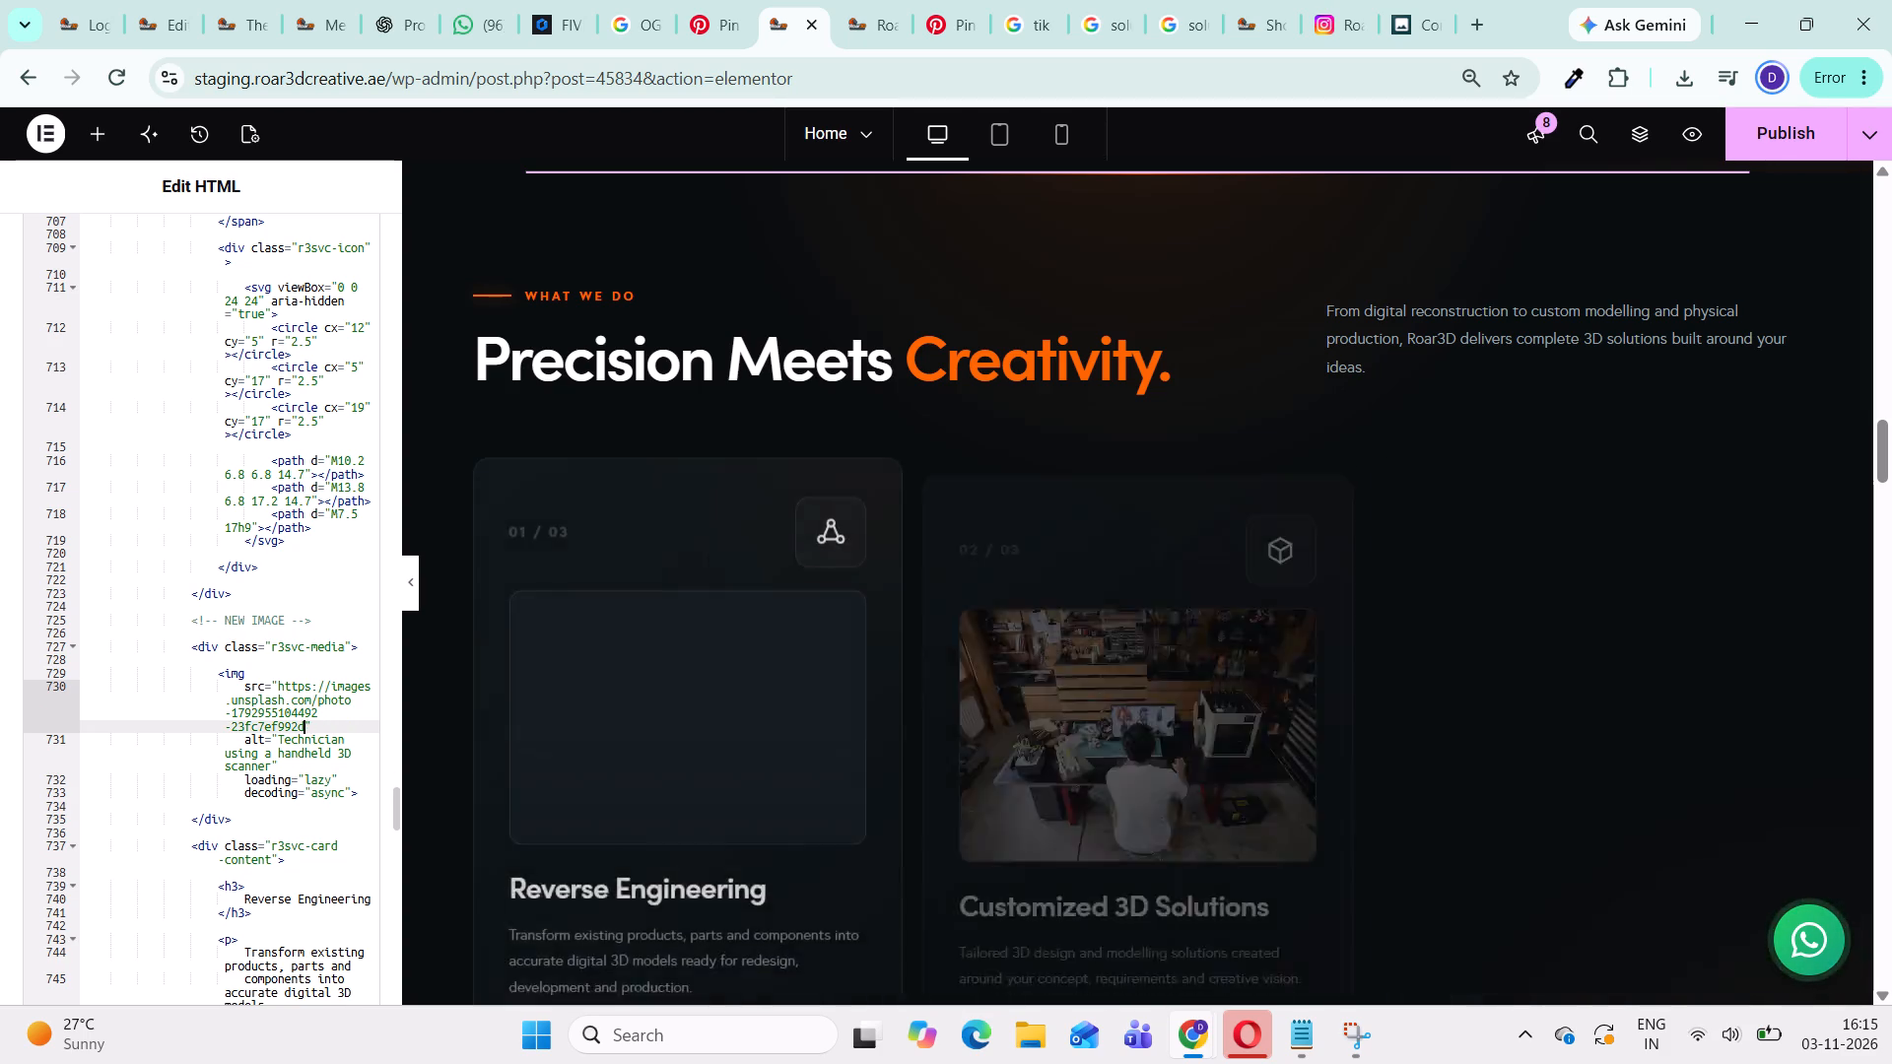
key(BackSpace)
key(BackSpace)
key(BackSpace)
key(BackSpace)
key(BackSpace)
key(BackSpace)
key(BackSpace)
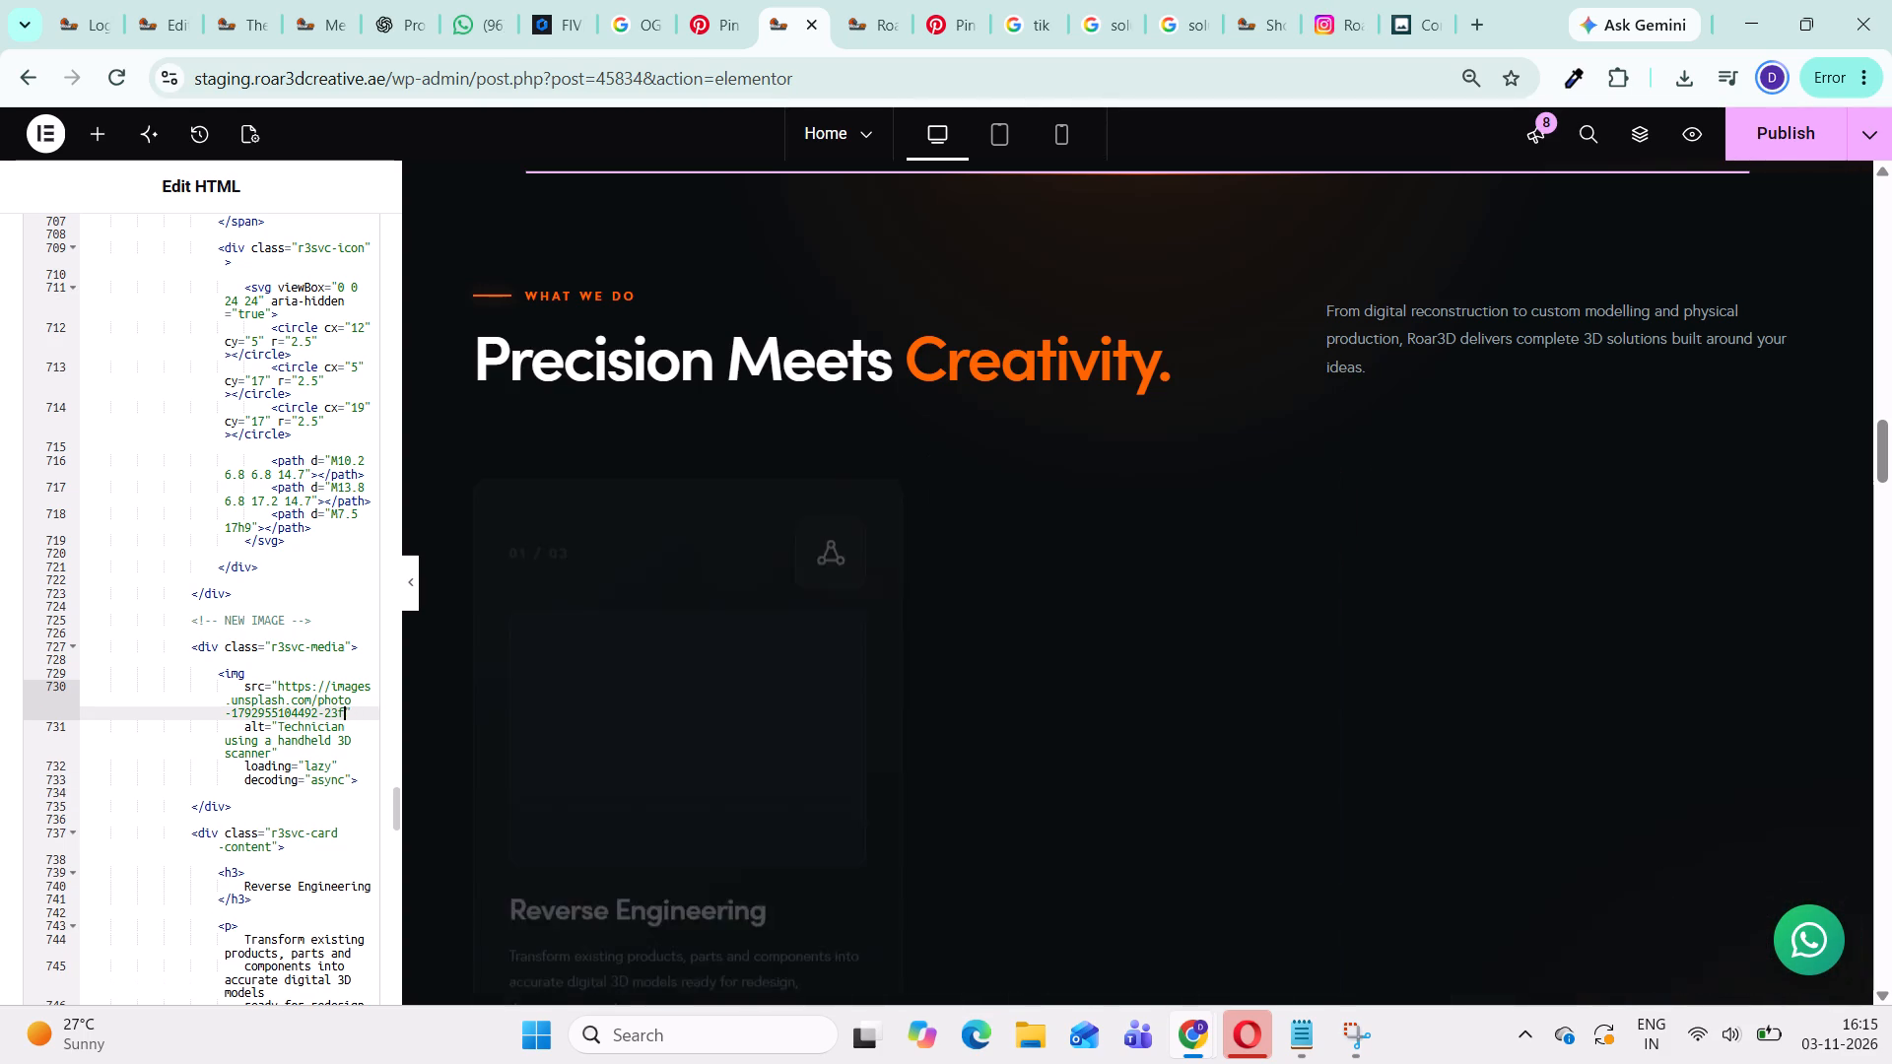
key(BackSpace)
key(BackSpace)
key(BackSpace)
key(BackSpace)
key(BackSpace)
key(BackSpace)
key(BackSpace)
key(BackSpace)
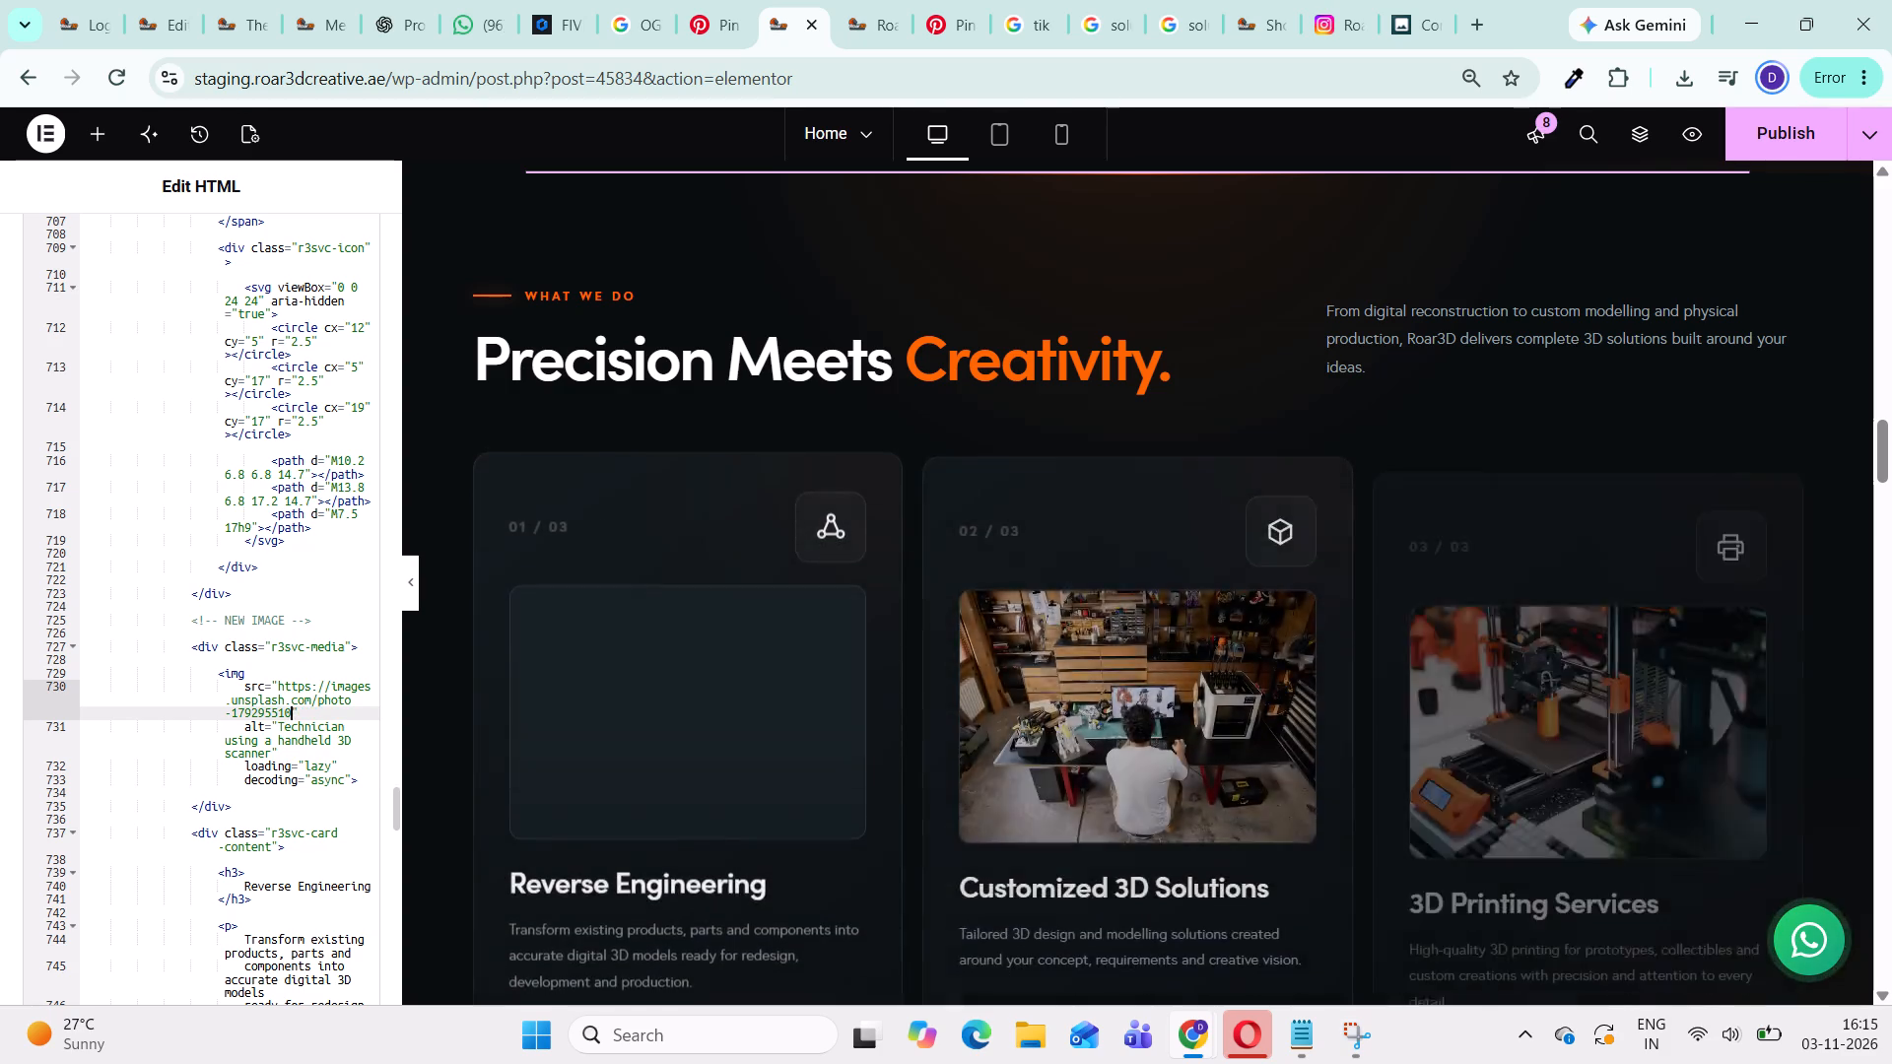
key(BackSpace)
key(BackSpace)
key(BackSpace)
key(BackSpace)
key(BackSpace)
key(BackSpace)
key(BackSpace)
key(BackSpace)
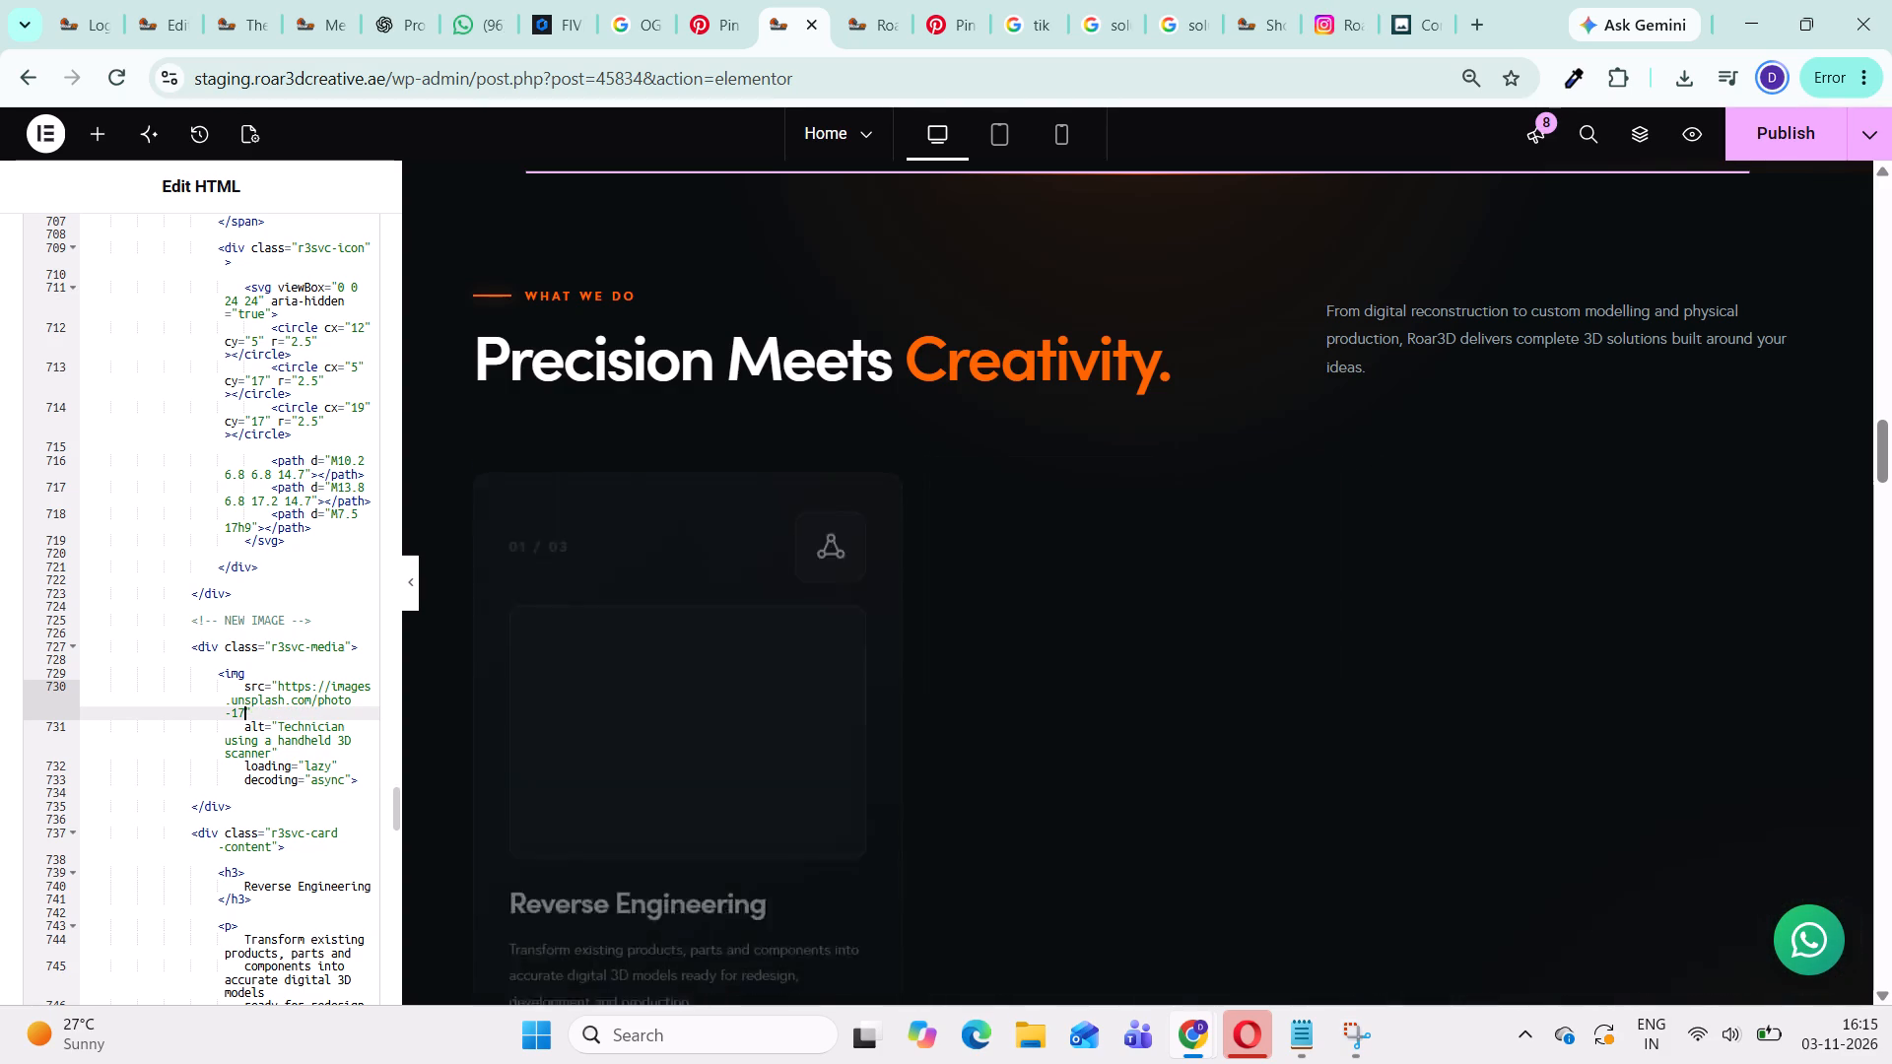
key(BackSpace)
key(BackSpace)
key(BackSpace)
key(BackSpace)
key(BackSpace)
key(BackSpace)
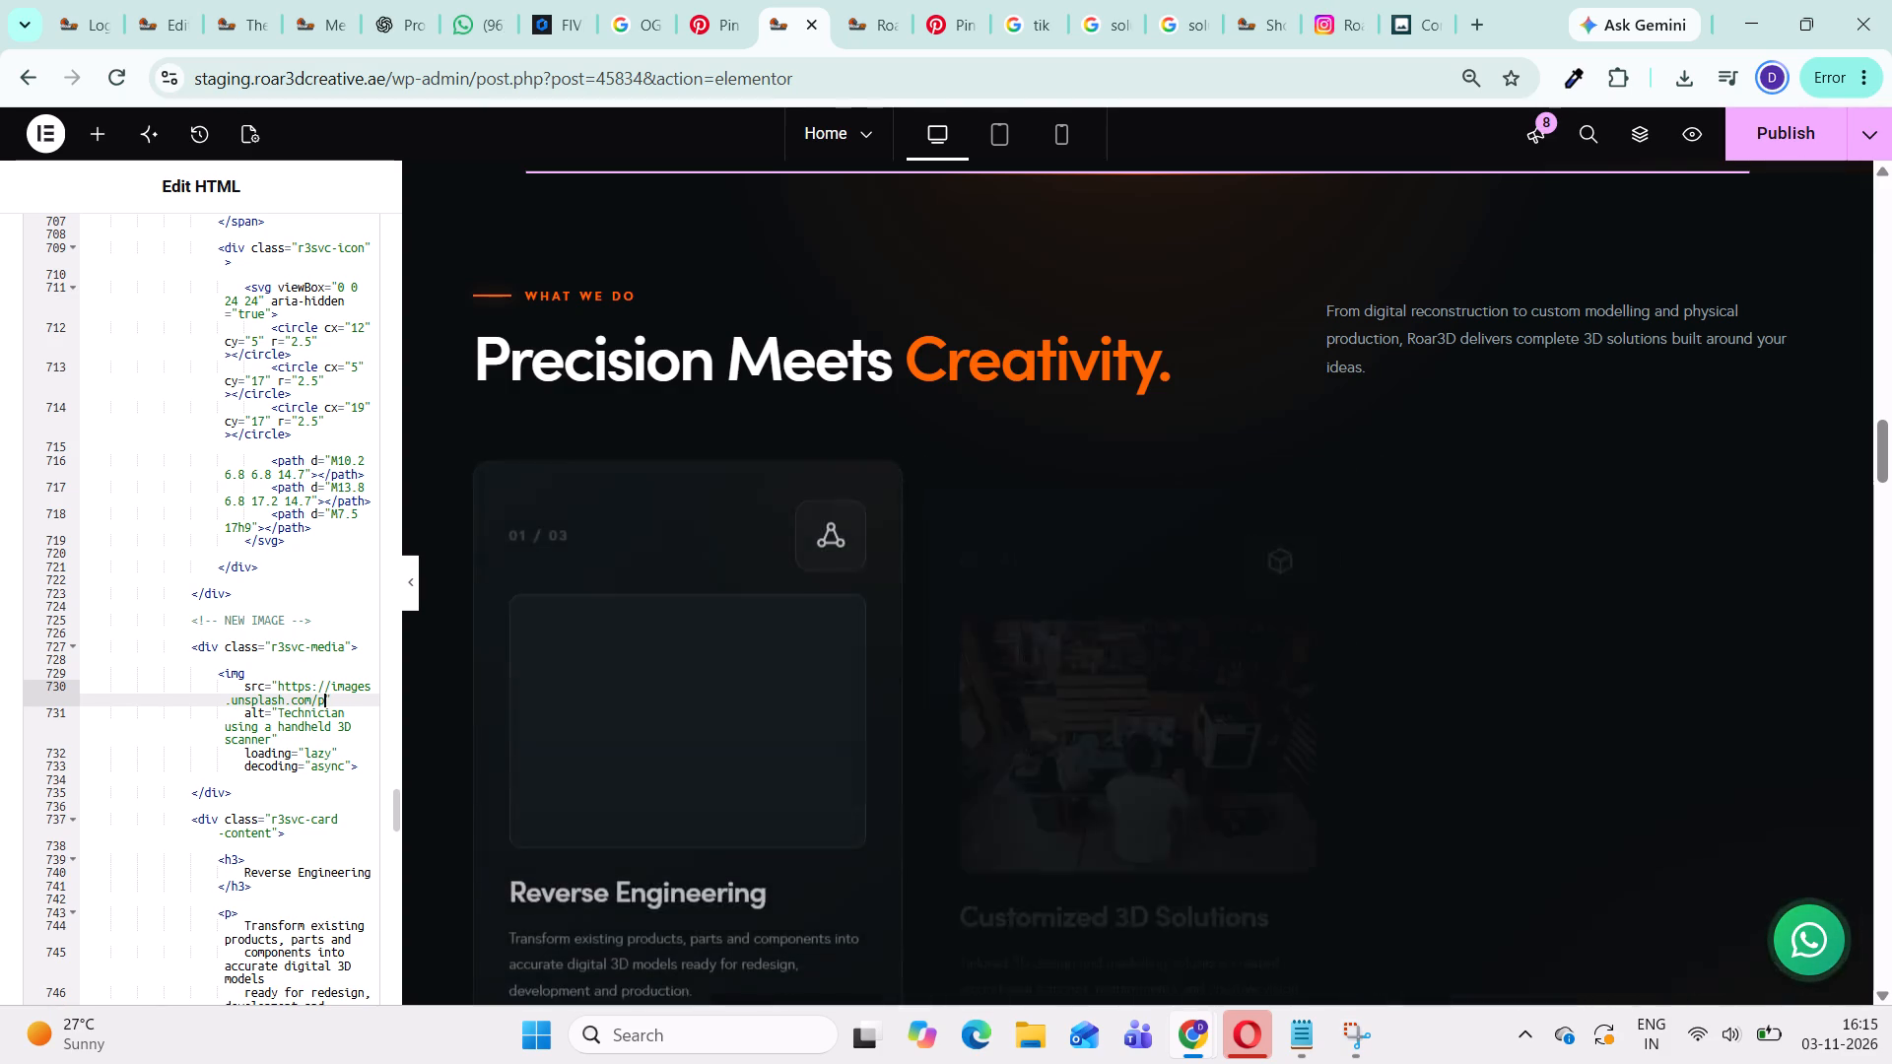
key(BackSpace)
key(BackSpace)
key(BackSpace)
key(BackSpace)
key(BackSpace)
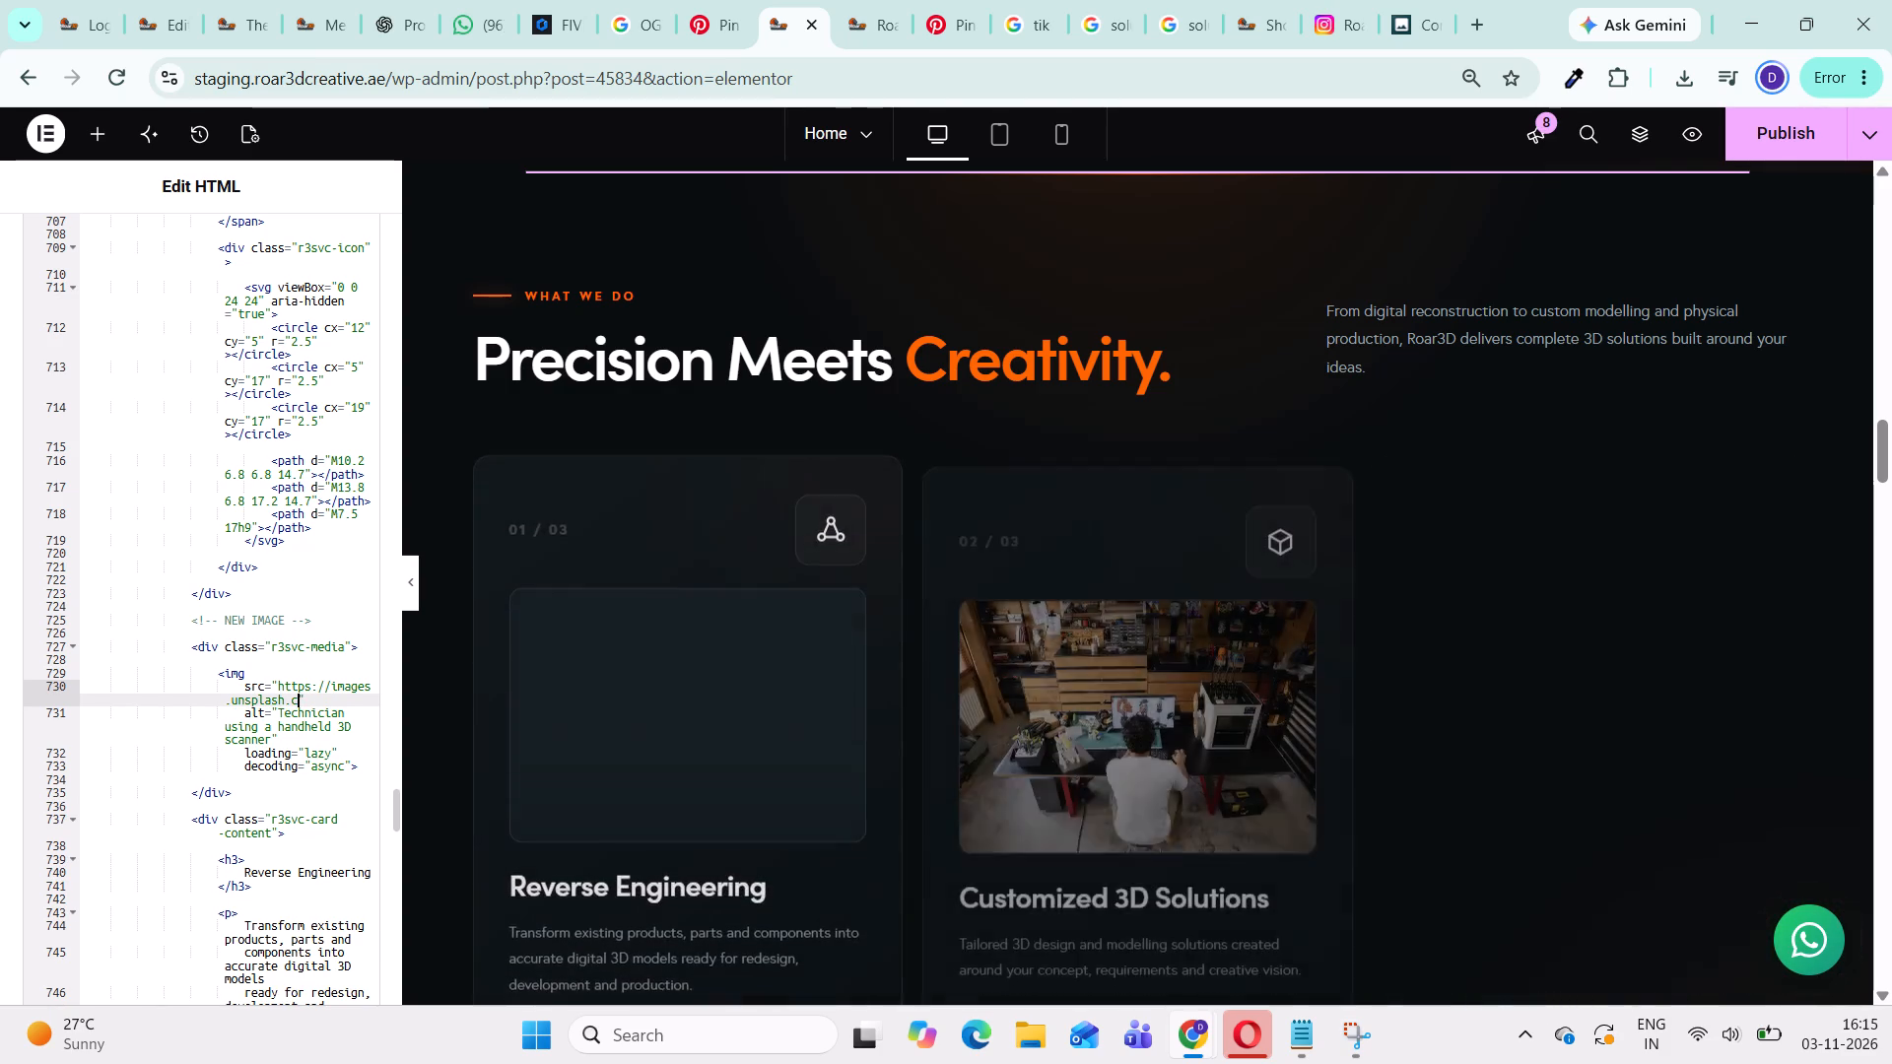
key(BackSpace)
key(BackSpace)
key(BackSpace)
key(BackSpace)
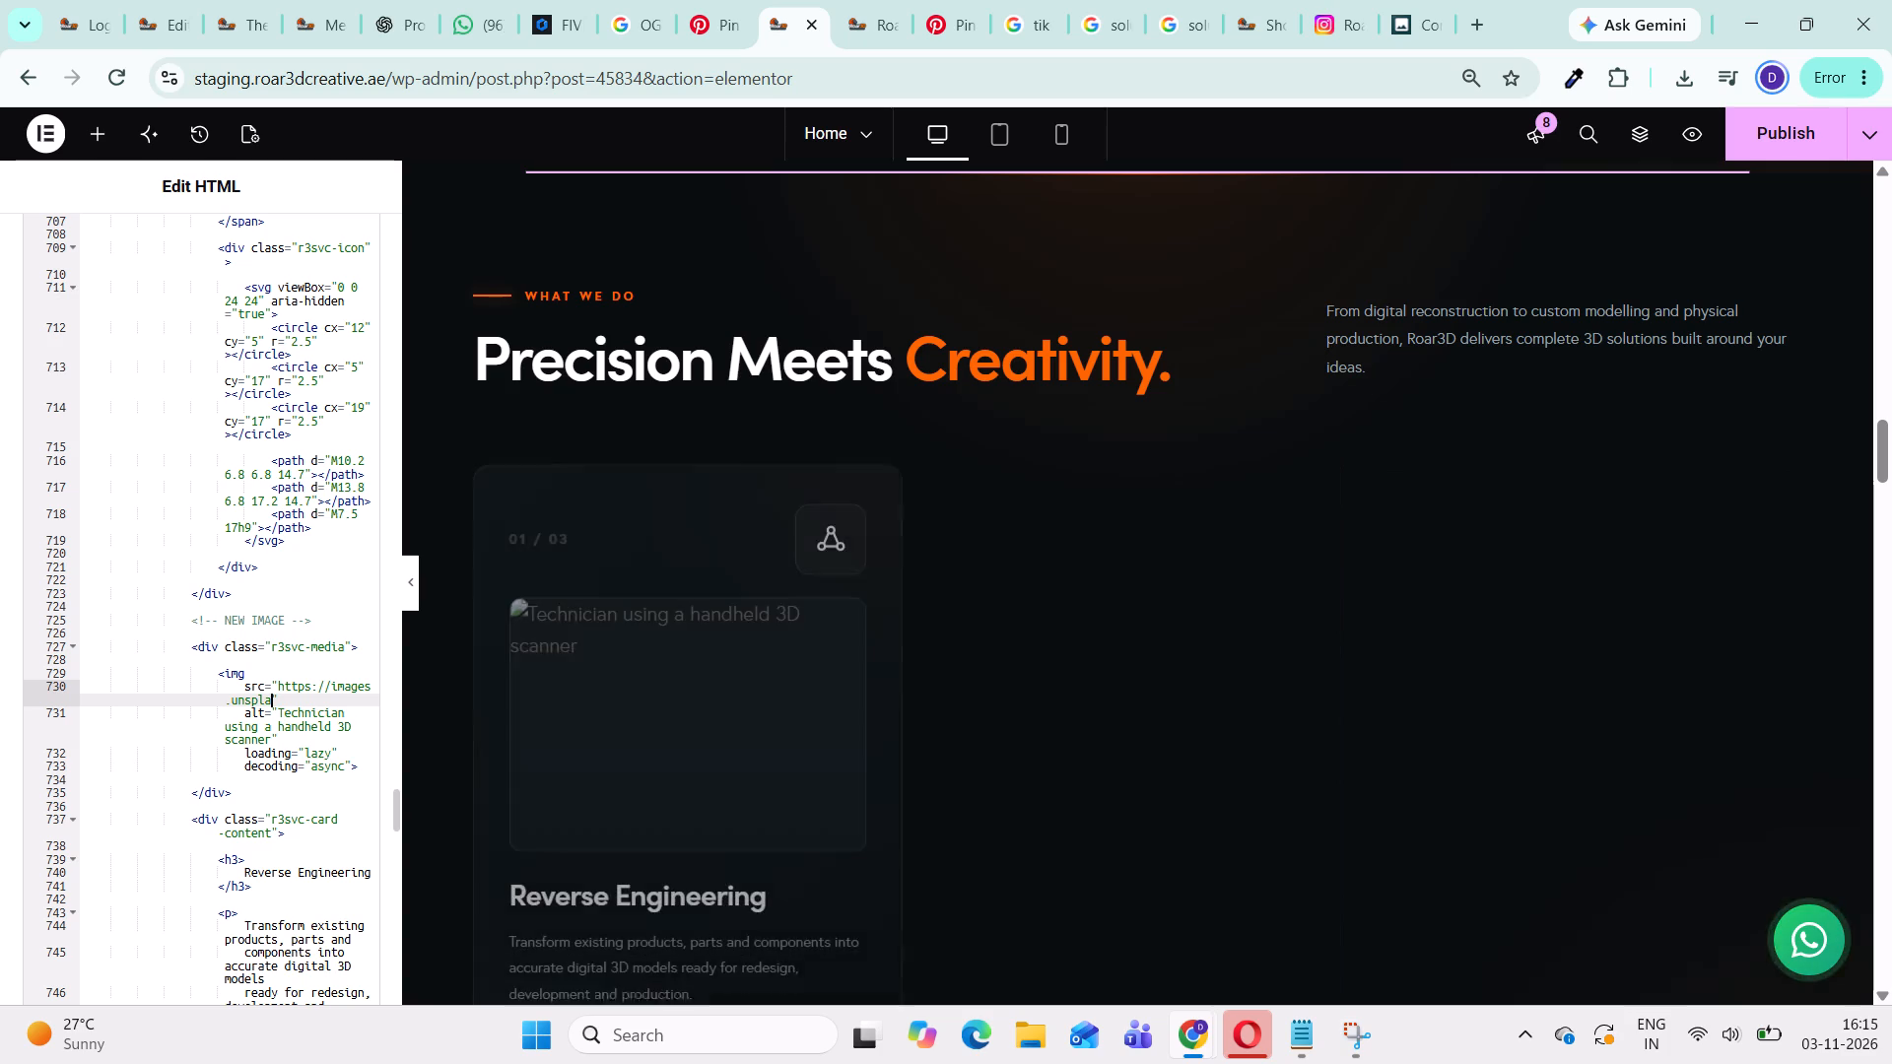
key(BackSpace)
key(BackSpace)
key(BackSpace)
key(BackSpace)
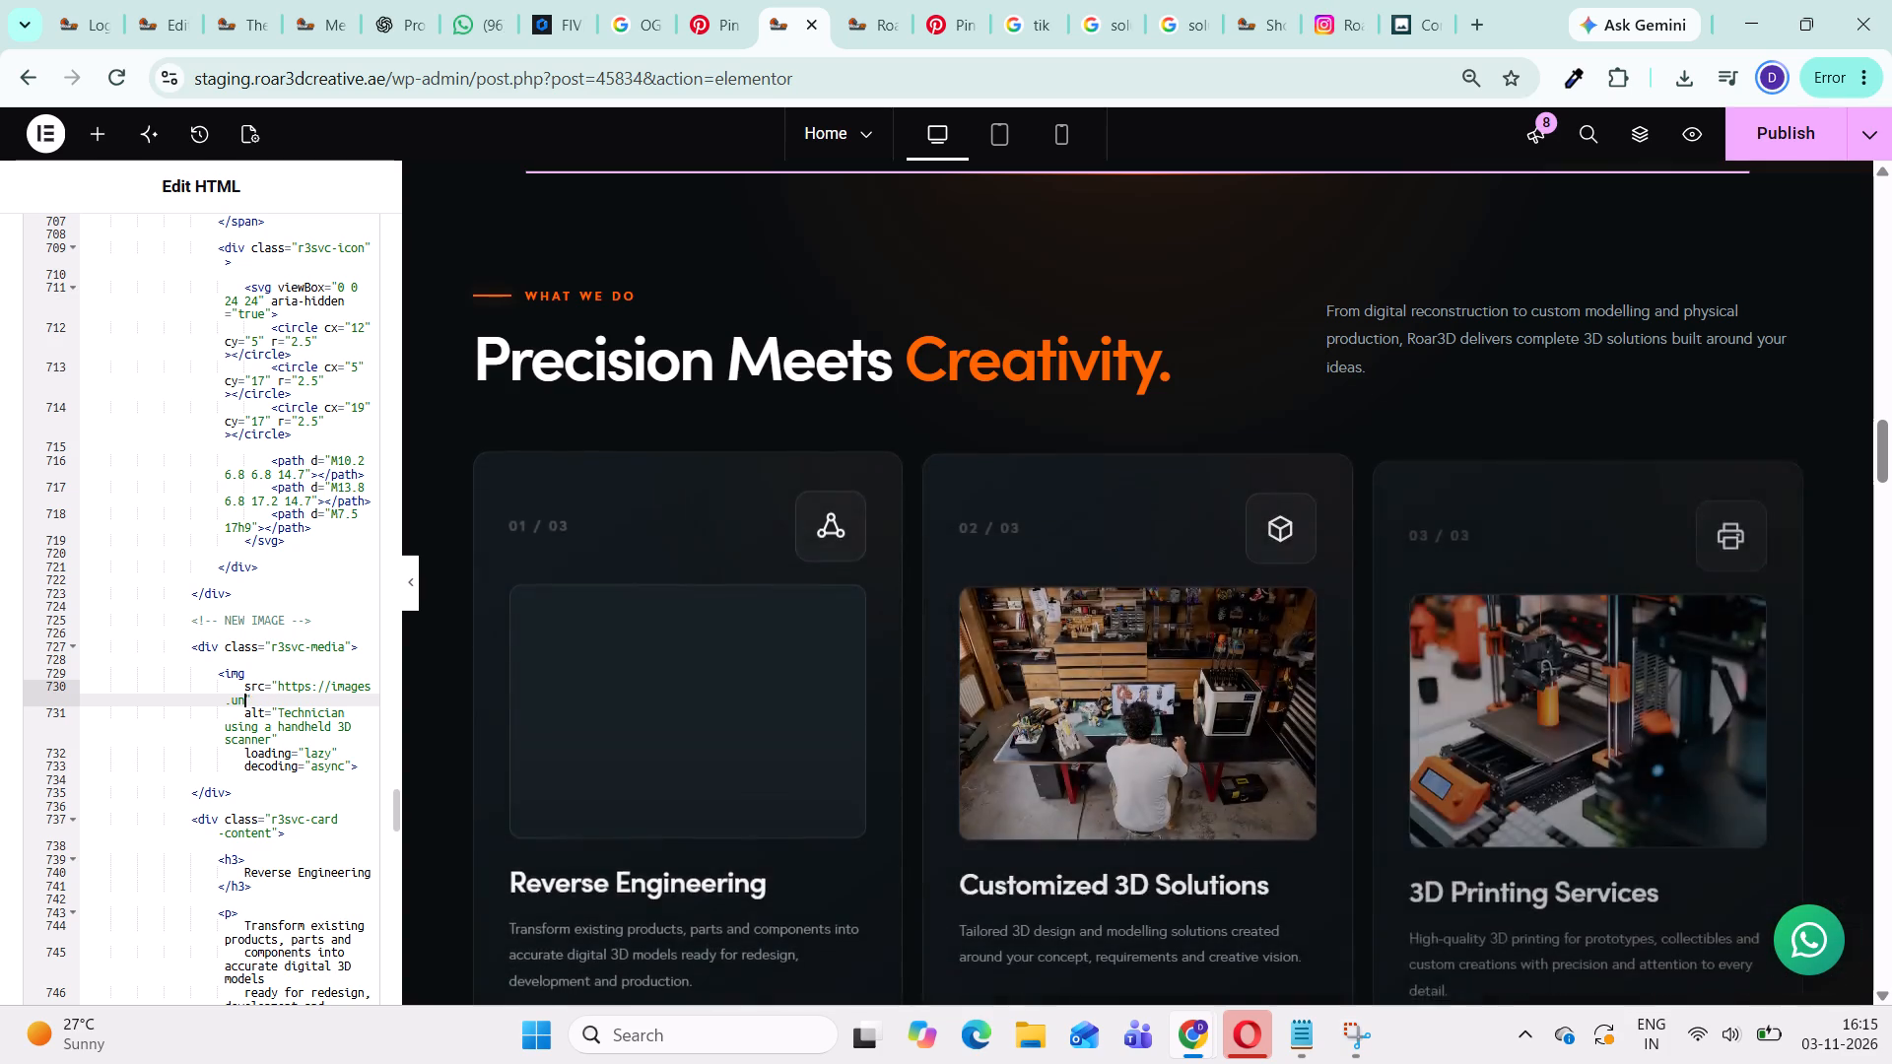
Clear the rest of the Reverse Engineering card's image source and paste the copied Physical-Part-to-Digital-CAD-250kb.jpeg URL in its place.
key(BackSpace)
key(BackSpace)
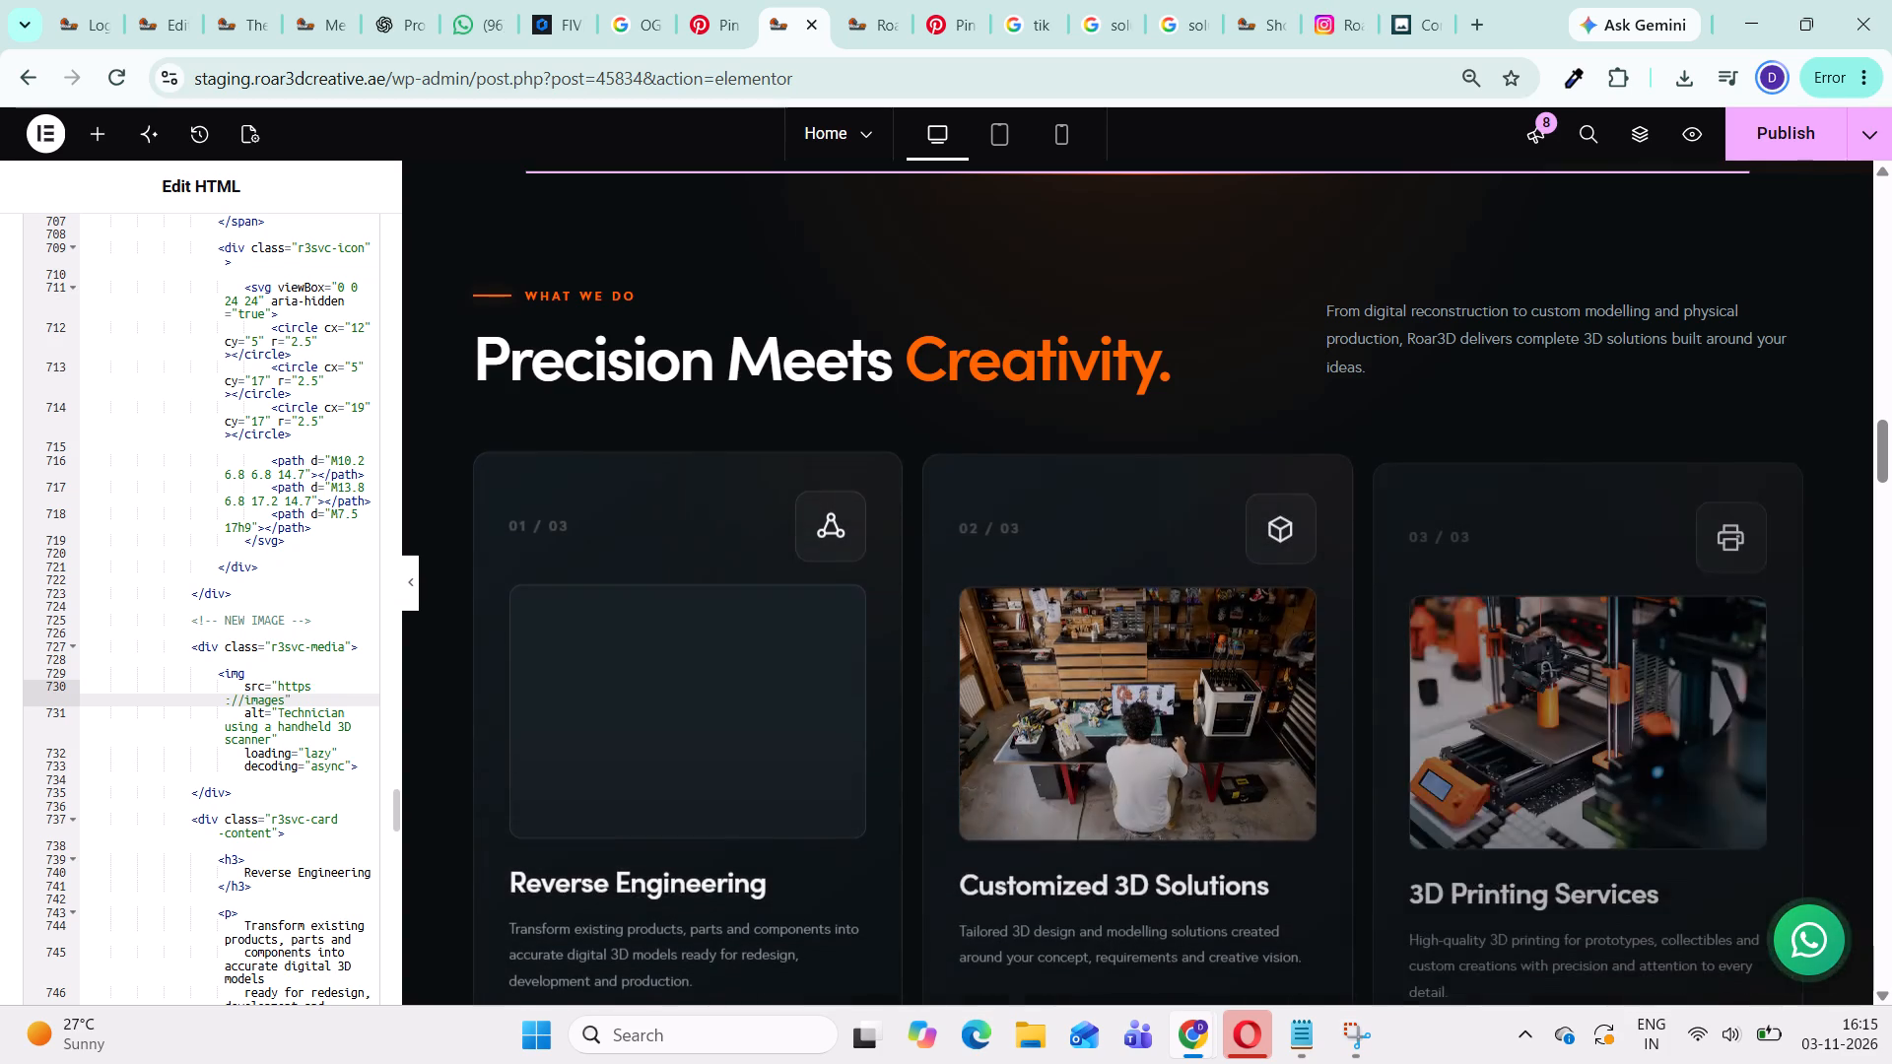
key(BackSpace)
key(BackSpace)
key(BackSpace)
key(BackSpace)
key(BackSpace)
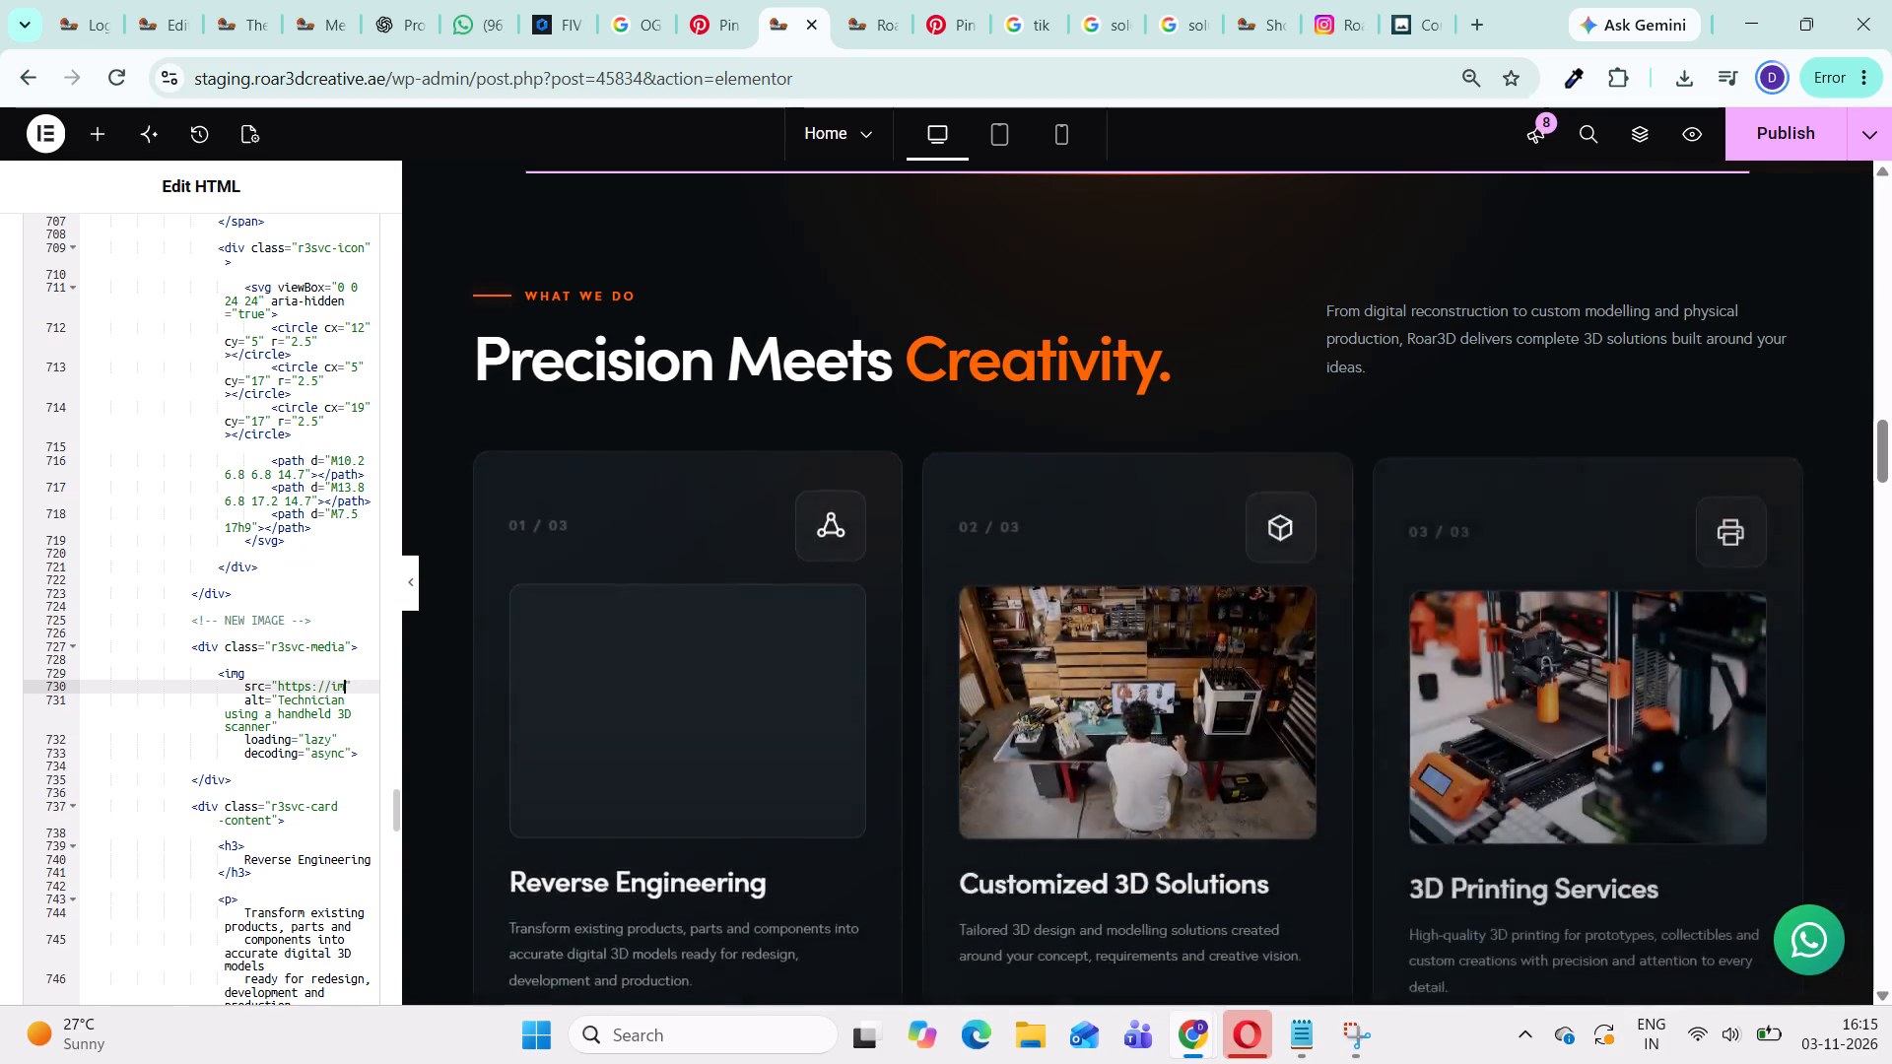
key(BackSpace)
key(BackSpace)
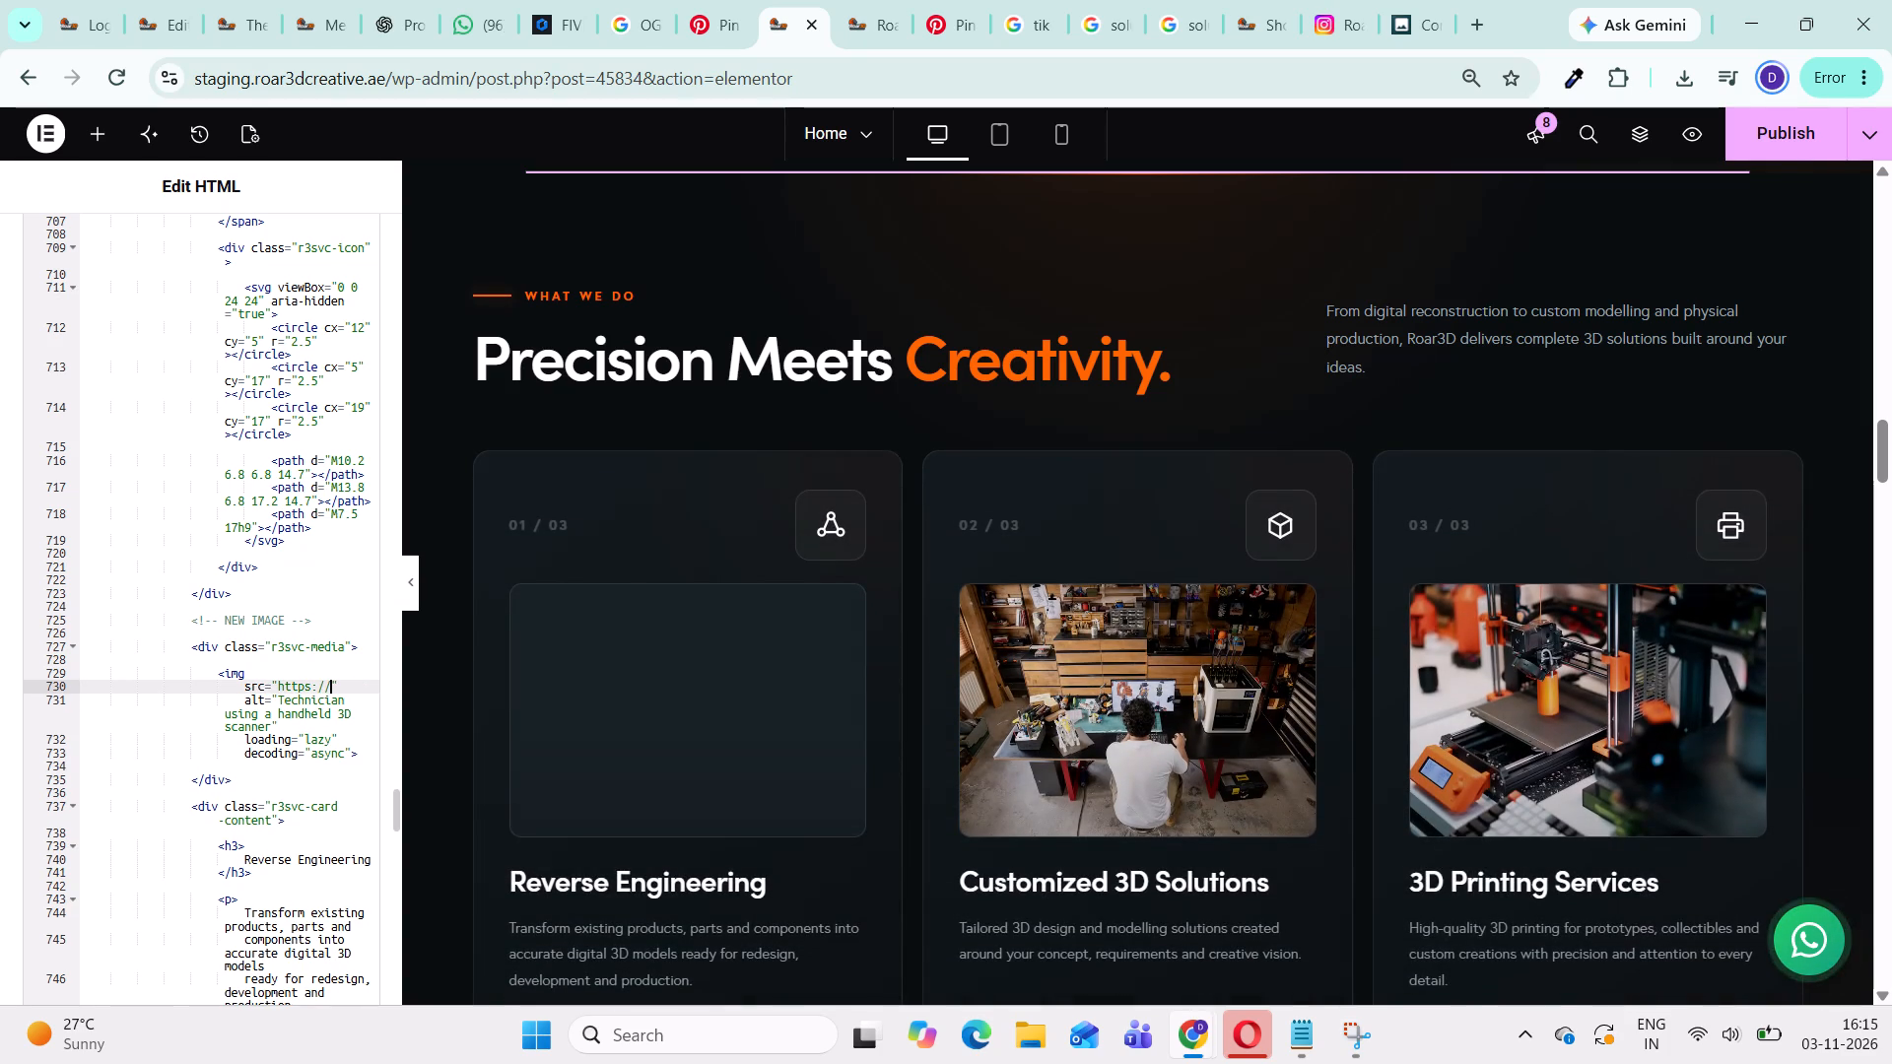
key(BackSpace)
key(BackSpace)
key(BackSpace)
key(BackSpace)
key(BackSpace)
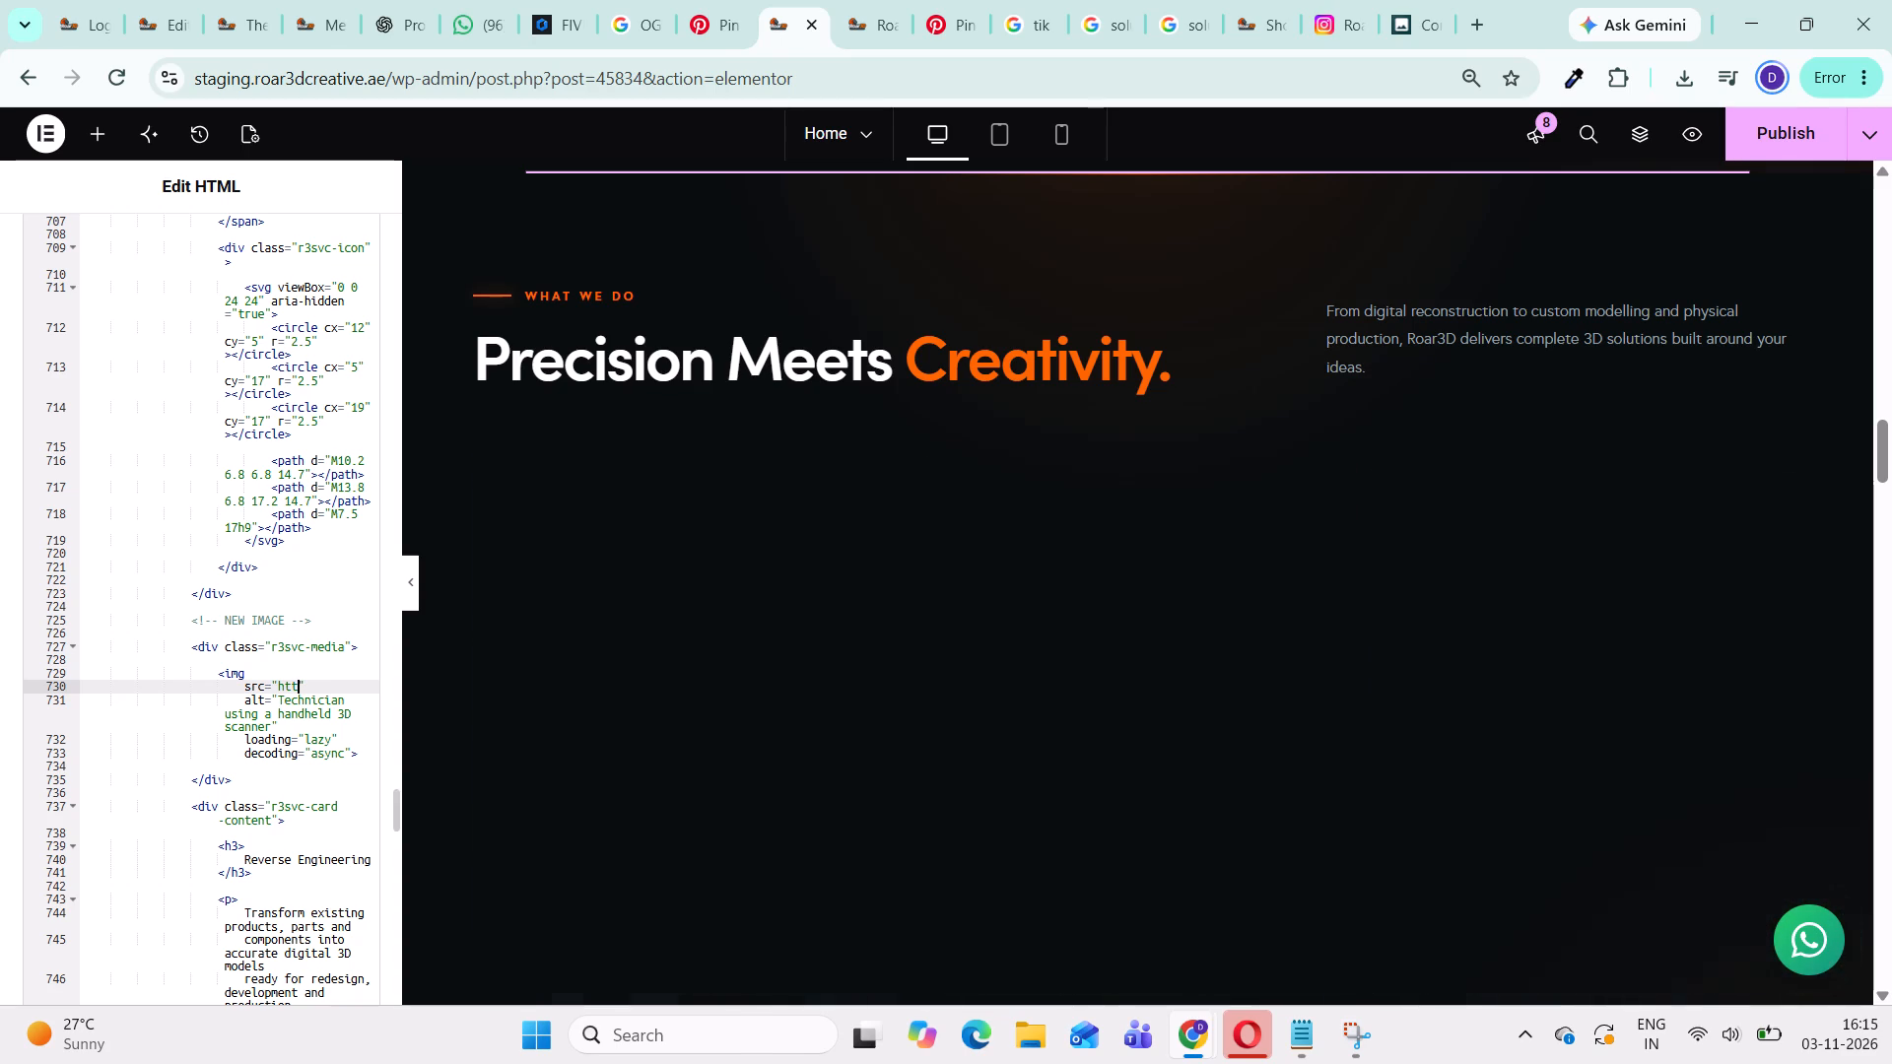
key(BackSpace)
key(BackSpace)
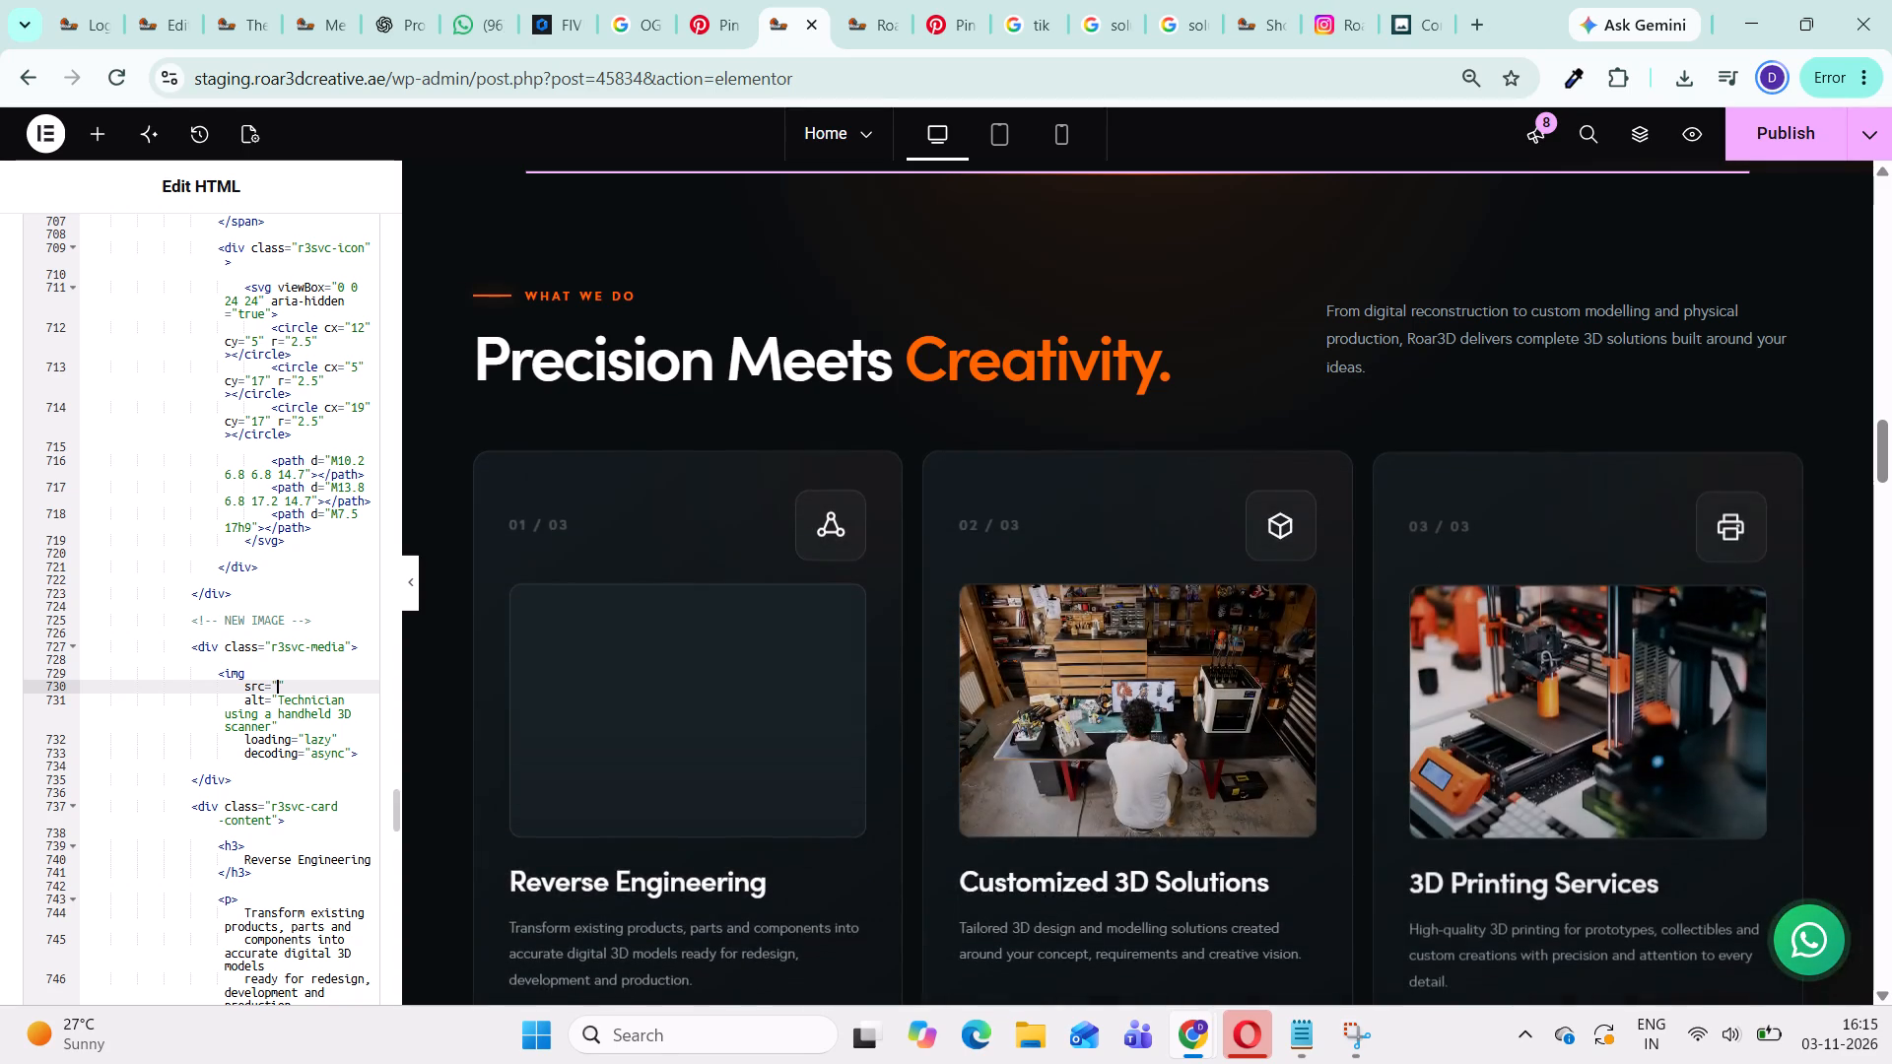
key(ctrl+v)
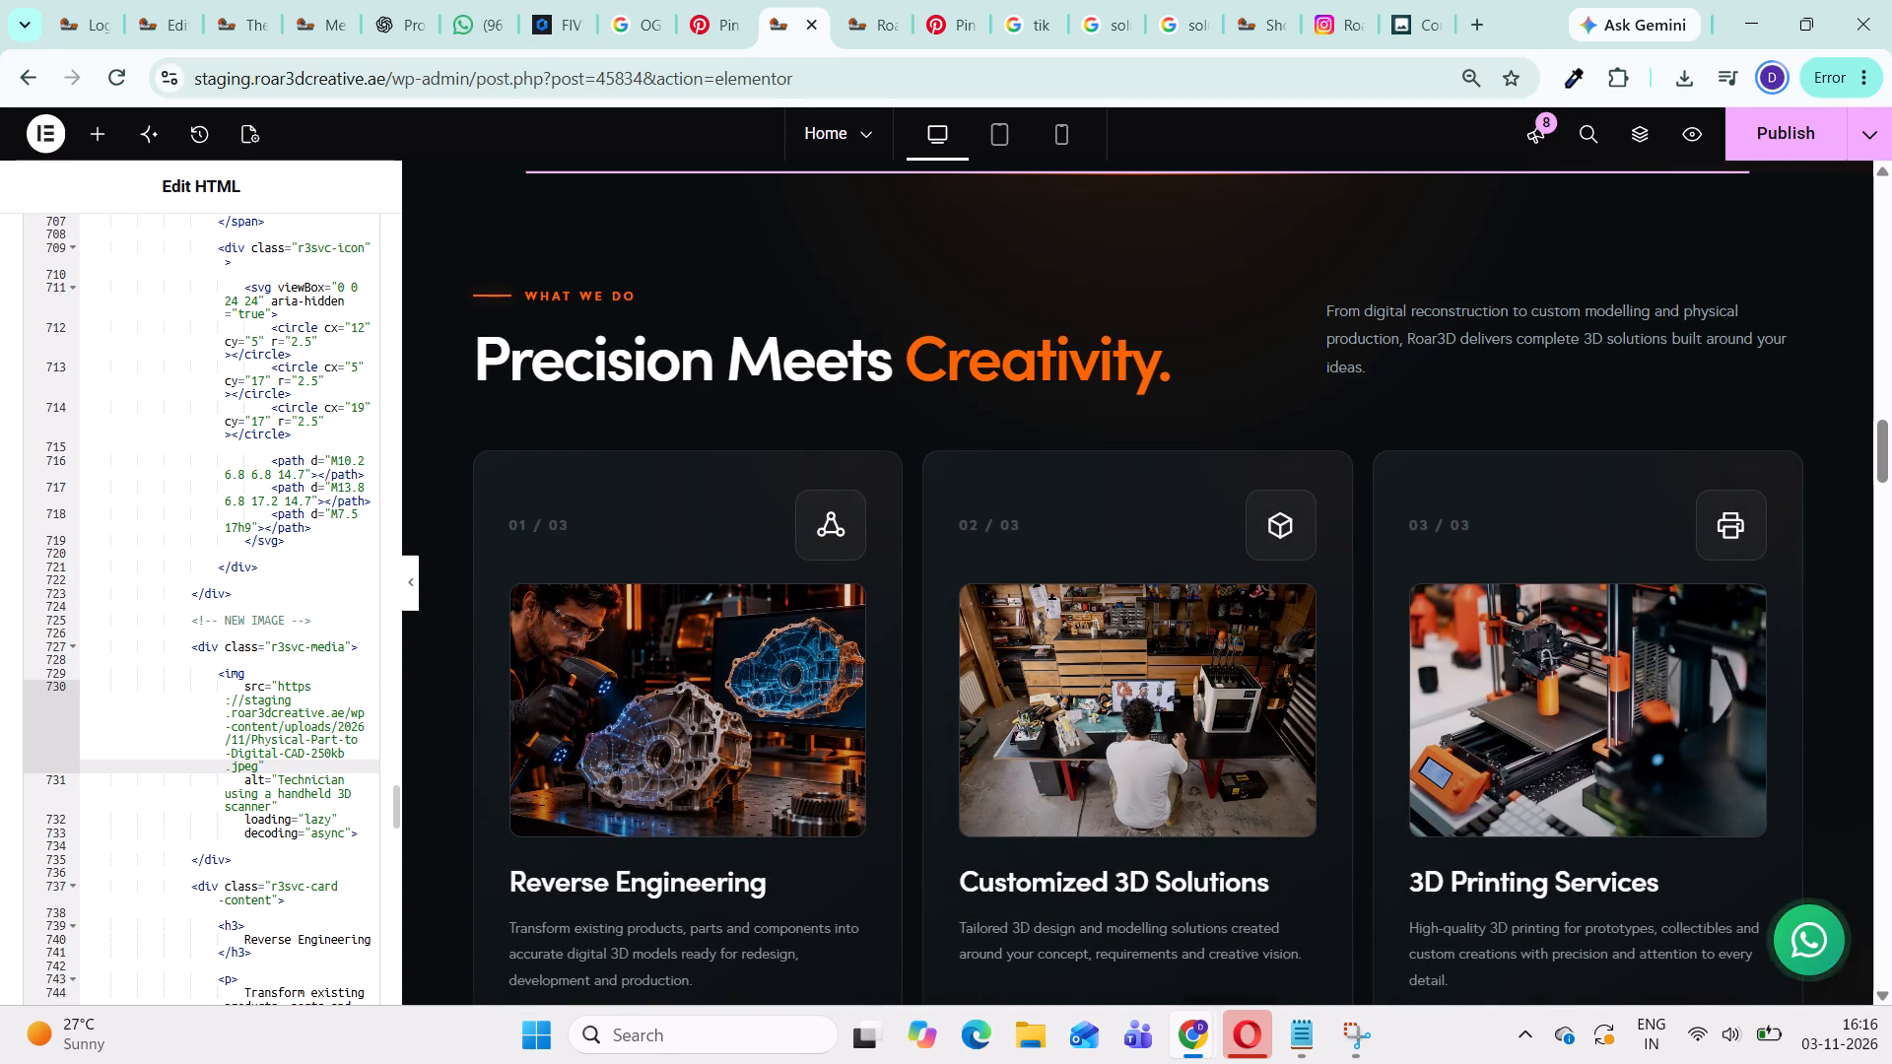
click(347, 714)
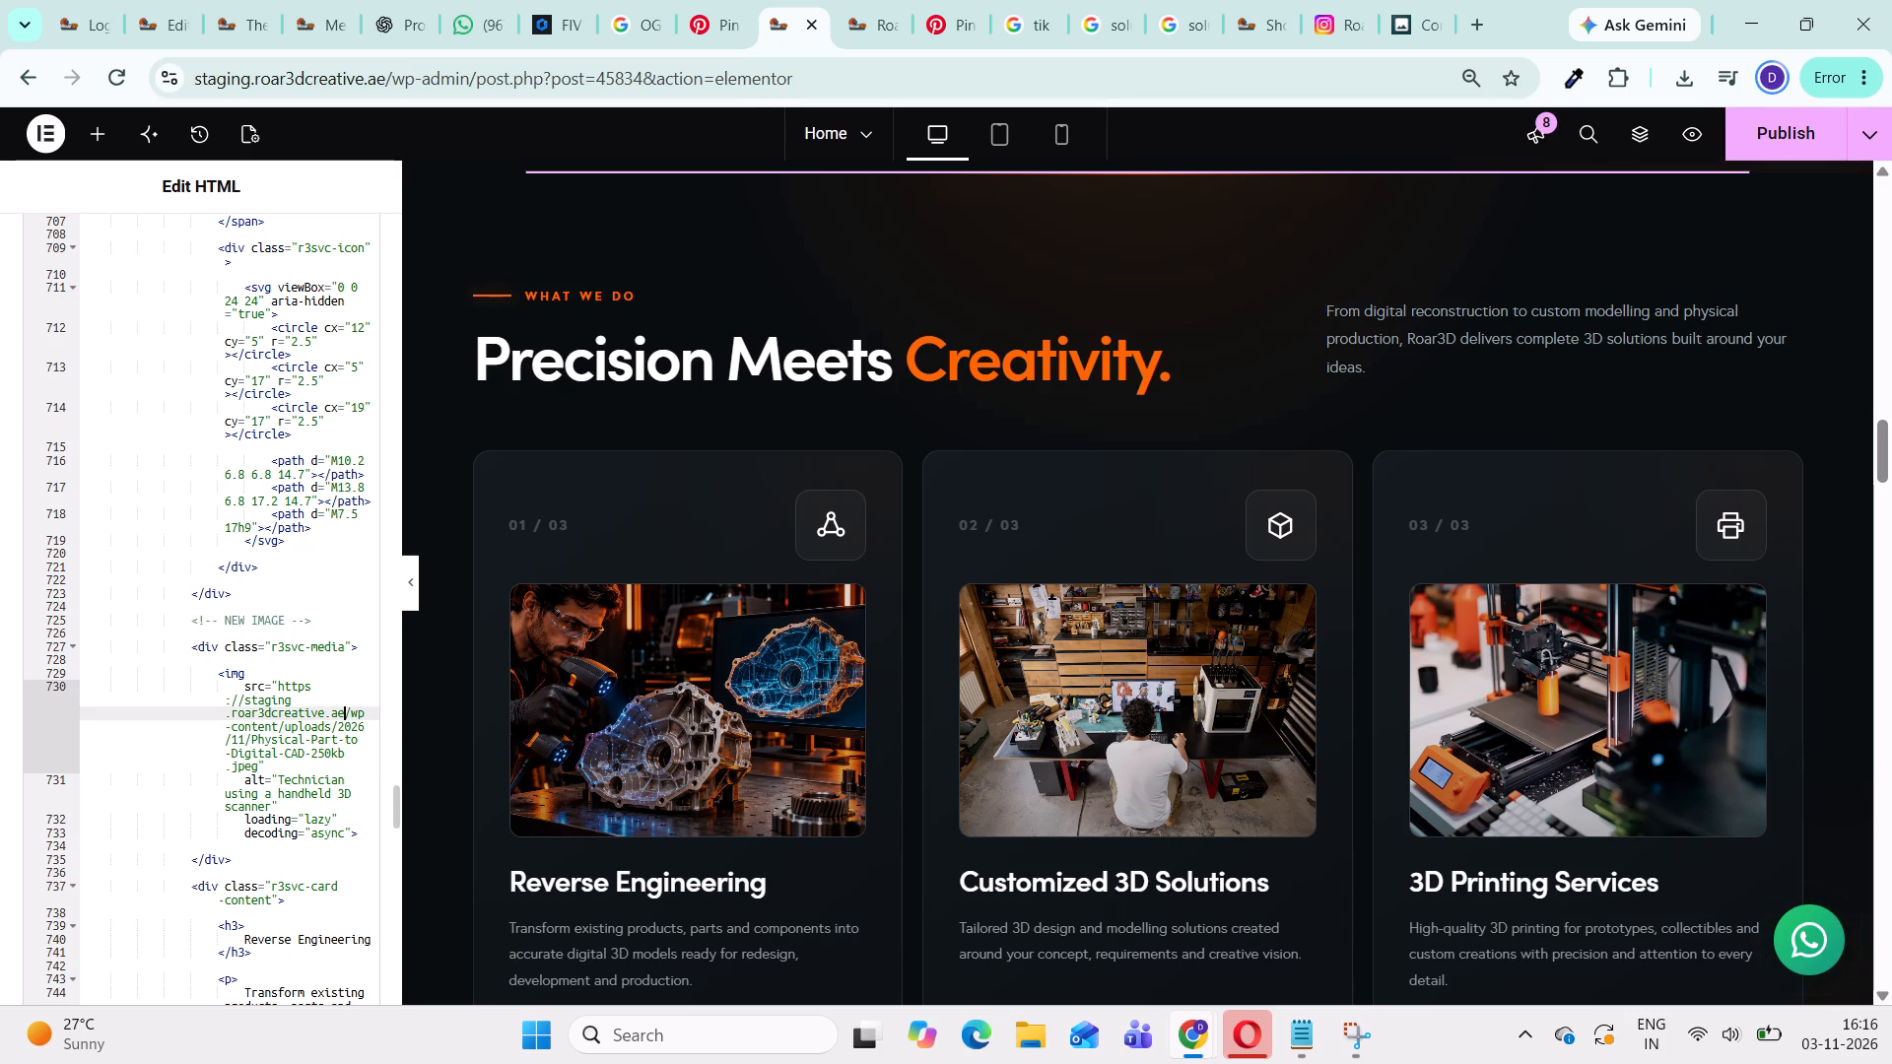
key(BackSpace)
key(BackSpace)
key(BackSpace)
key(BackSpace)
key(BackSpace)
key(BackSpace)
key(BackSpace)
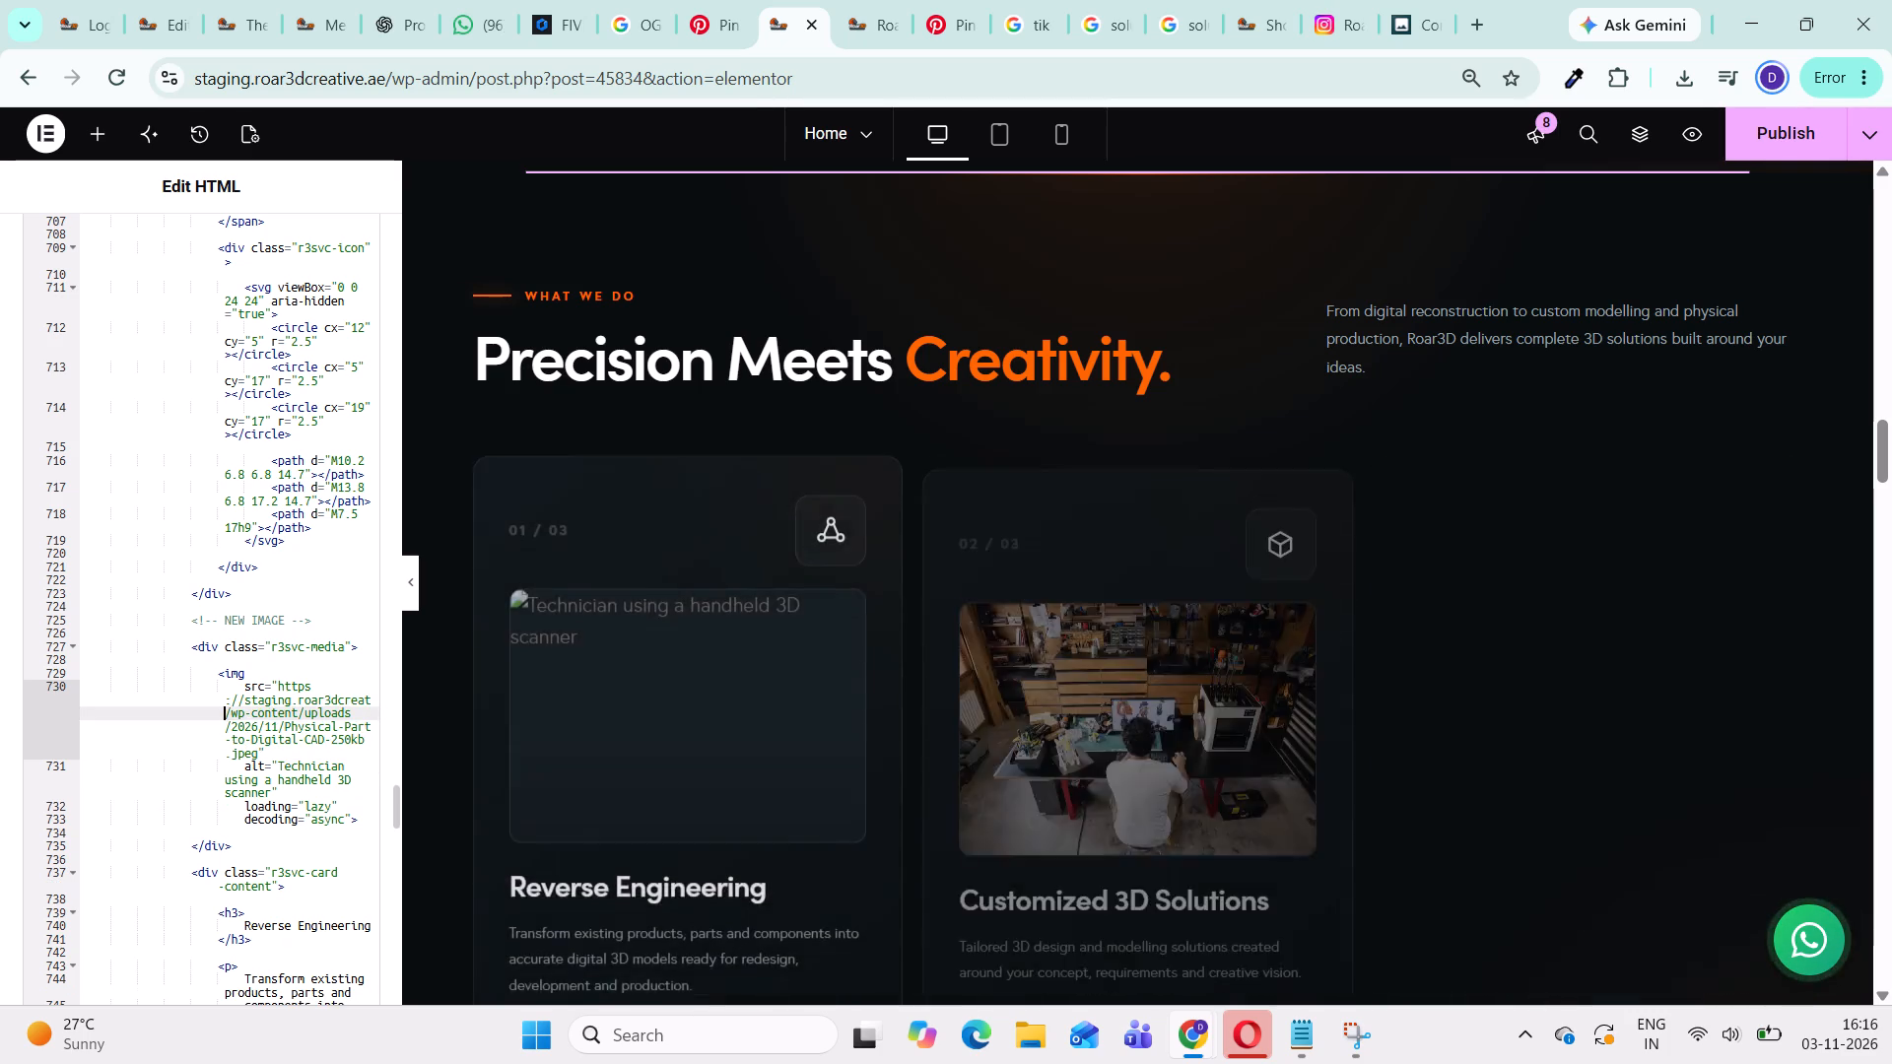
key(BackSpace)
key(BackSpace)
key(BackSpace)
key(BackSpace)
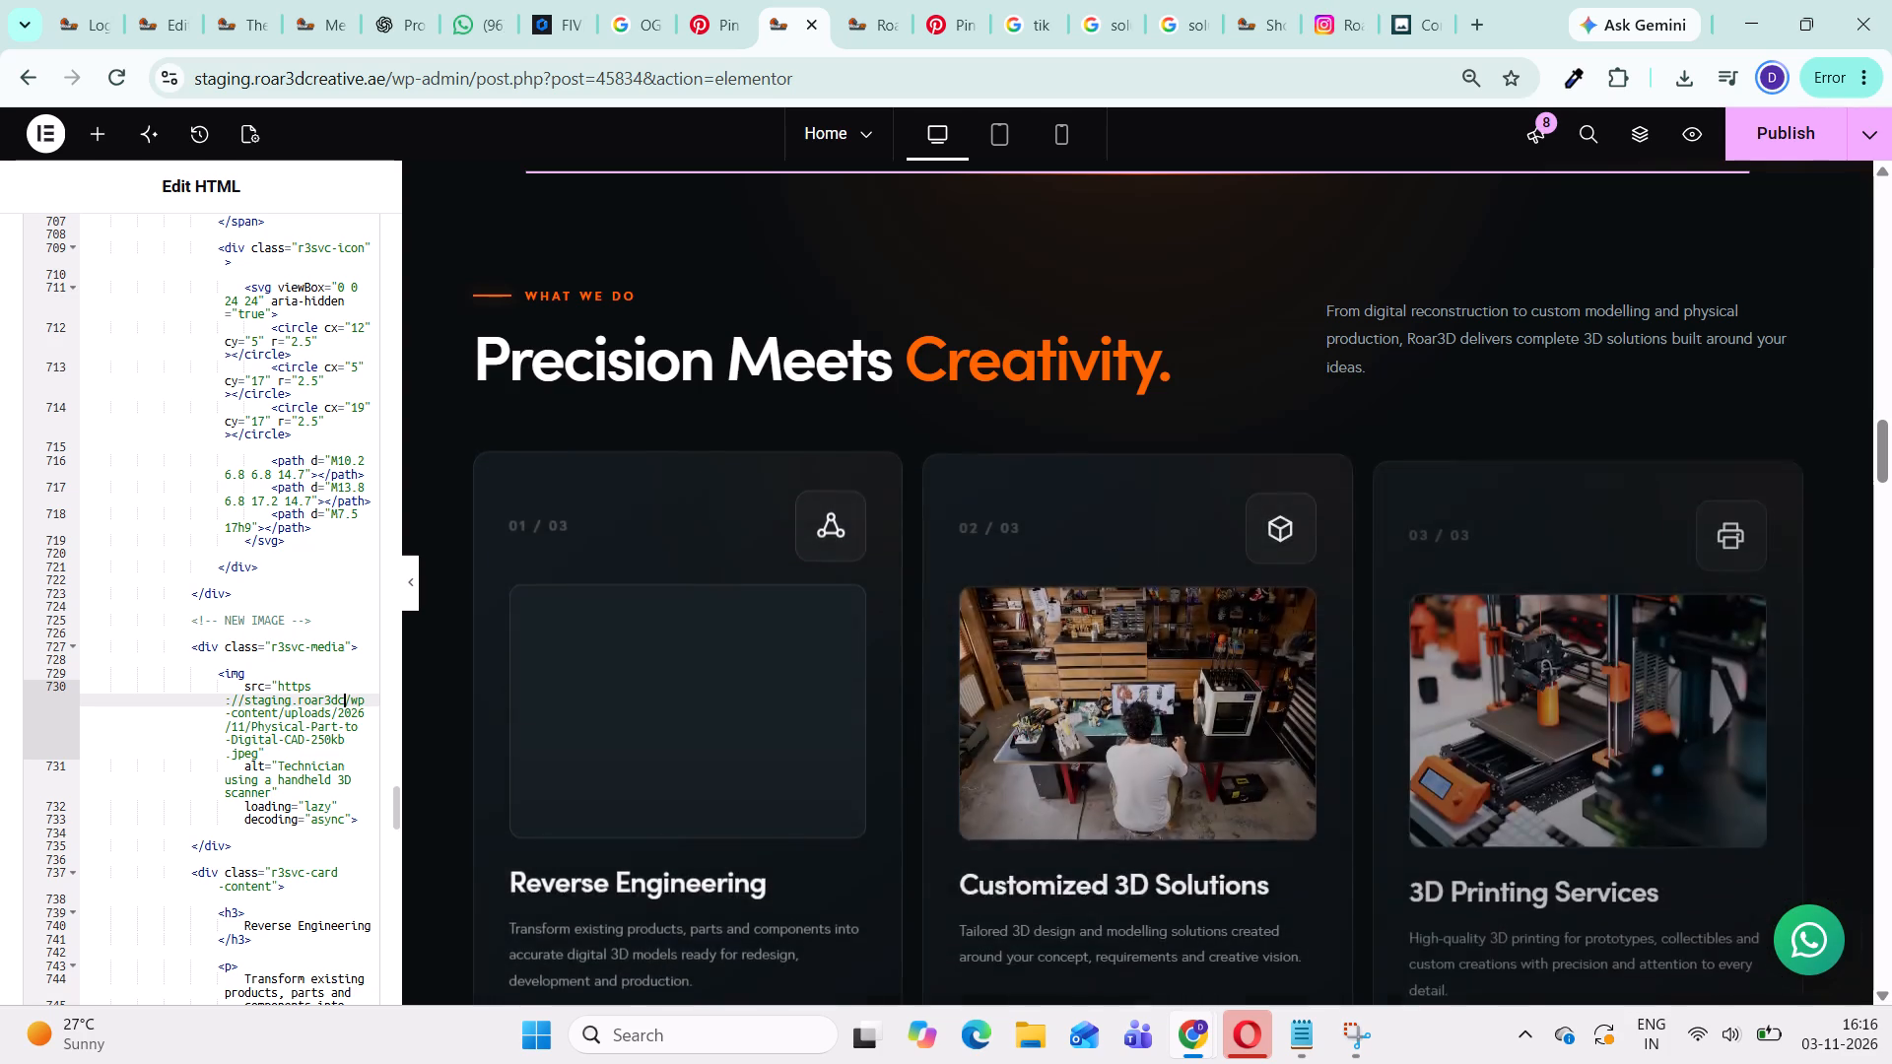
key(BackSpace)
key(BackSpace)
key(BackSpace)
key(BackSpace)
key(BackSpace)
key(BackSpace)
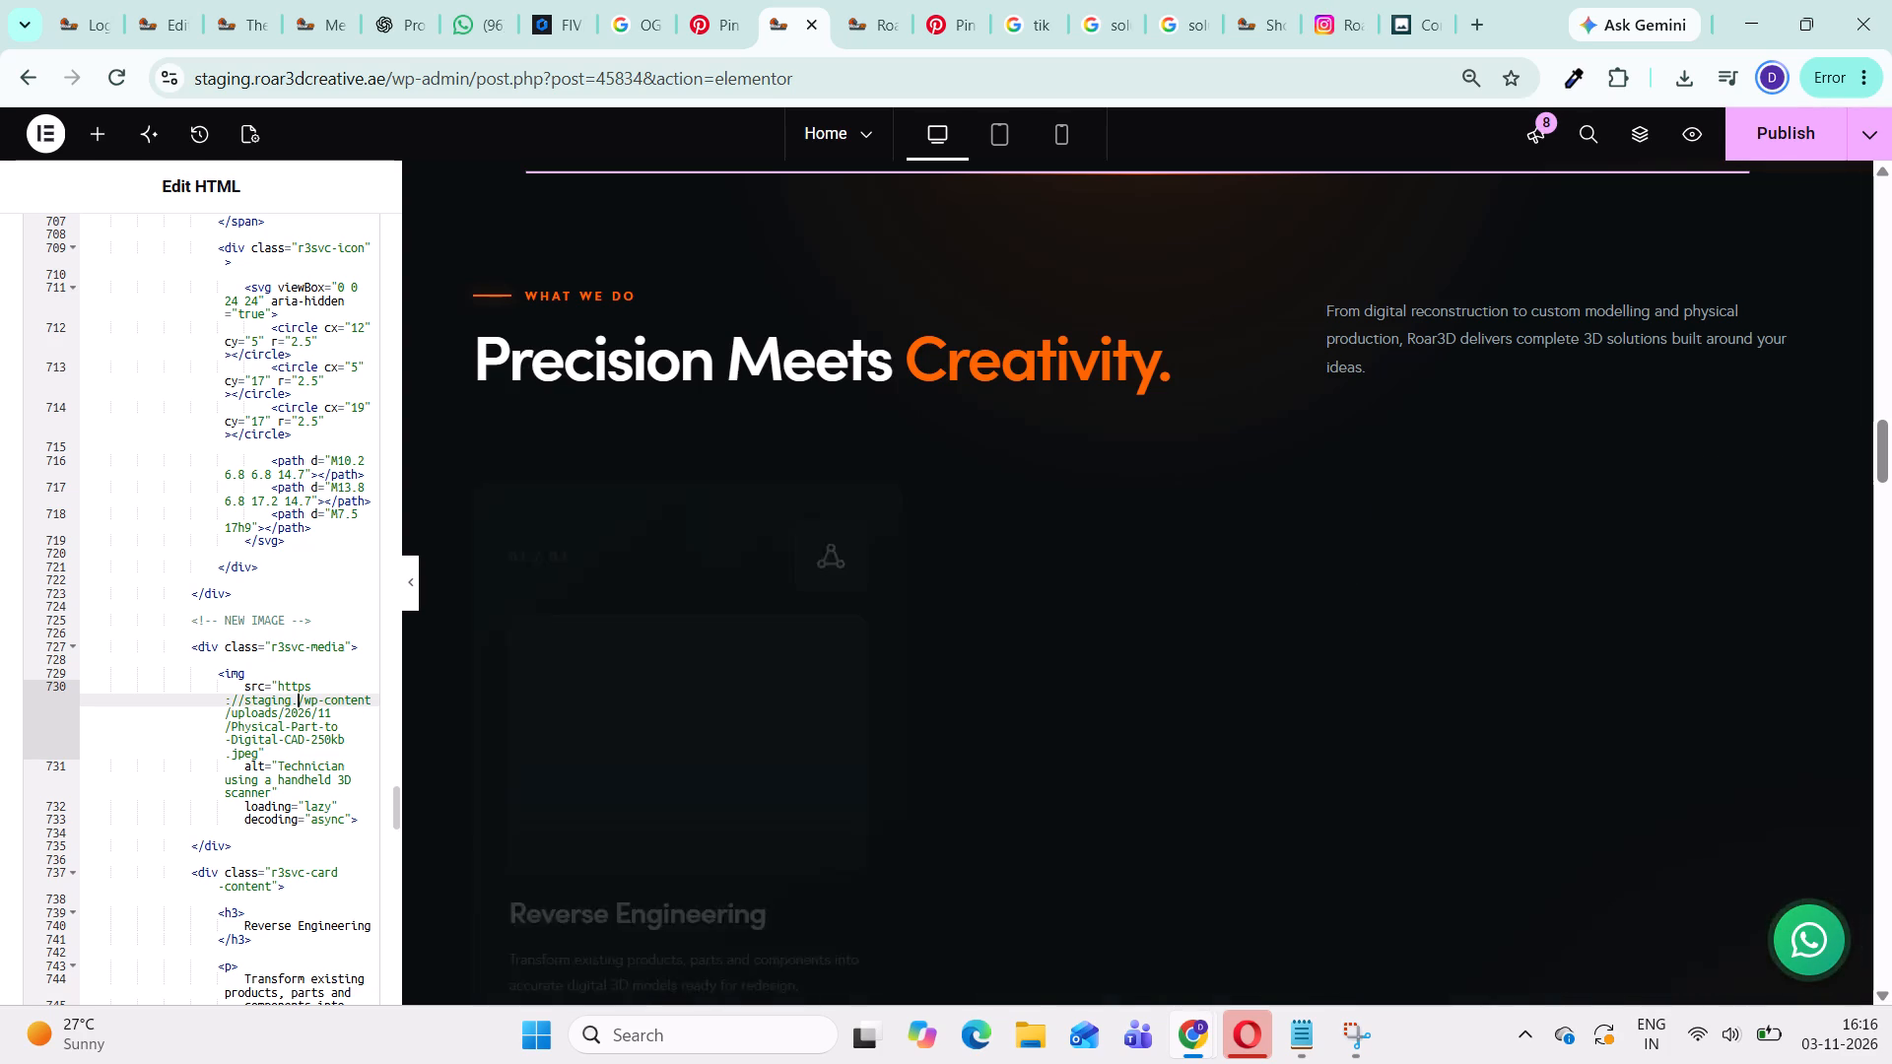
key(BackSpace)
key(BackSpace)
key(BackSpace)
key(BackSpace)
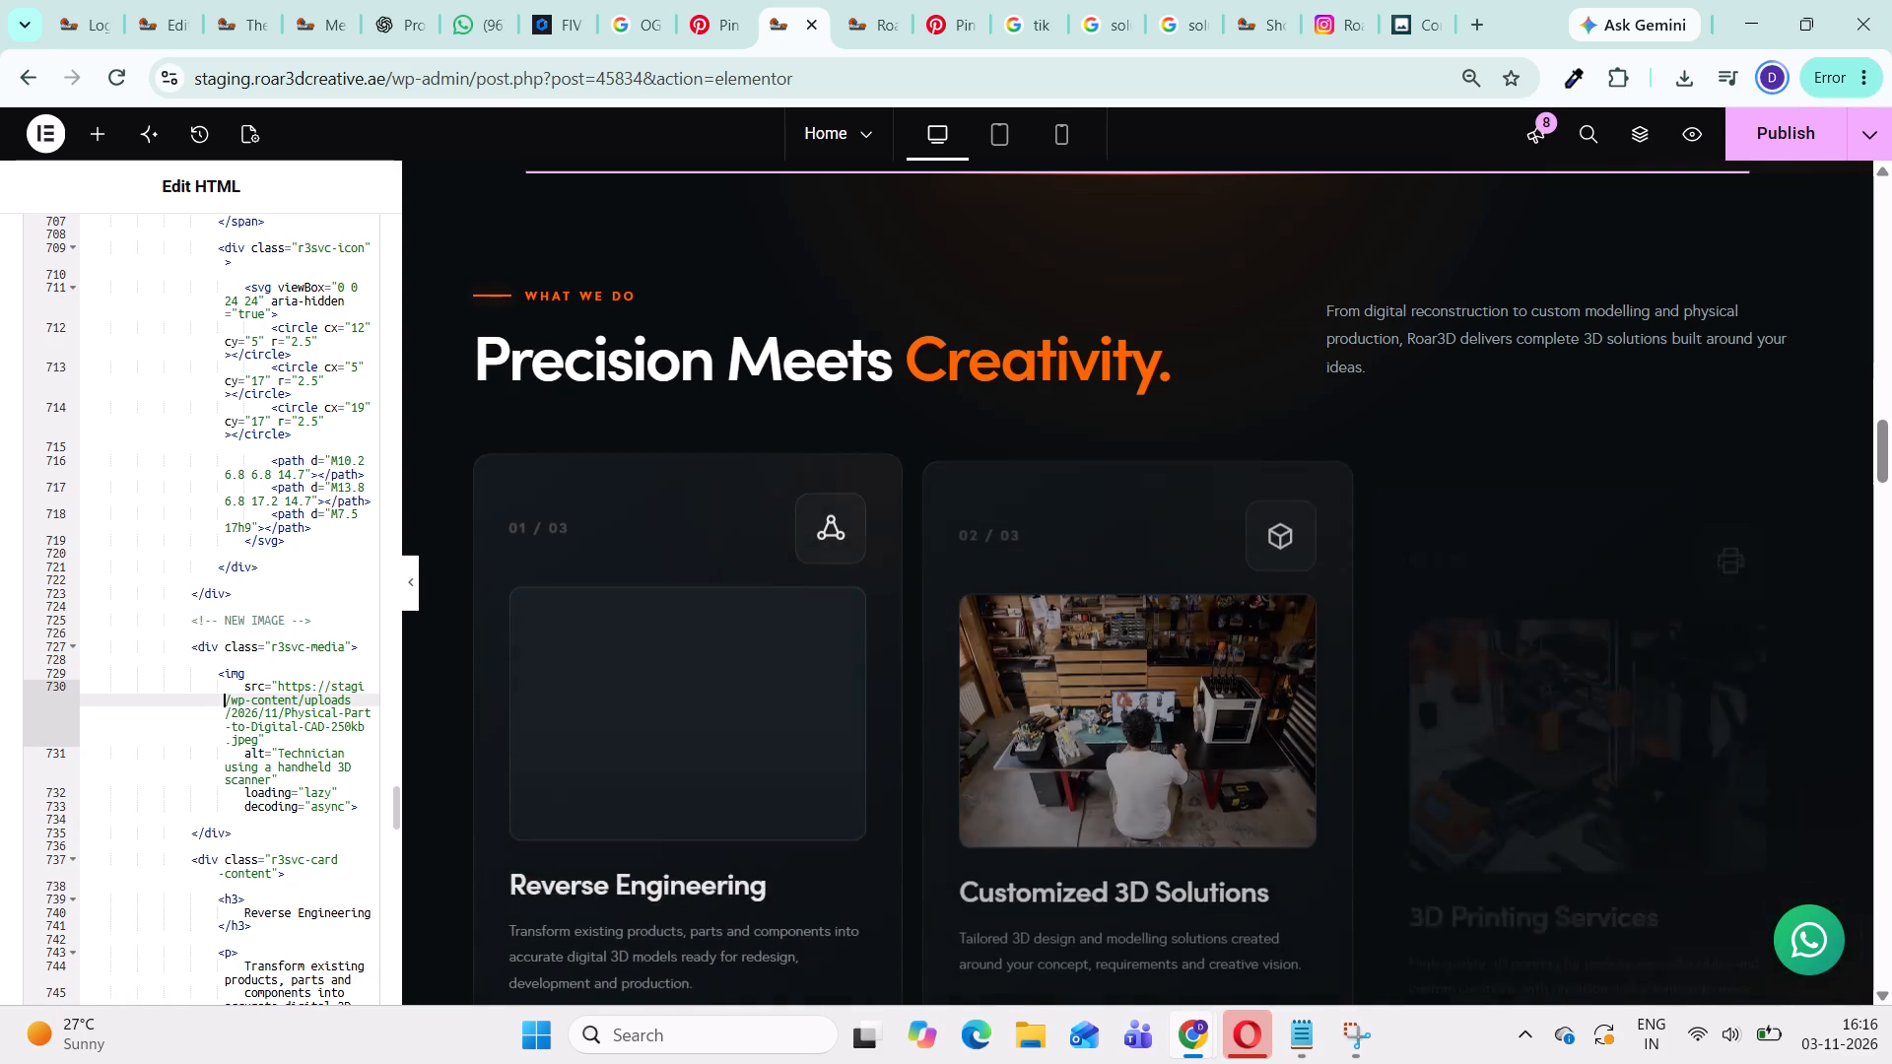
key(BackSpace)
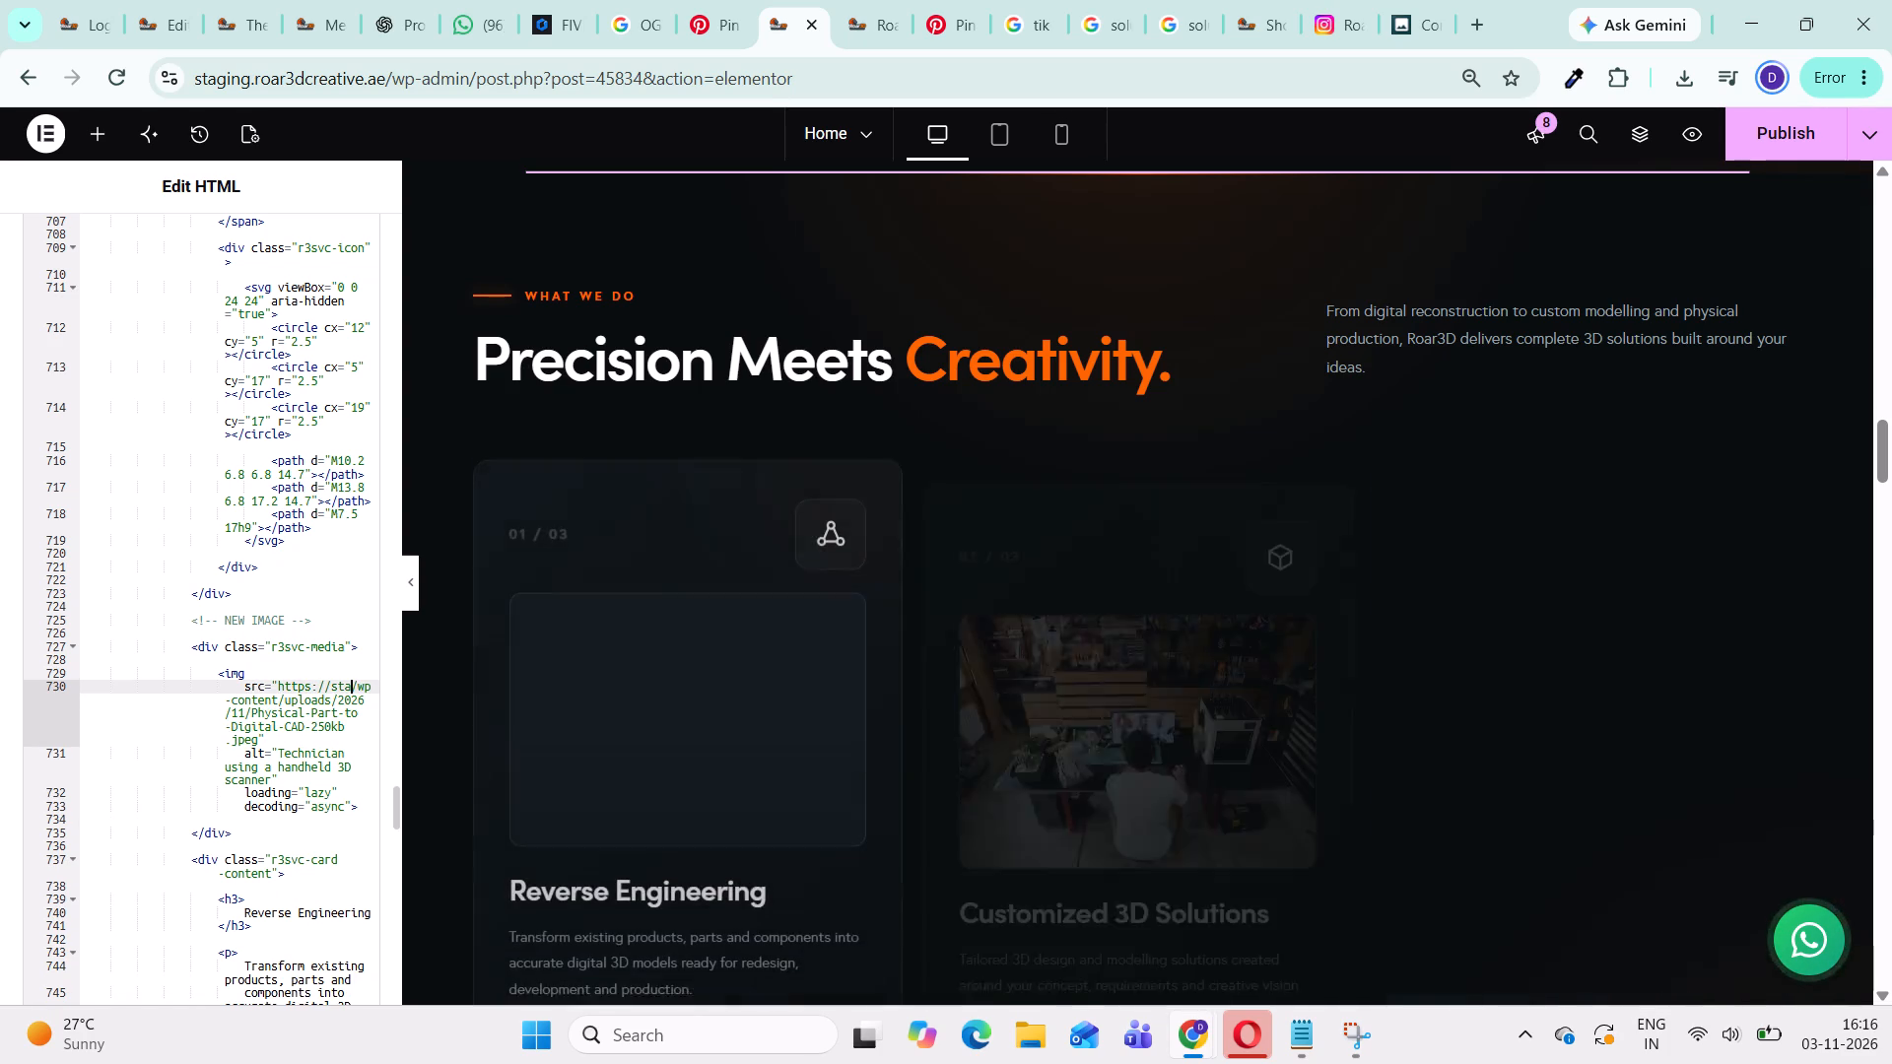
key(BackSpace)
key(BackSpace)
key(BackSpace)
key(BackSpace)
key(BackSpace)
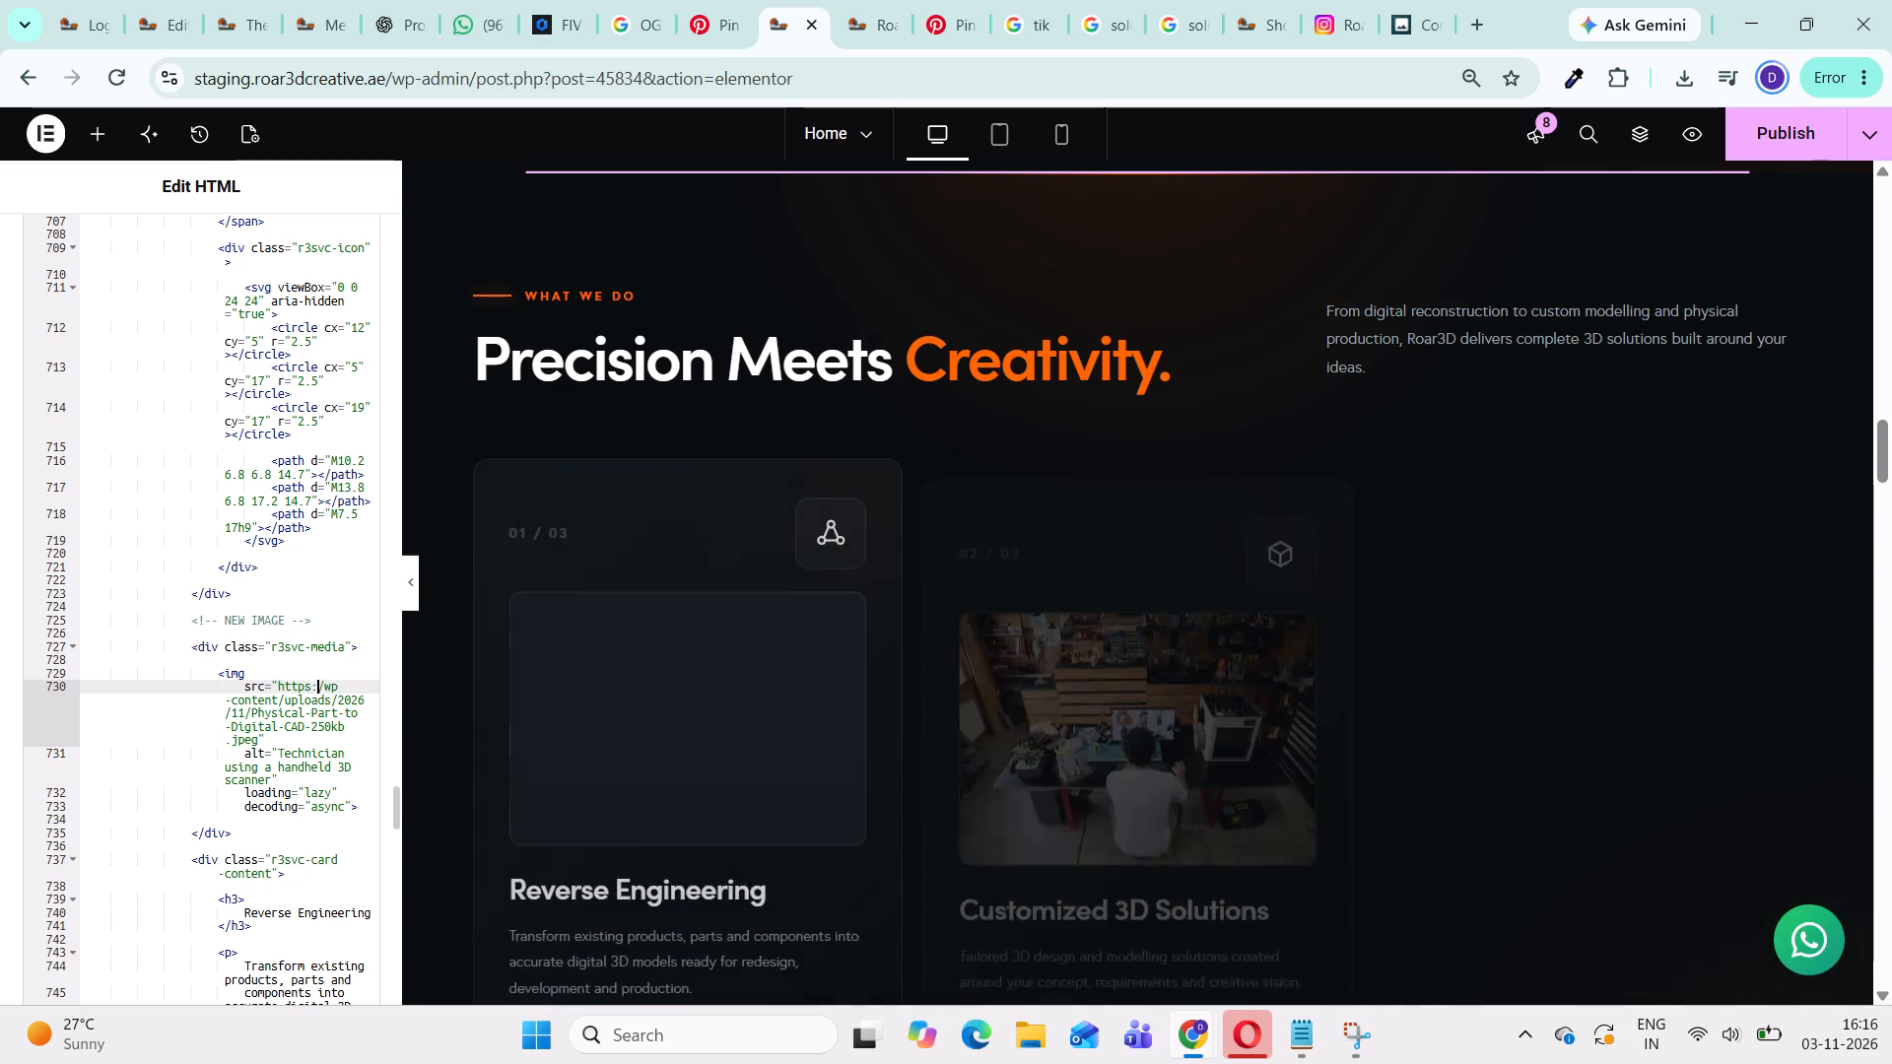
key(BackSpace)
key(BackSpace)
key(BackSpace)
key(BackSpace)
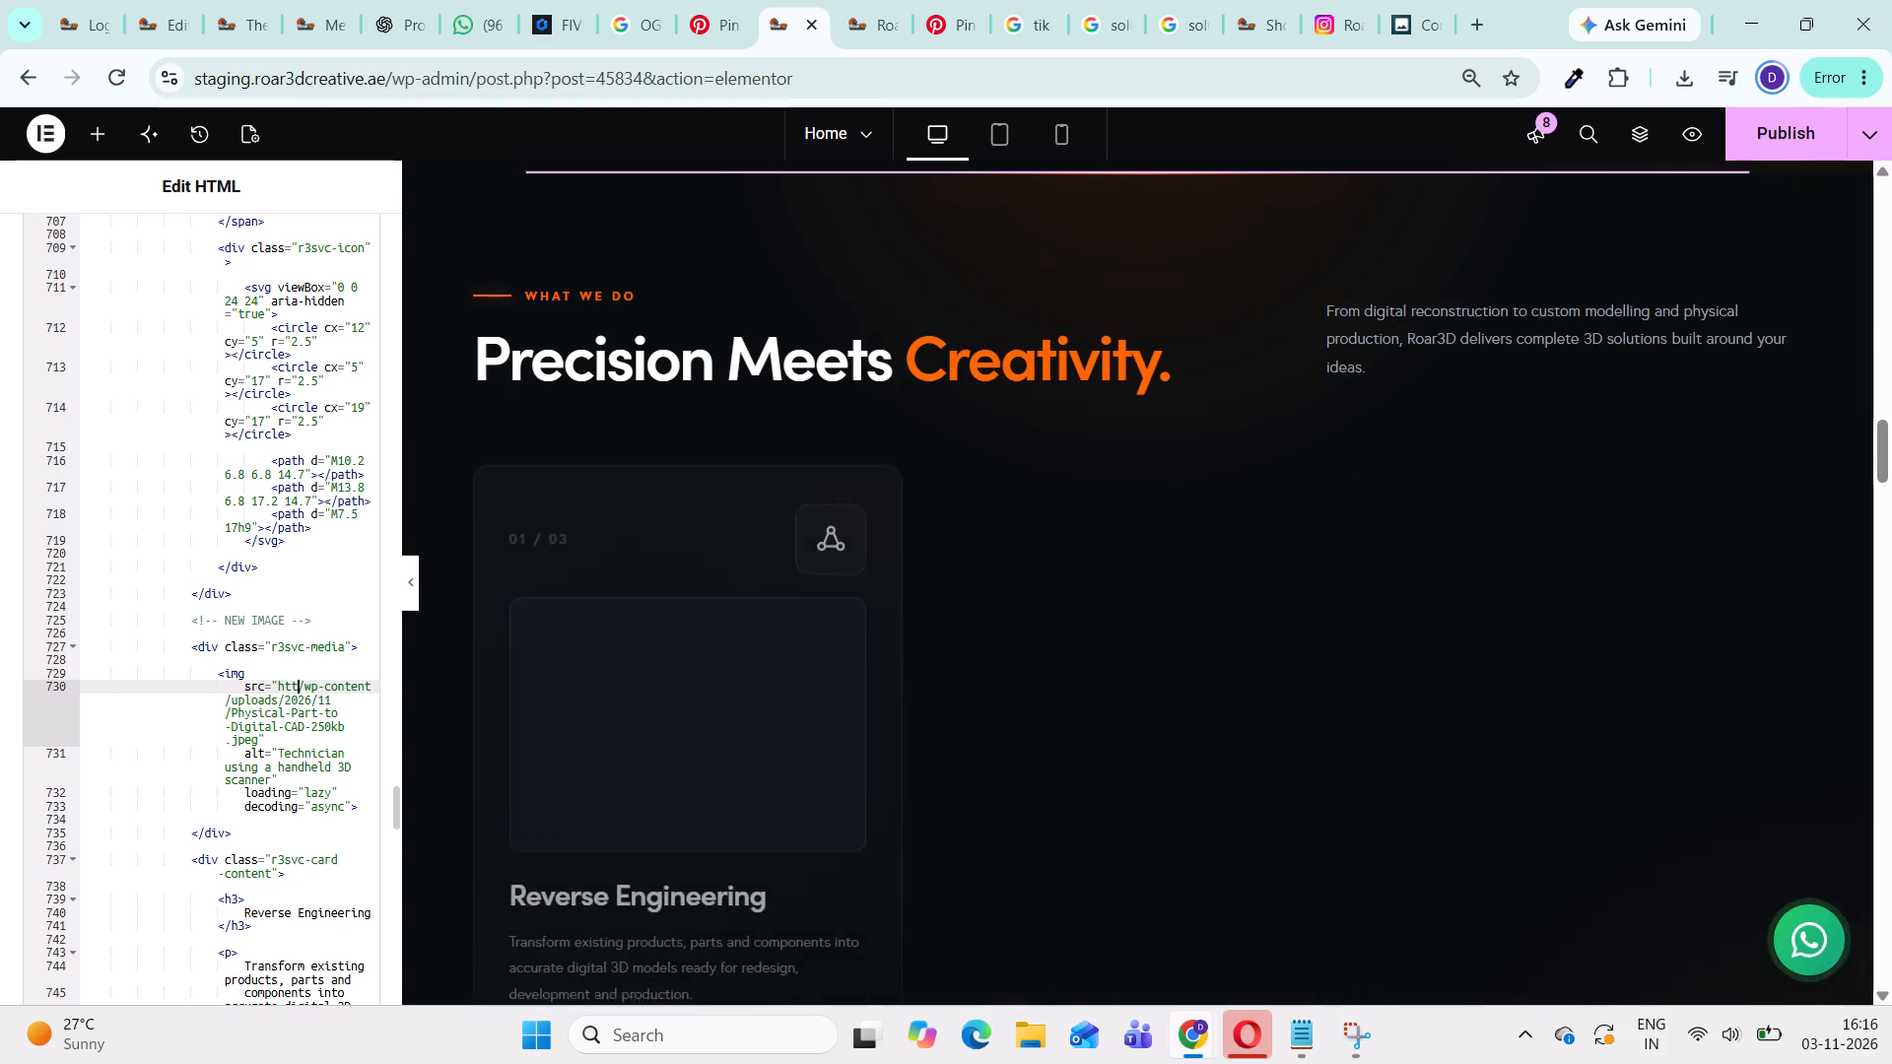
key(BackSpace)
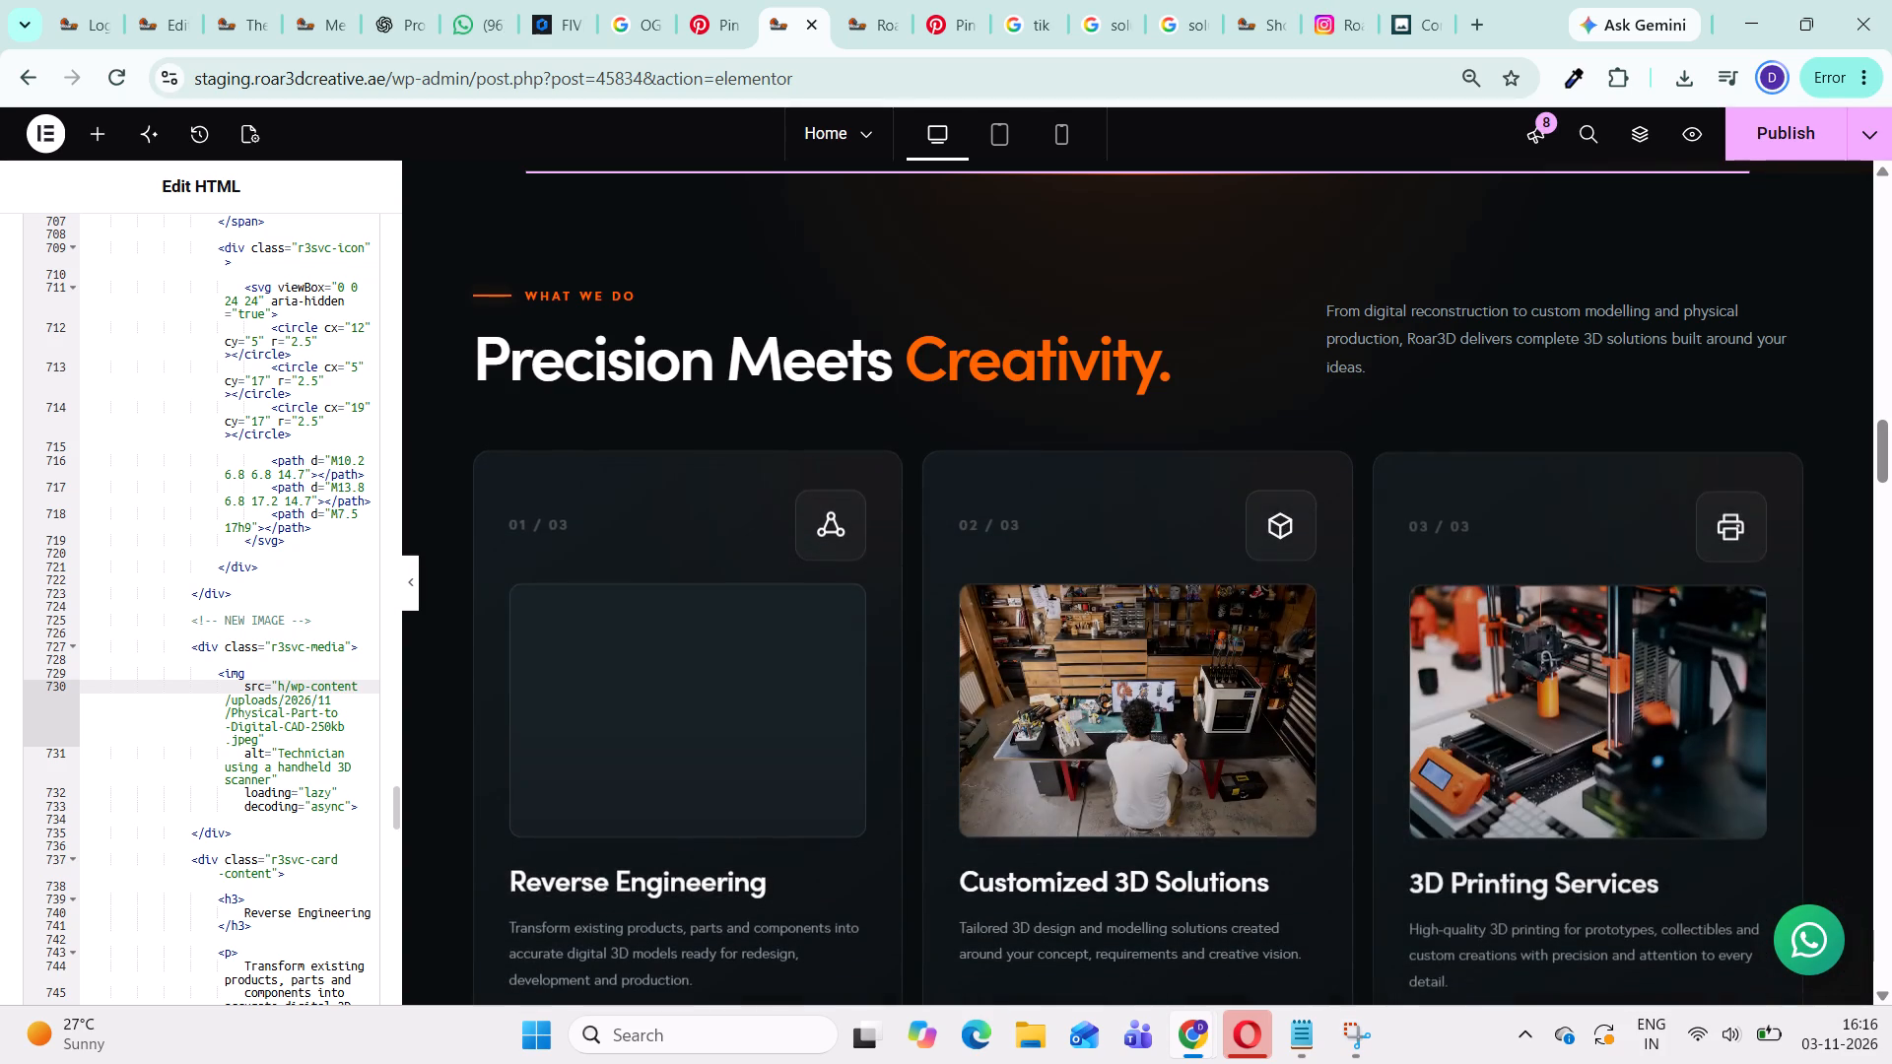
key(BackSpace)
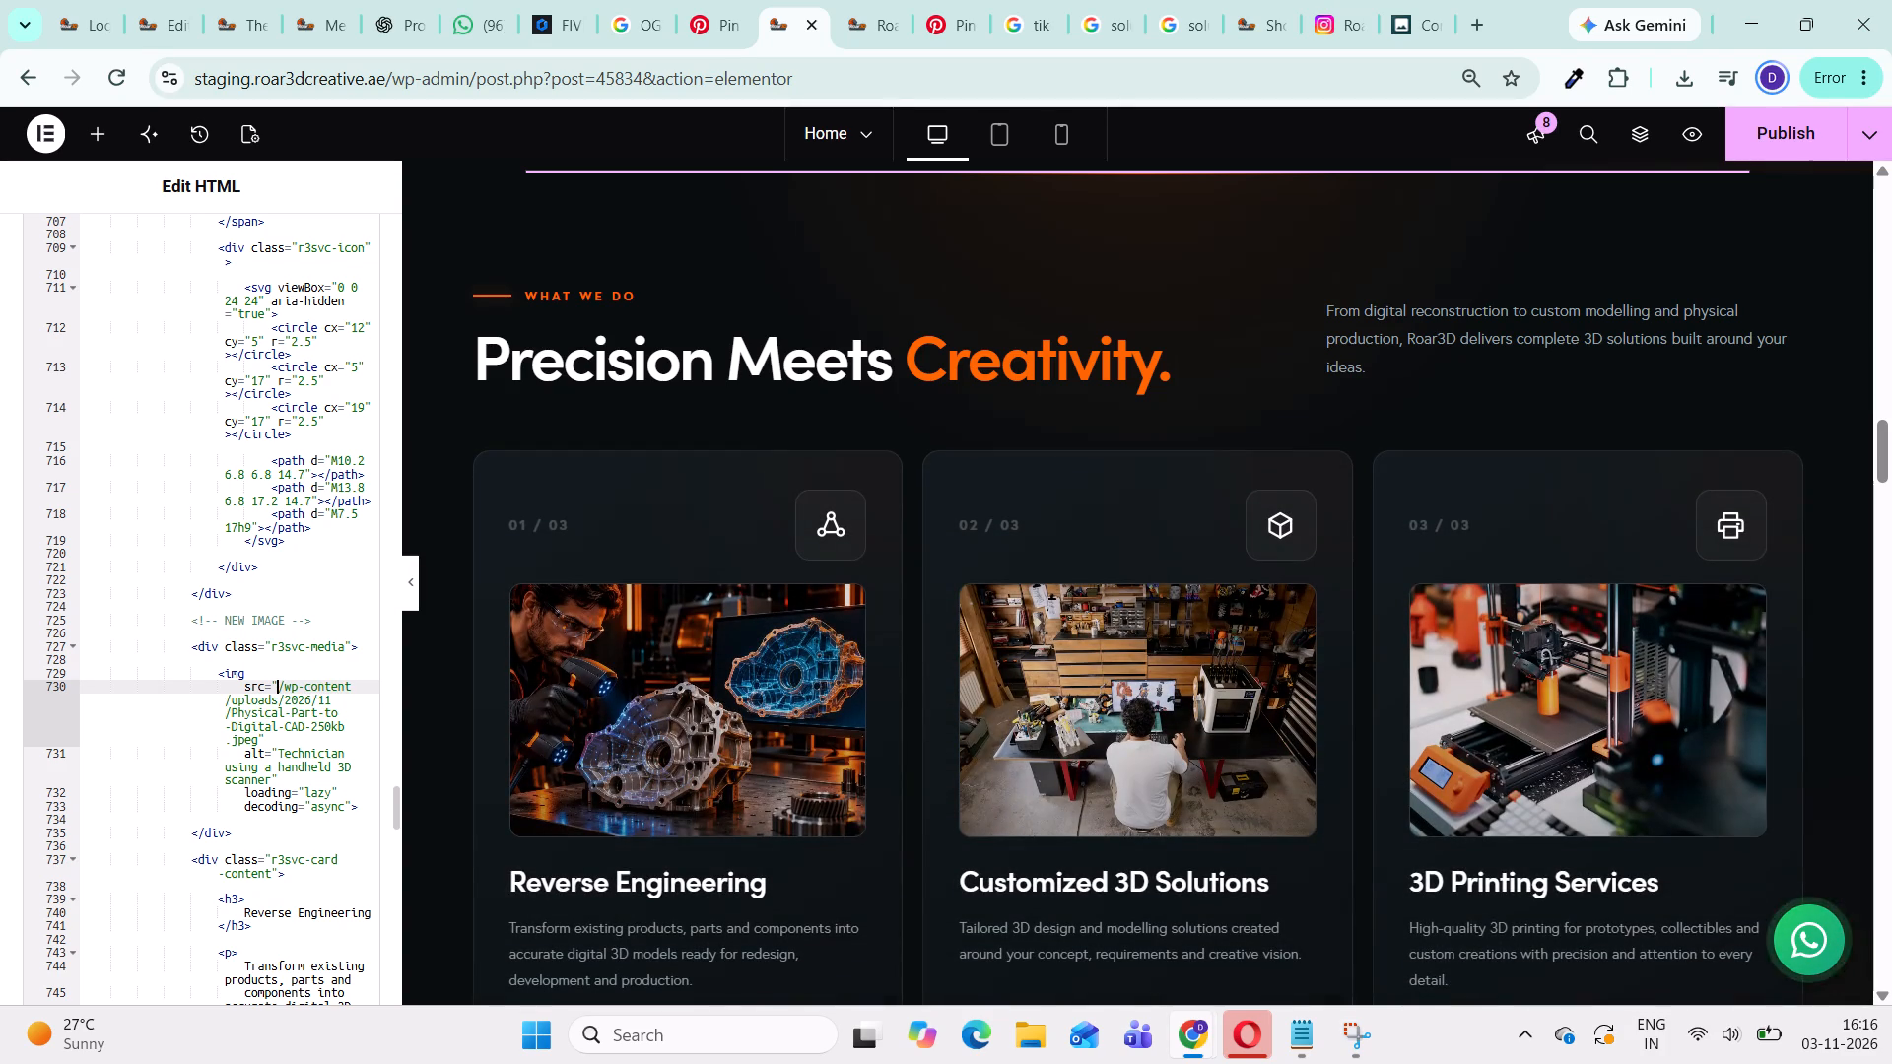
Publish the home page changes.
click(1783, 146)
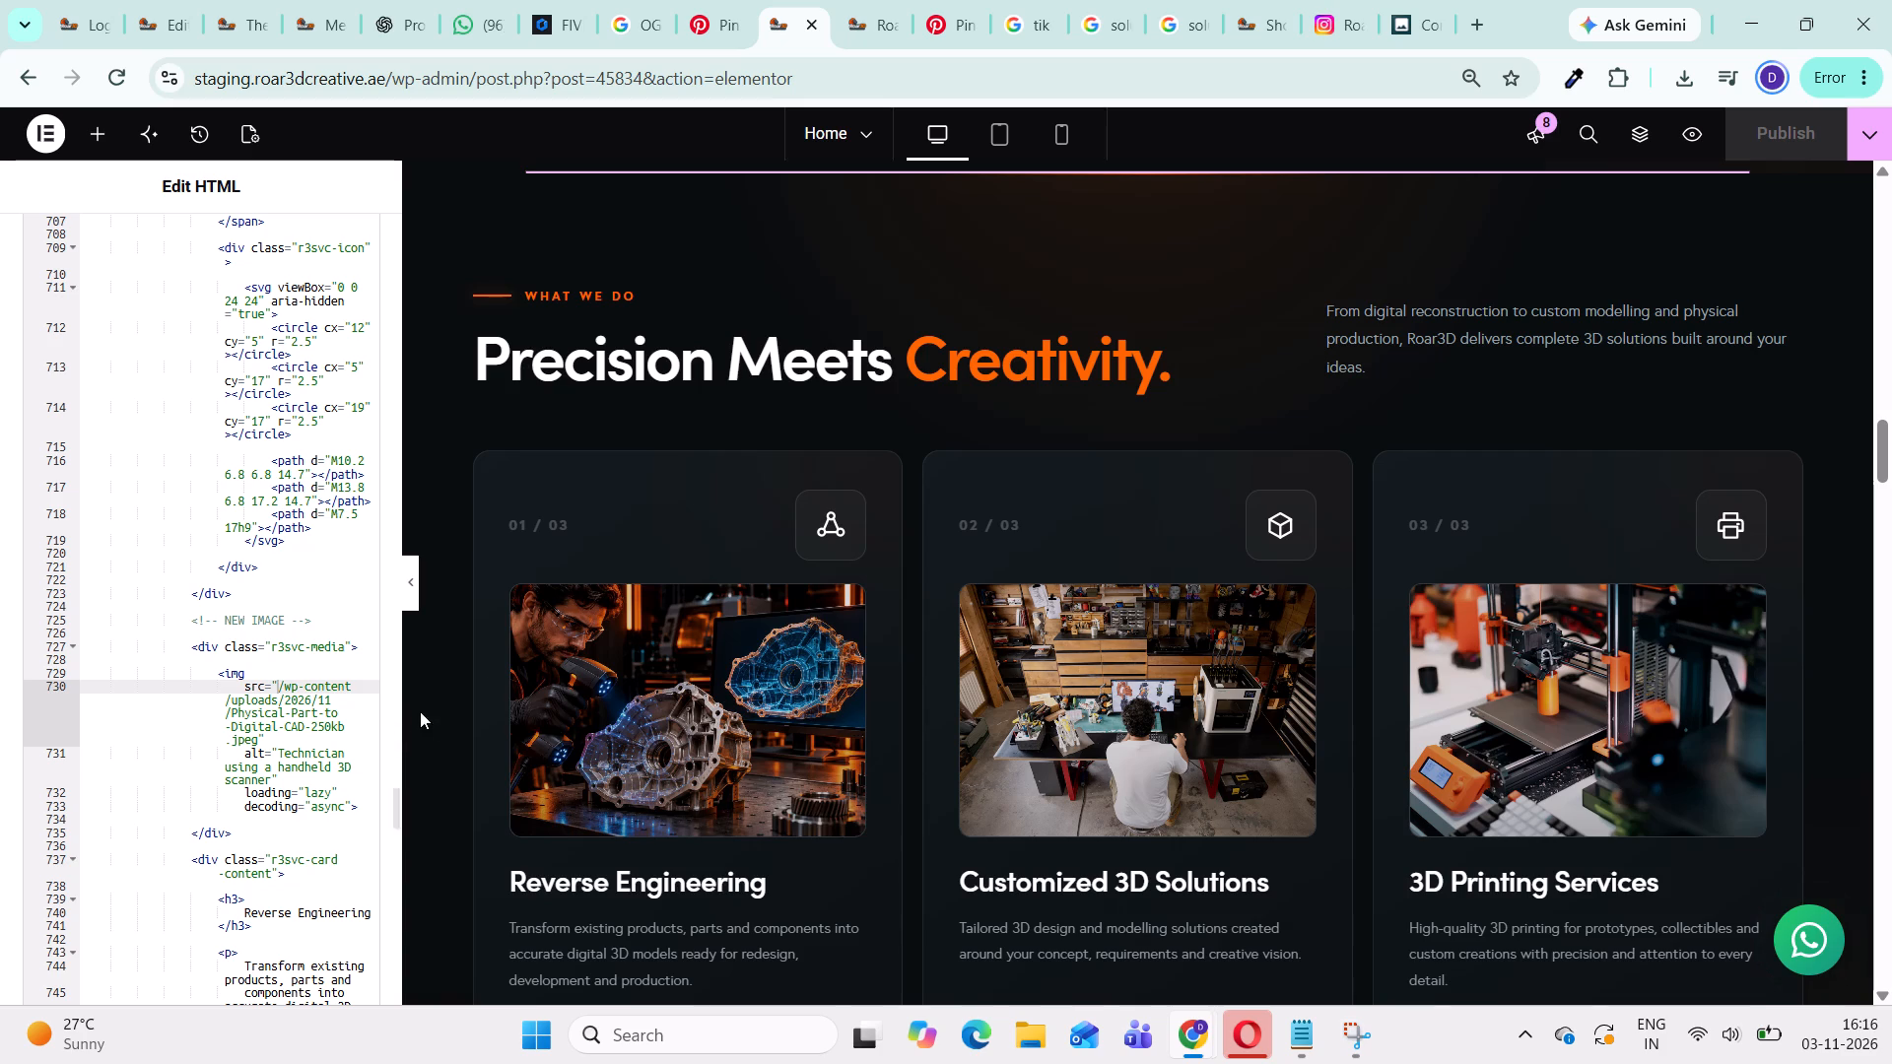
Examine the service cards in the preview and locate the Customized 3D Solutions card's image source in the HTML code.
scroll(1223, 695, down, 2)
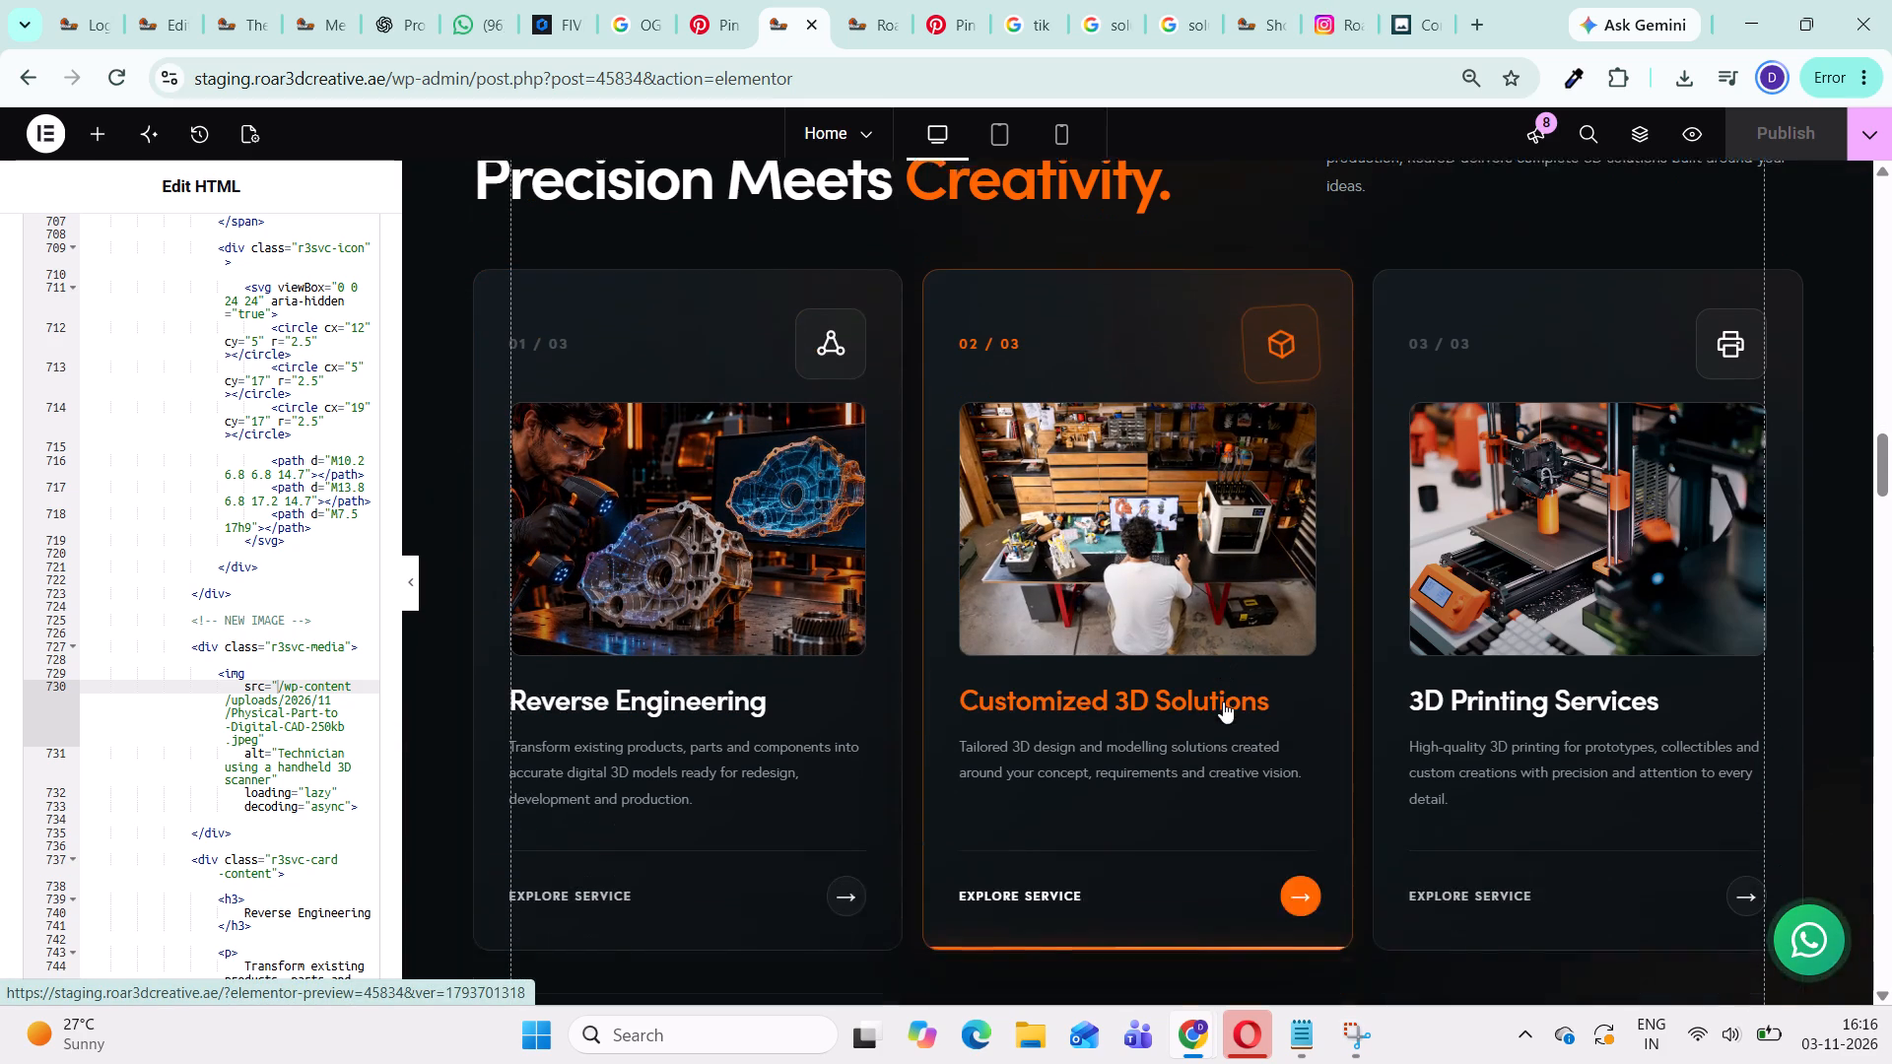
scroll(1234, 503, up, 1)
scroll(301, 767, down, 2)
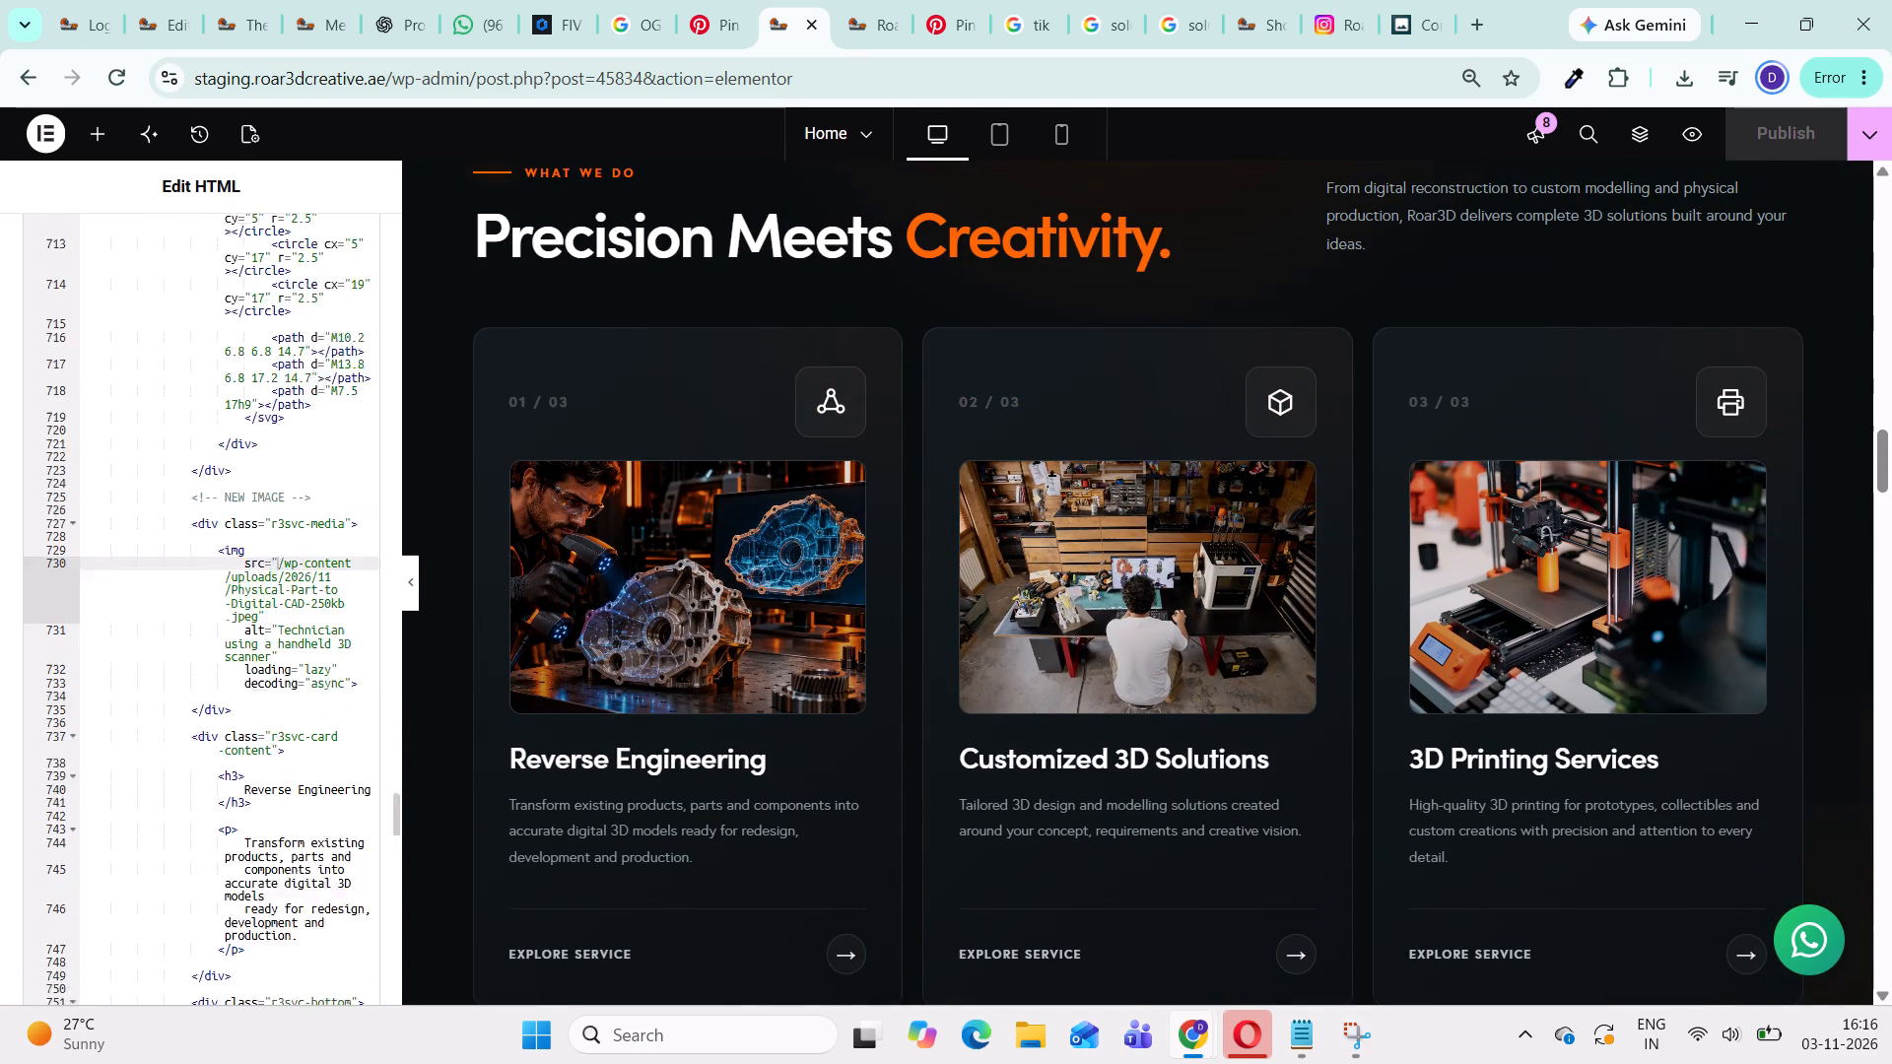
scroll(309, 773, down, 1)
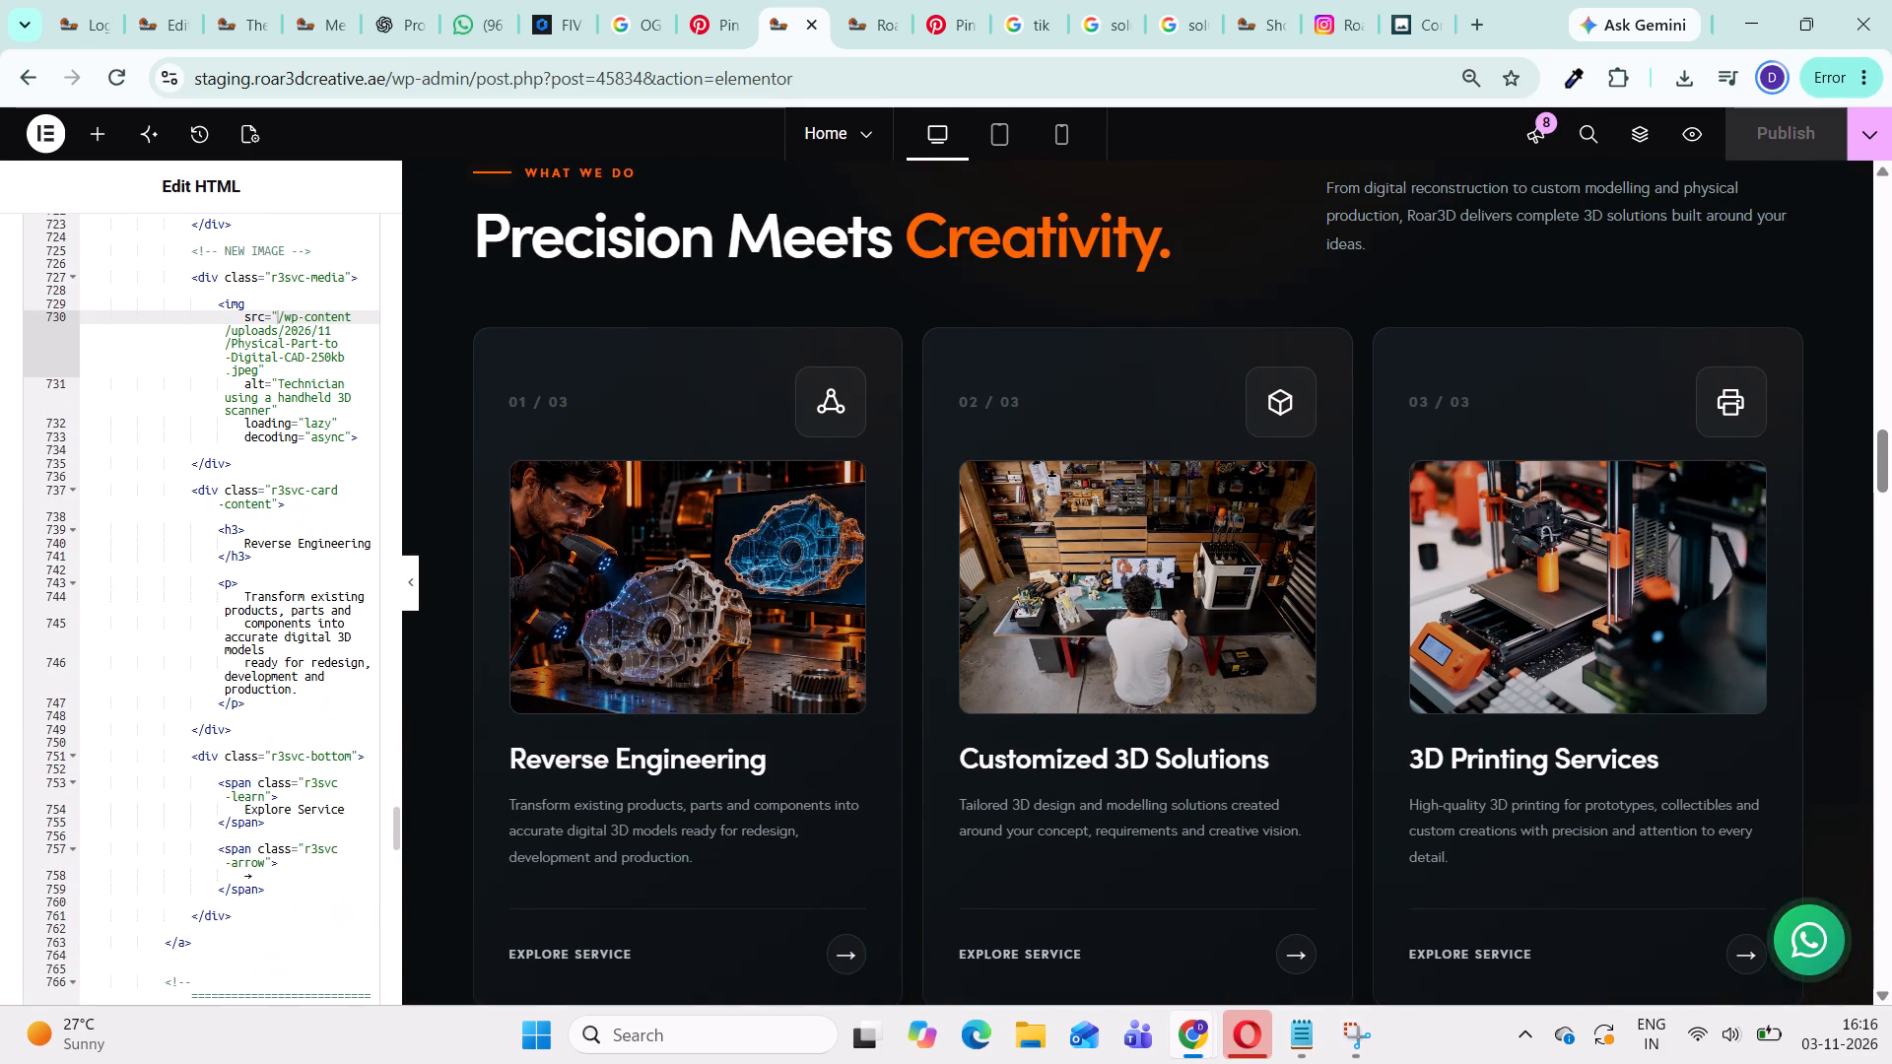
scroll(306, 792, down, 2)
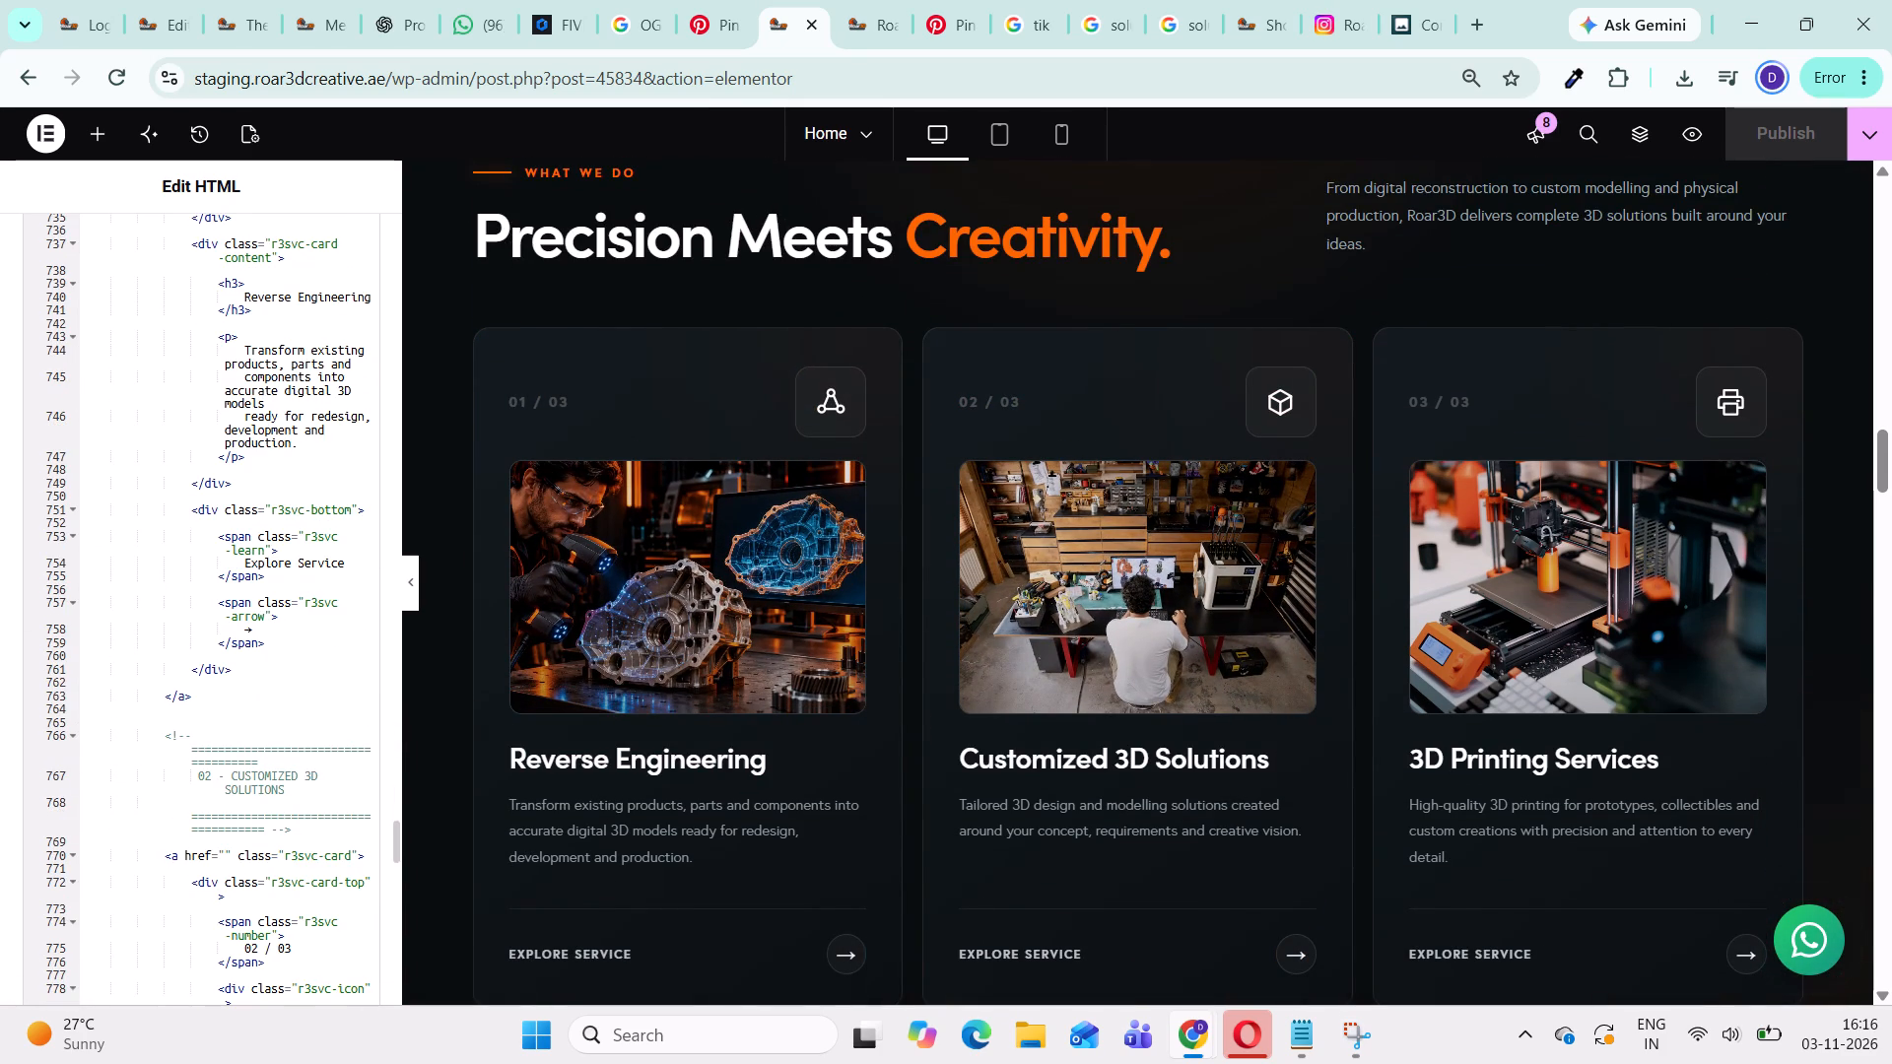
scroll(324, 869, down, 2)
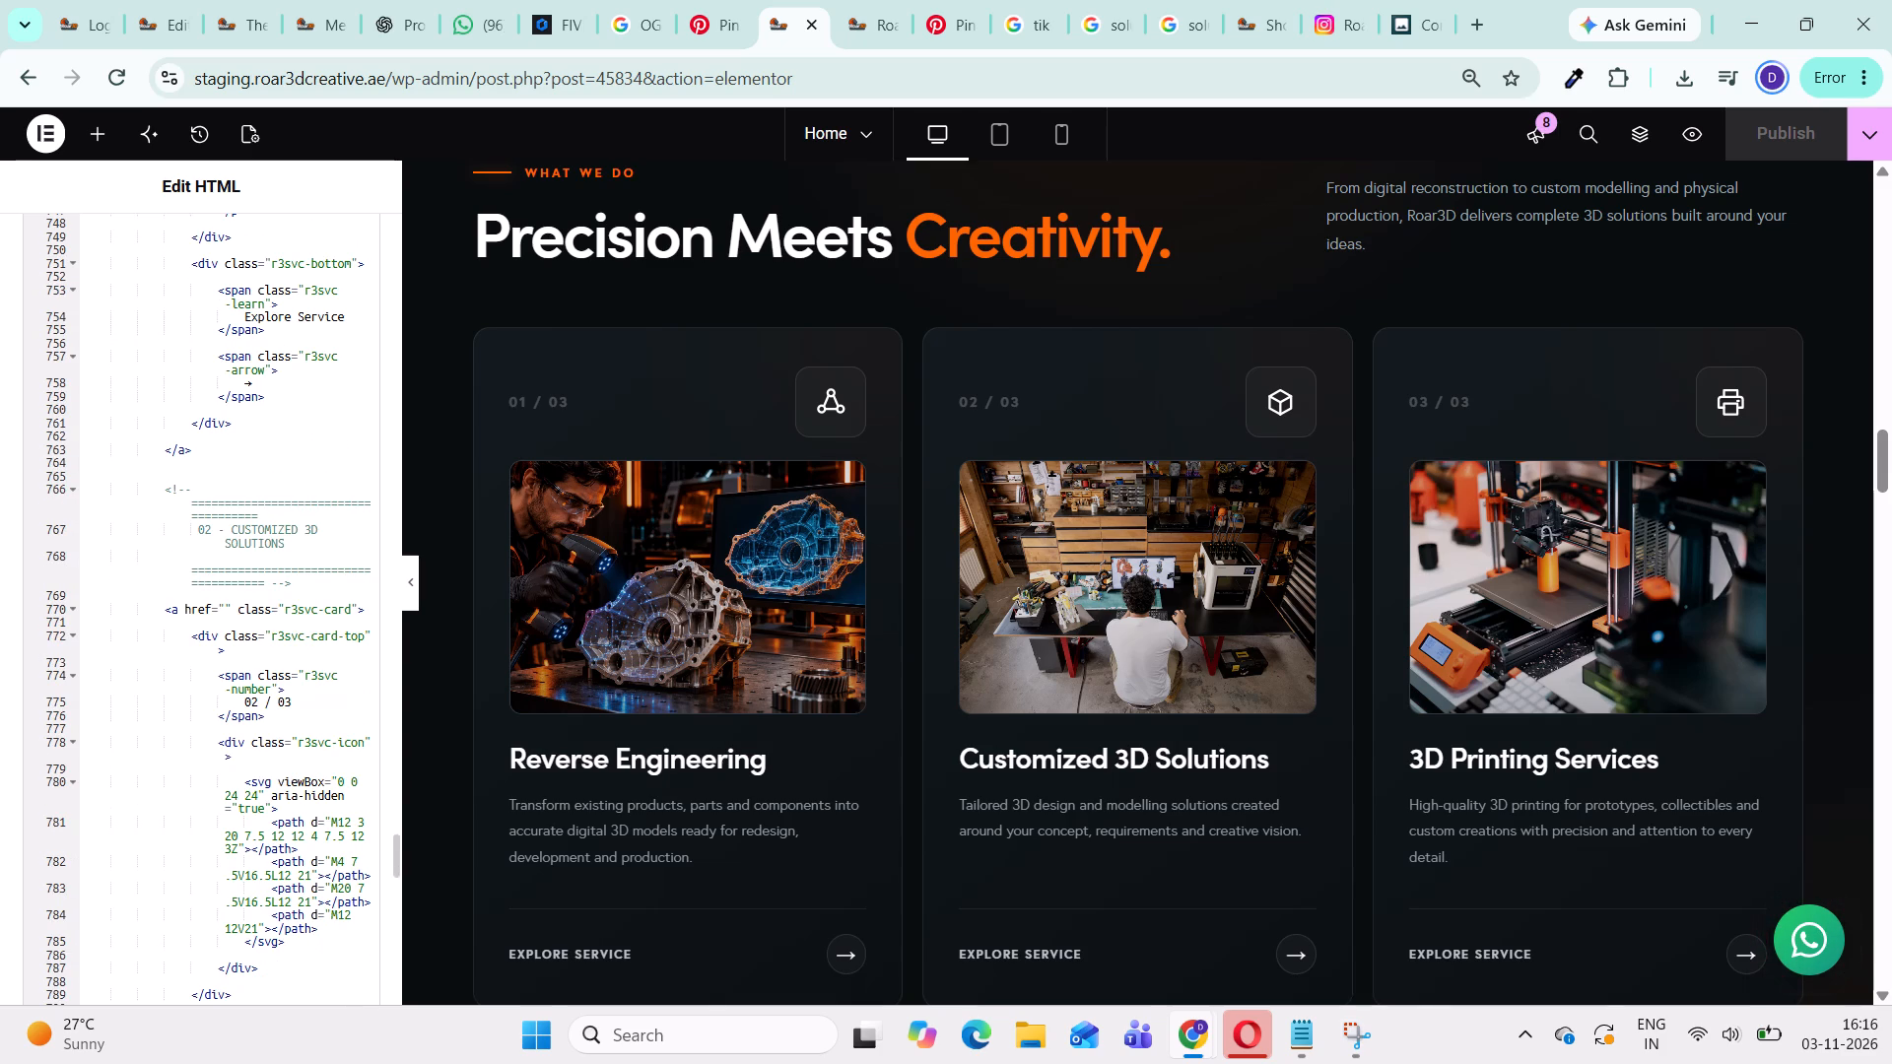
scroll(329, 822, down, 2)
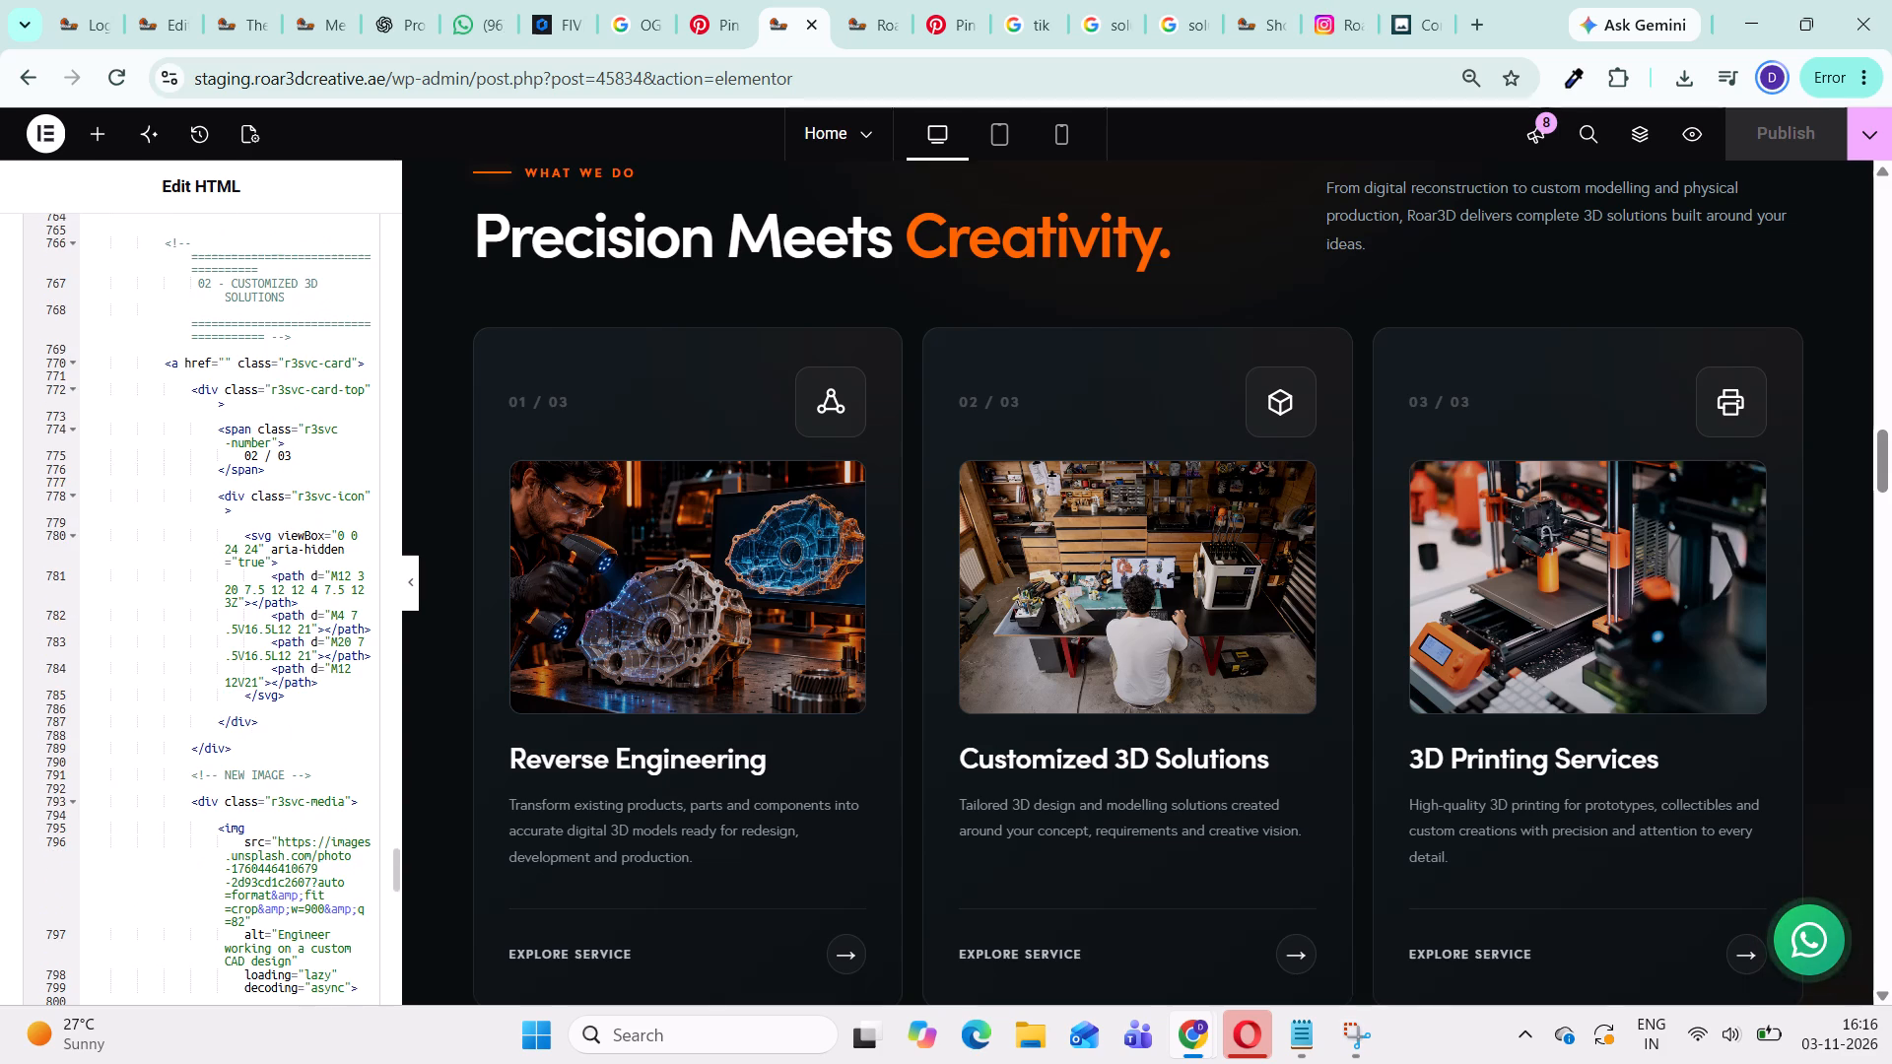
scroll(335, 831, down, 1)
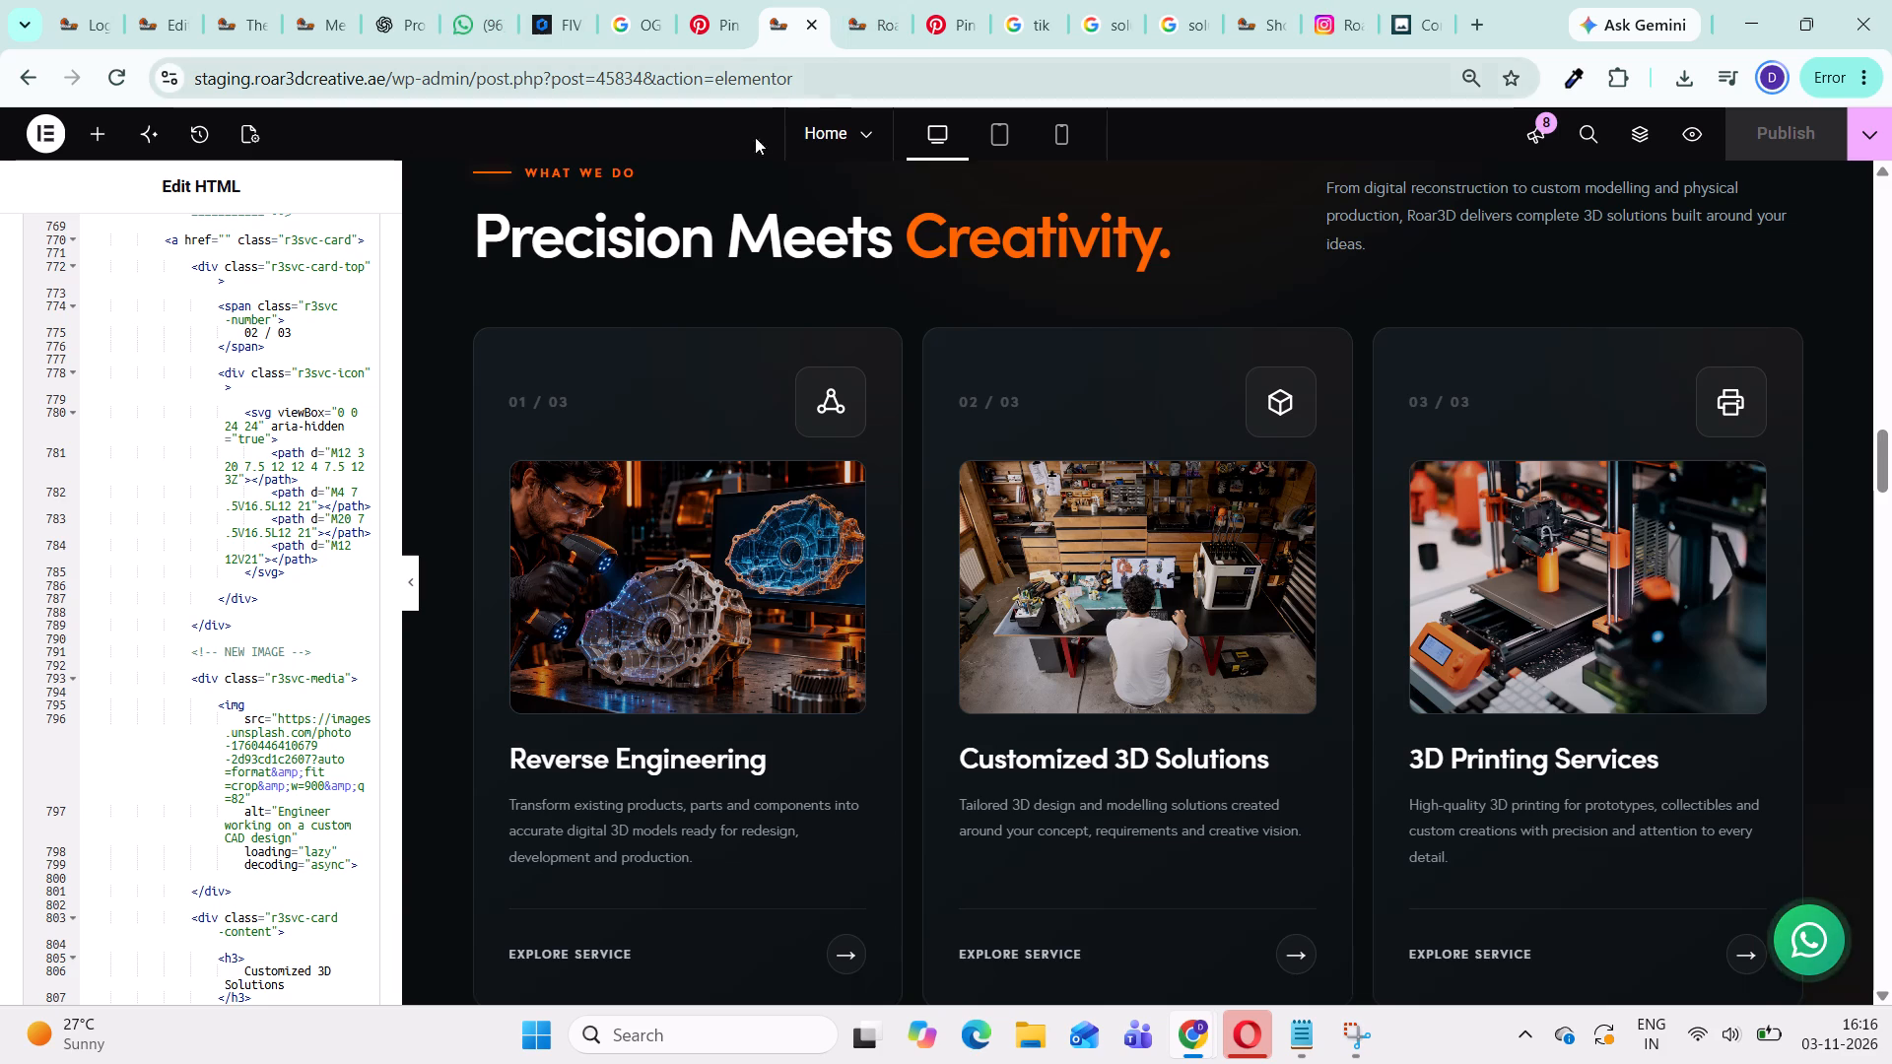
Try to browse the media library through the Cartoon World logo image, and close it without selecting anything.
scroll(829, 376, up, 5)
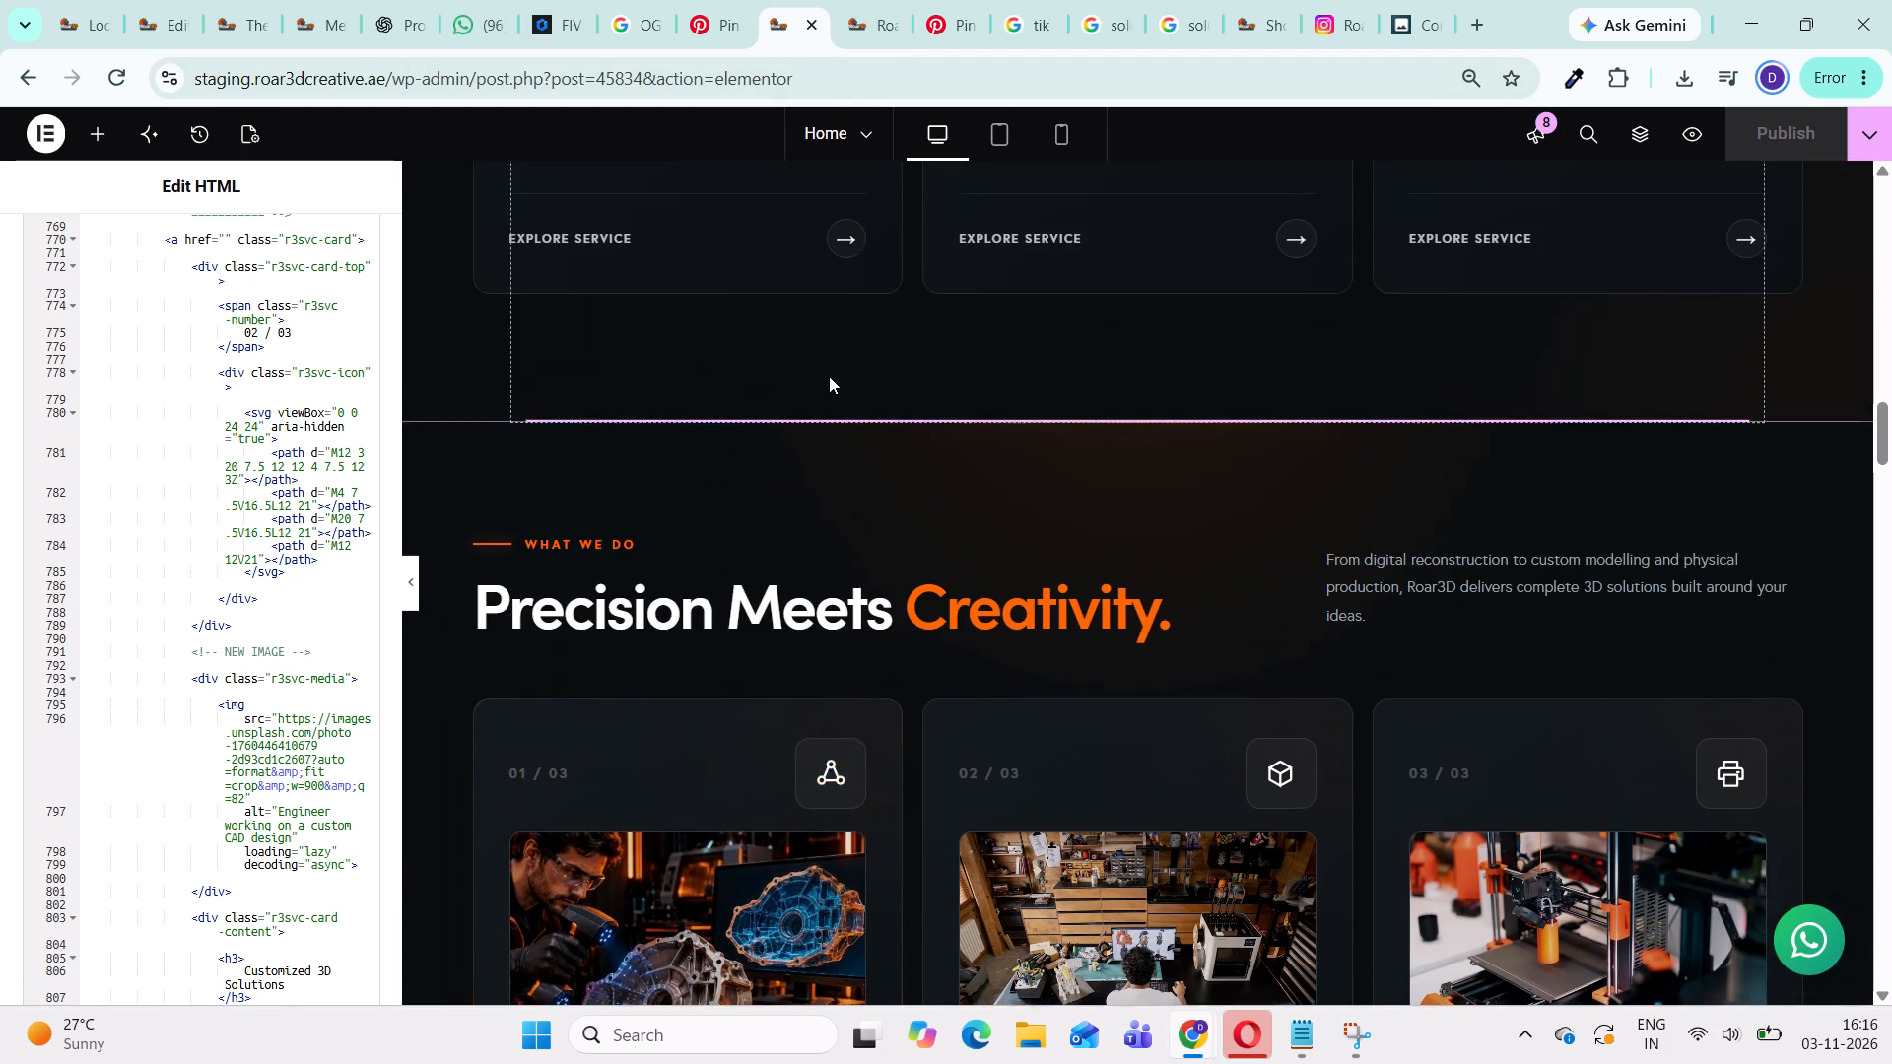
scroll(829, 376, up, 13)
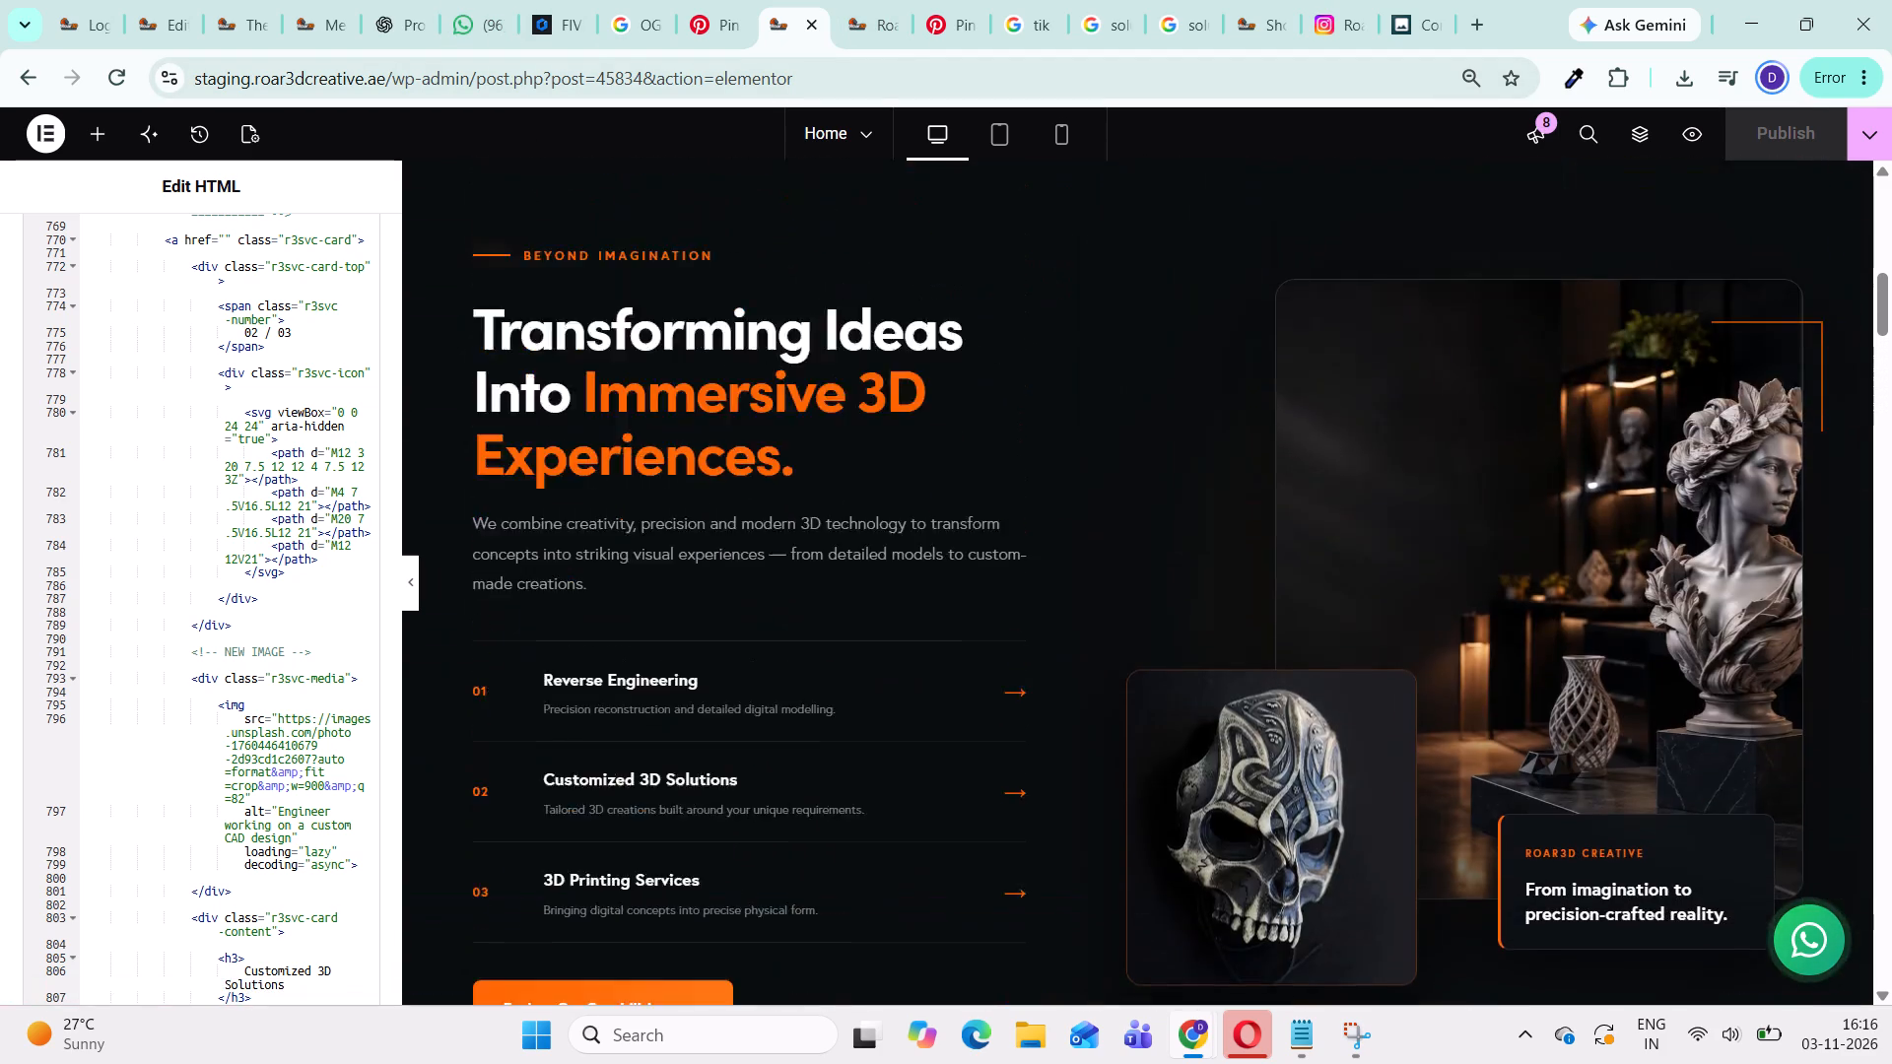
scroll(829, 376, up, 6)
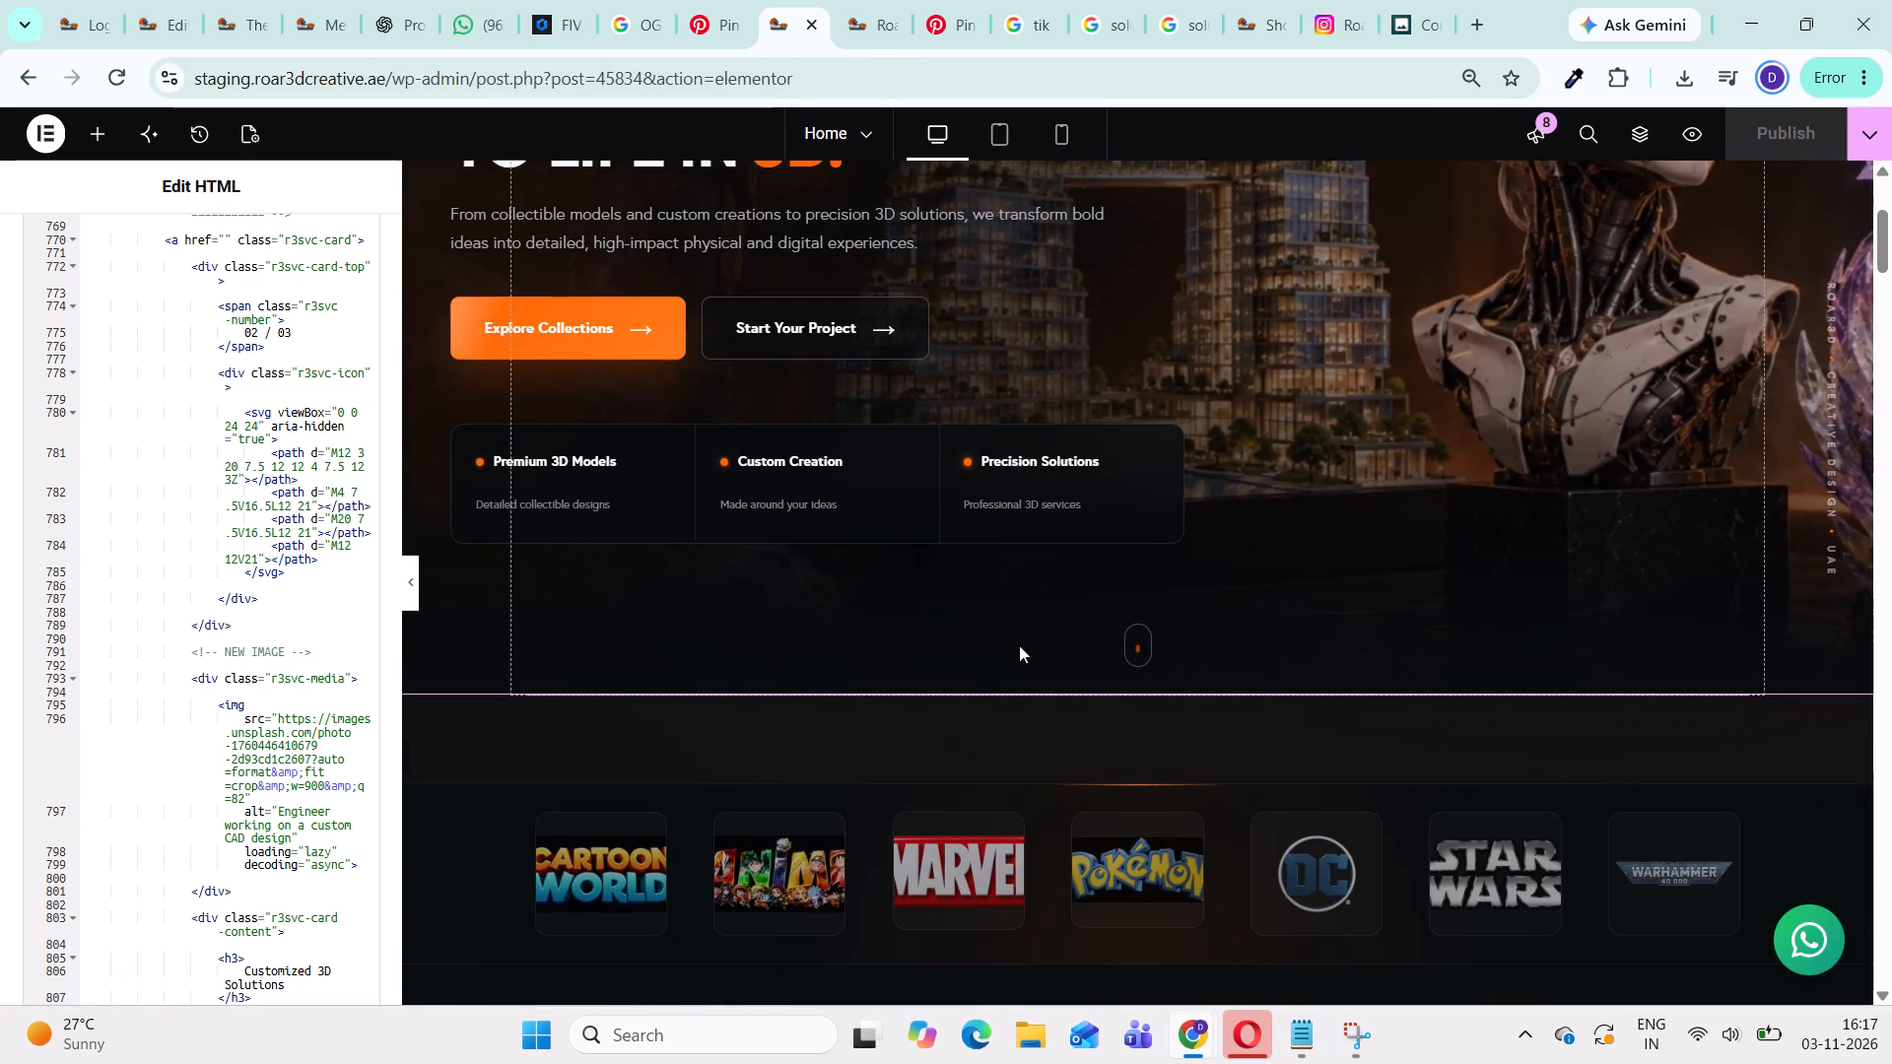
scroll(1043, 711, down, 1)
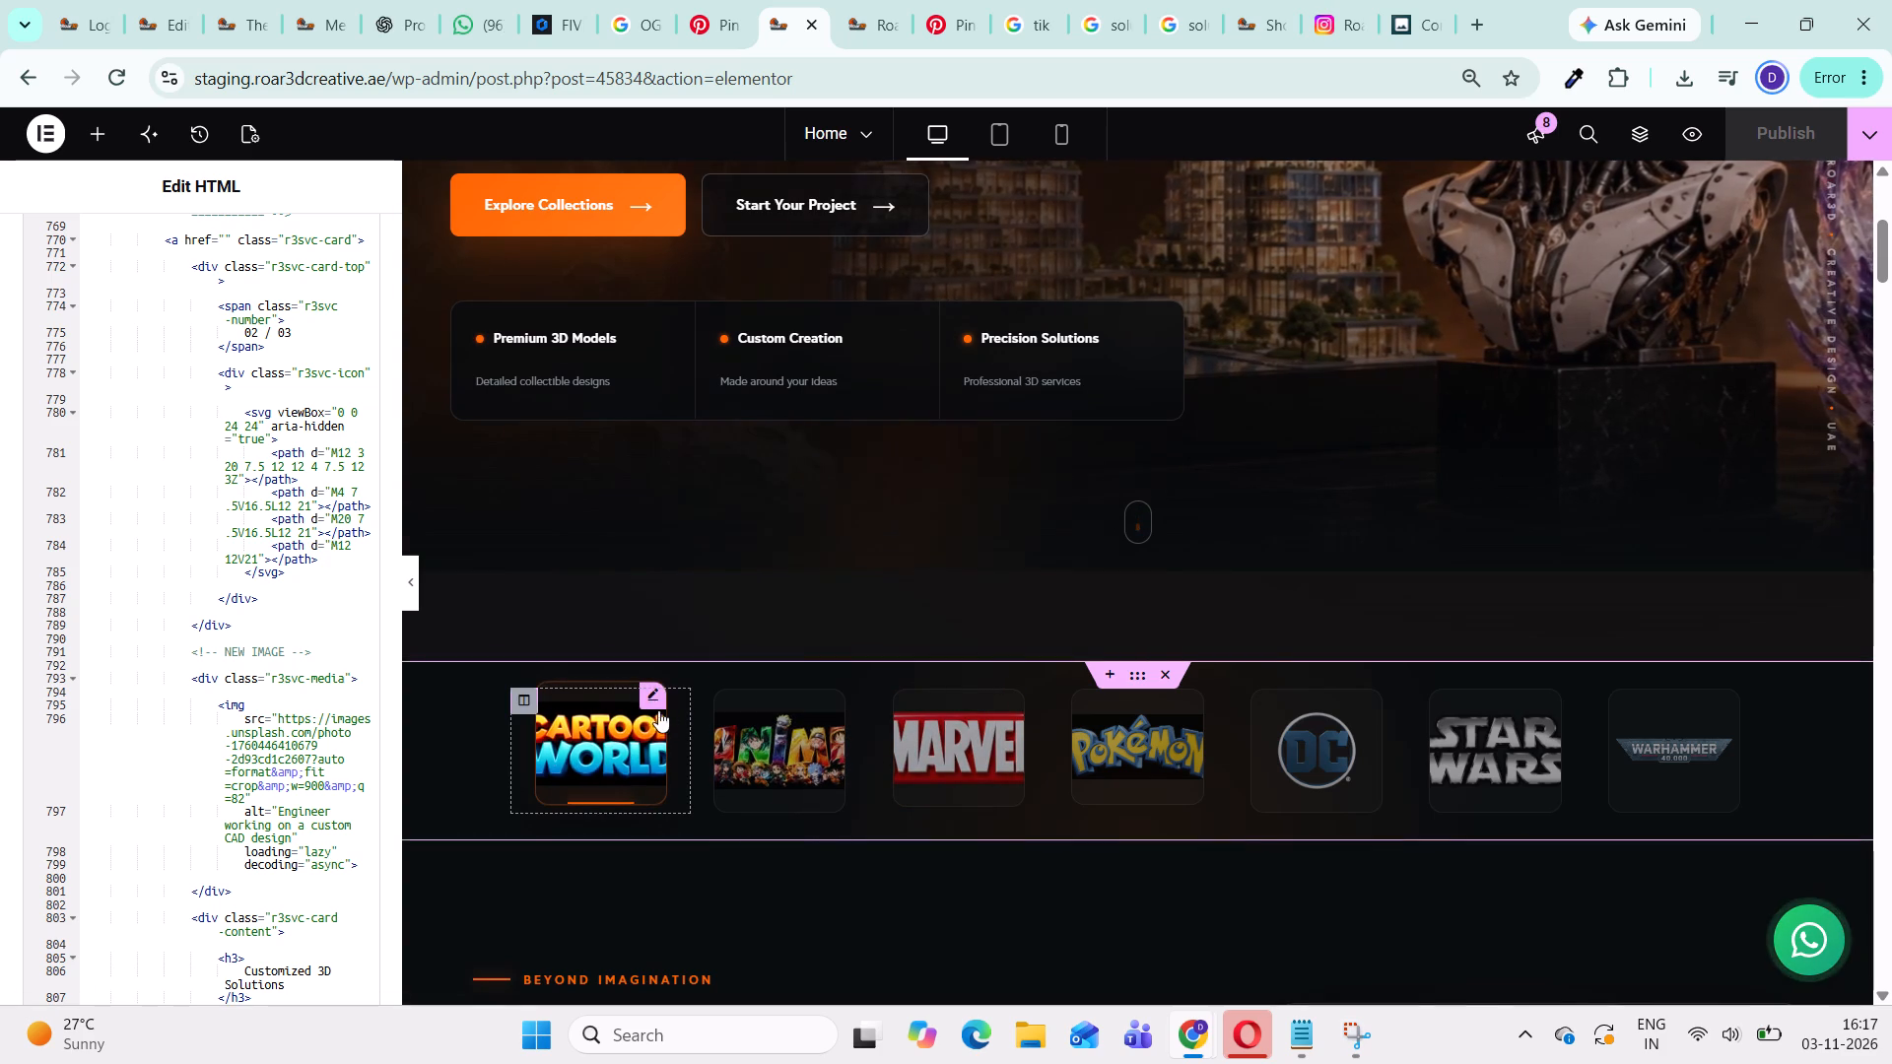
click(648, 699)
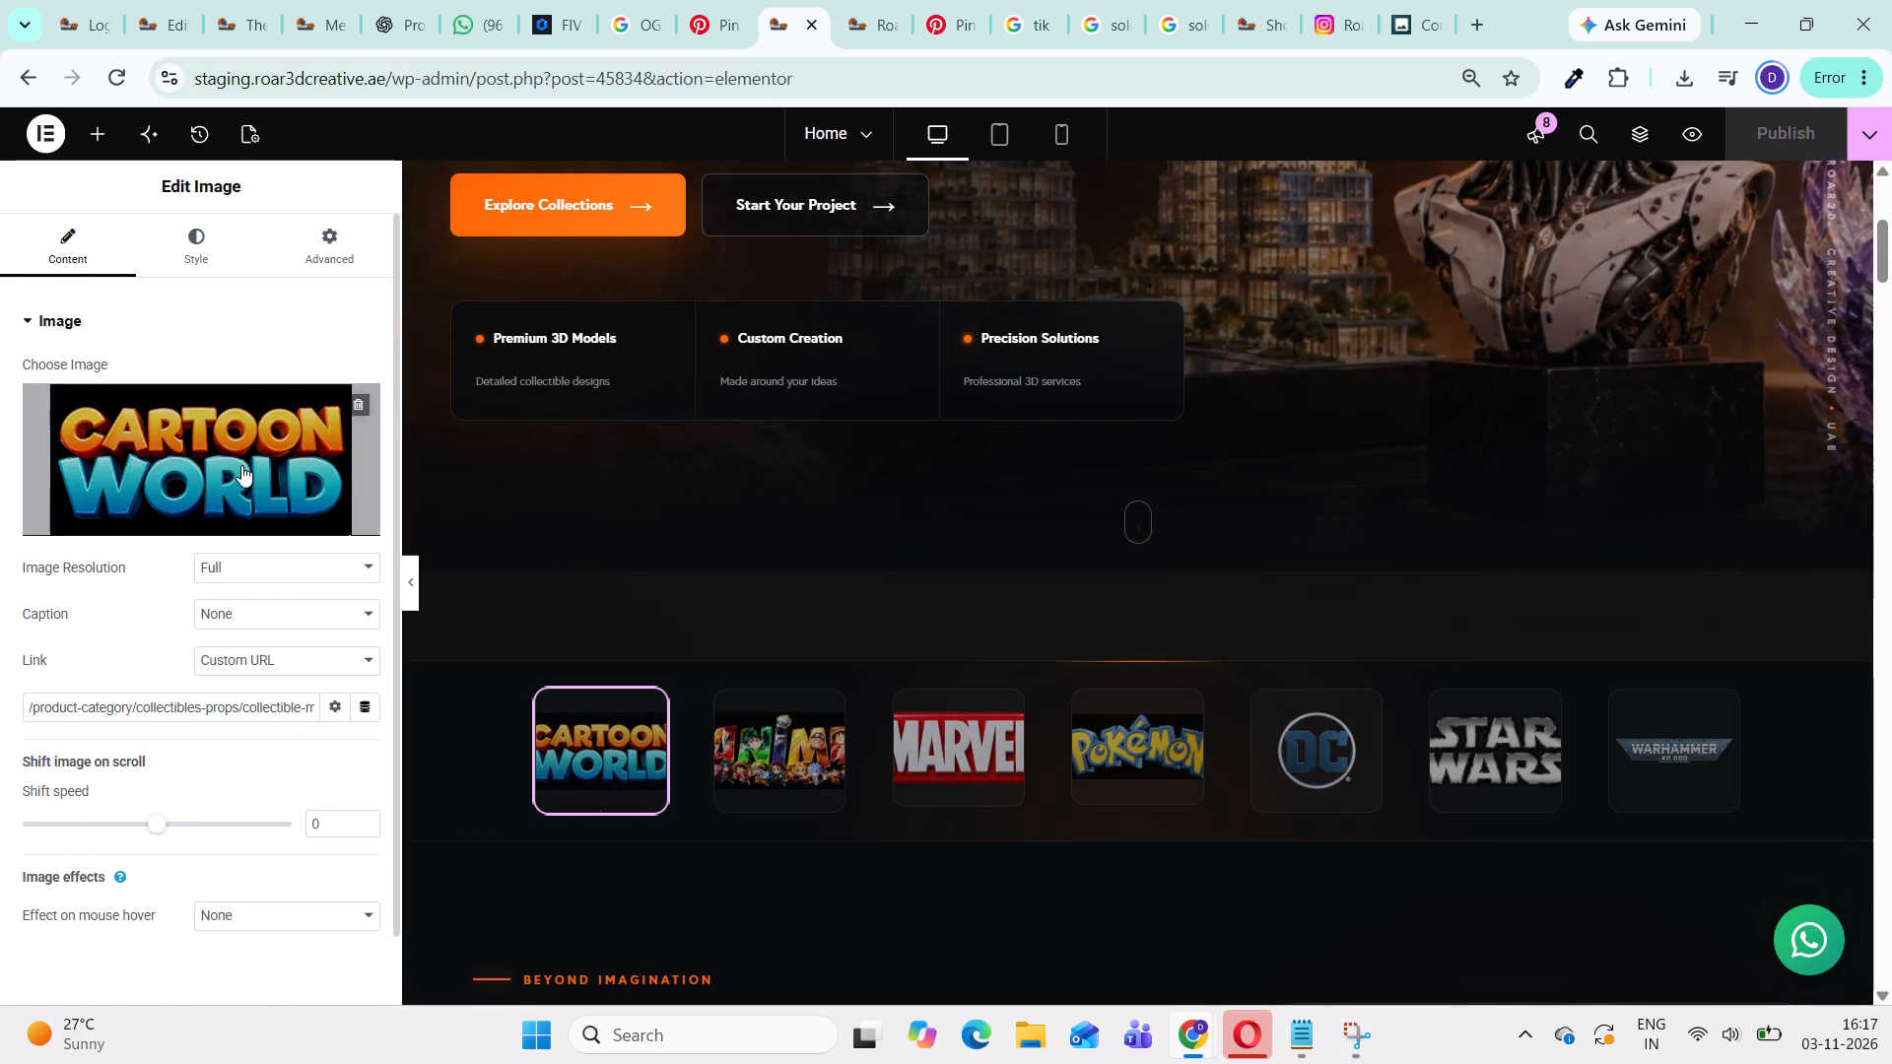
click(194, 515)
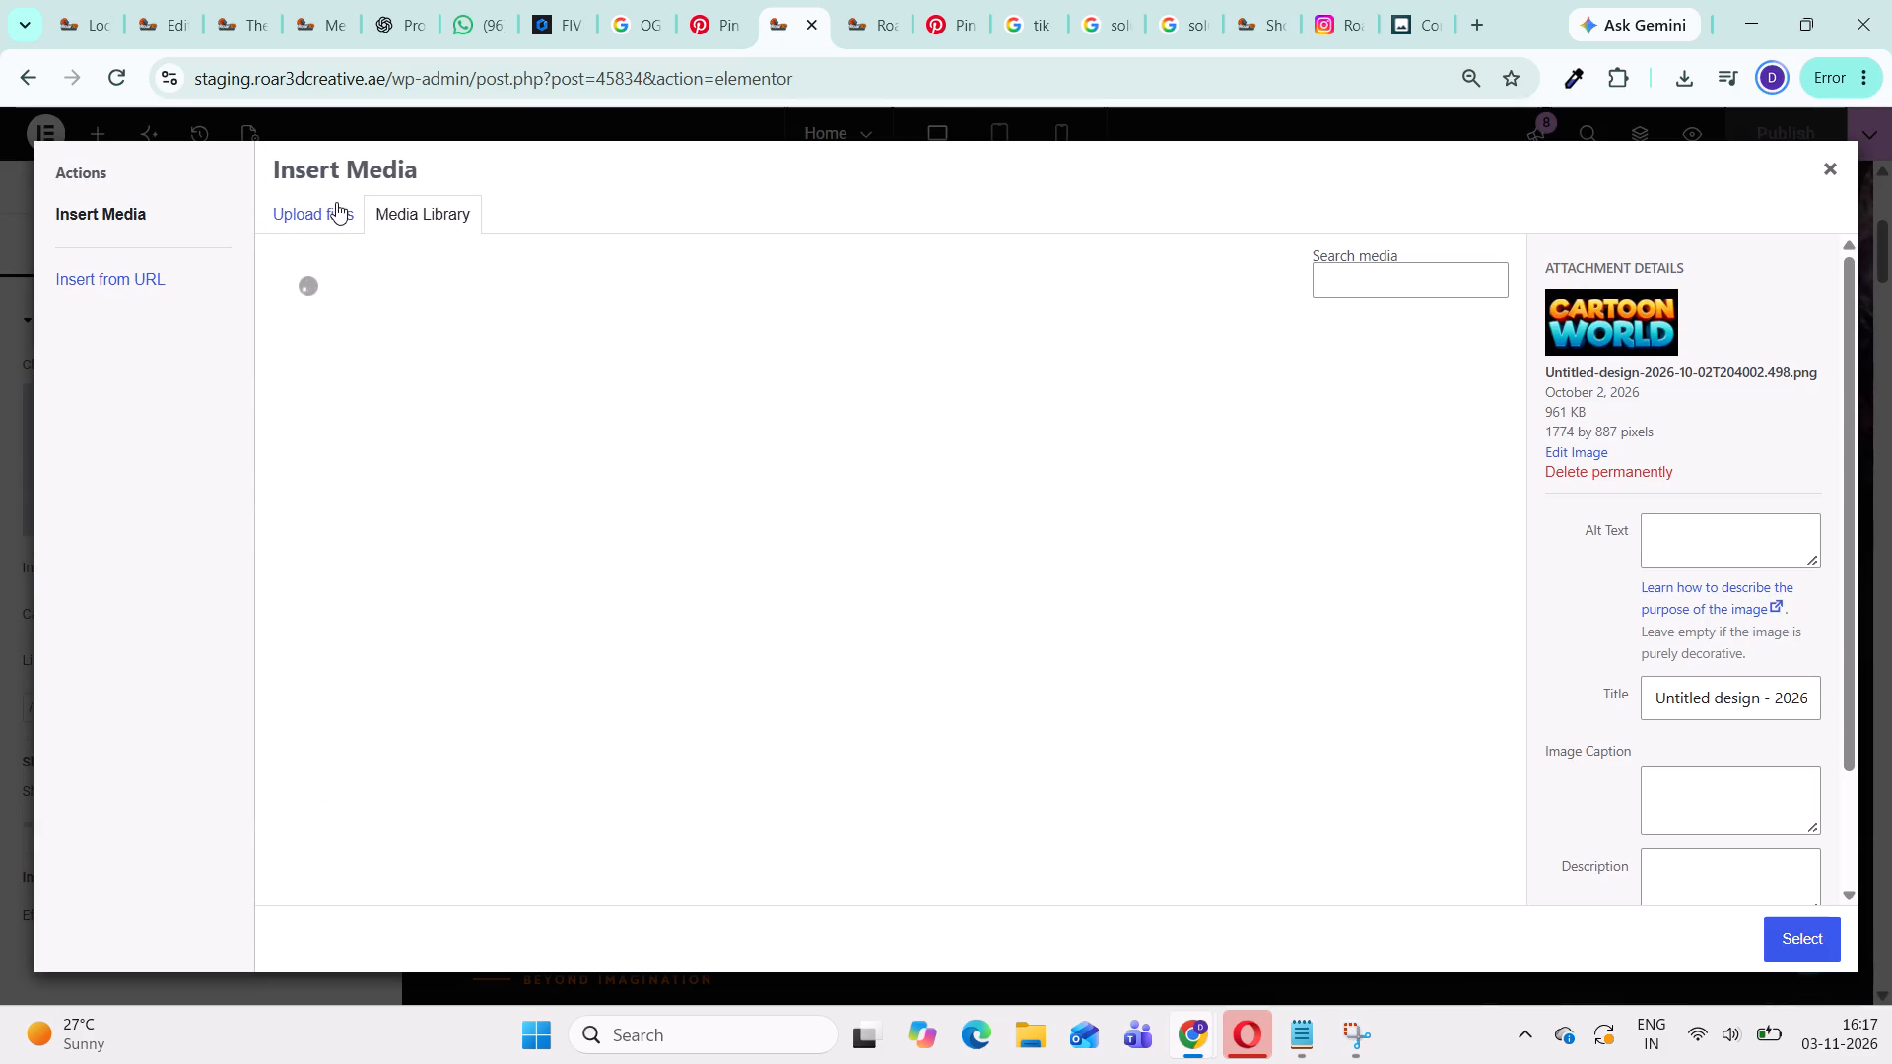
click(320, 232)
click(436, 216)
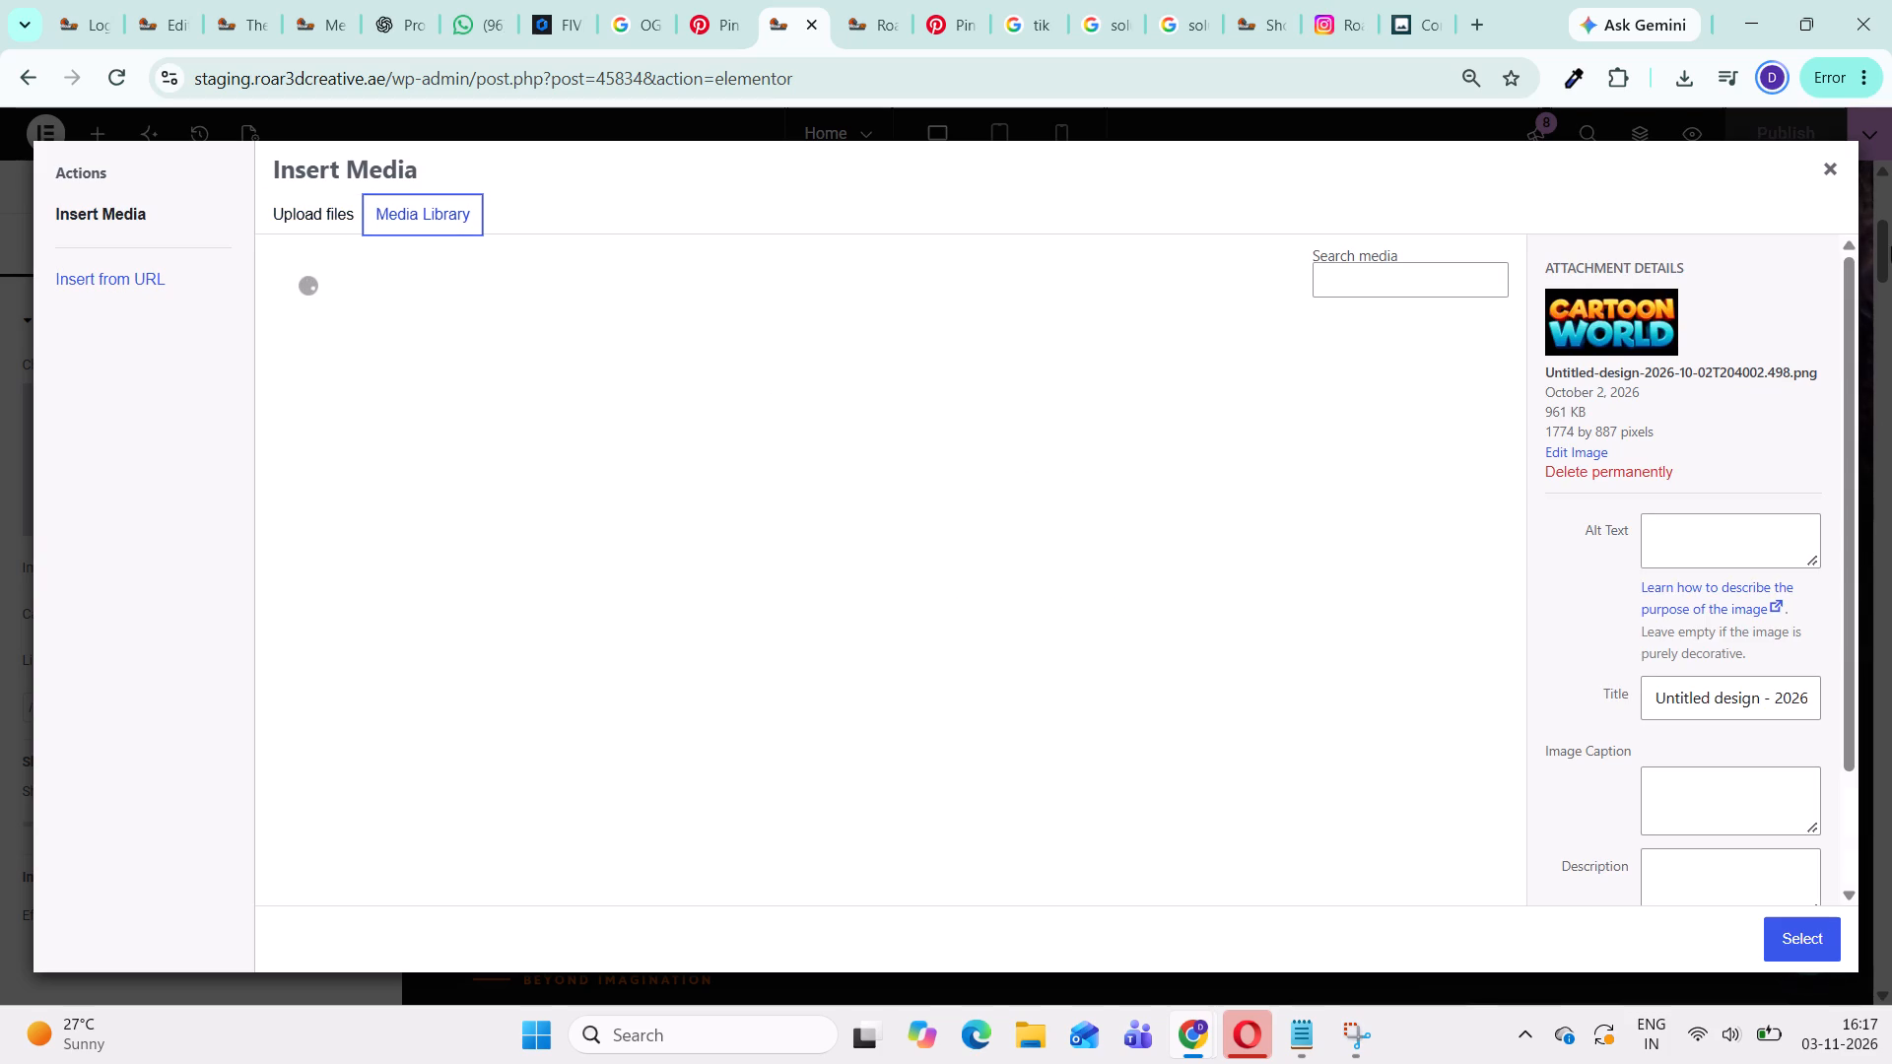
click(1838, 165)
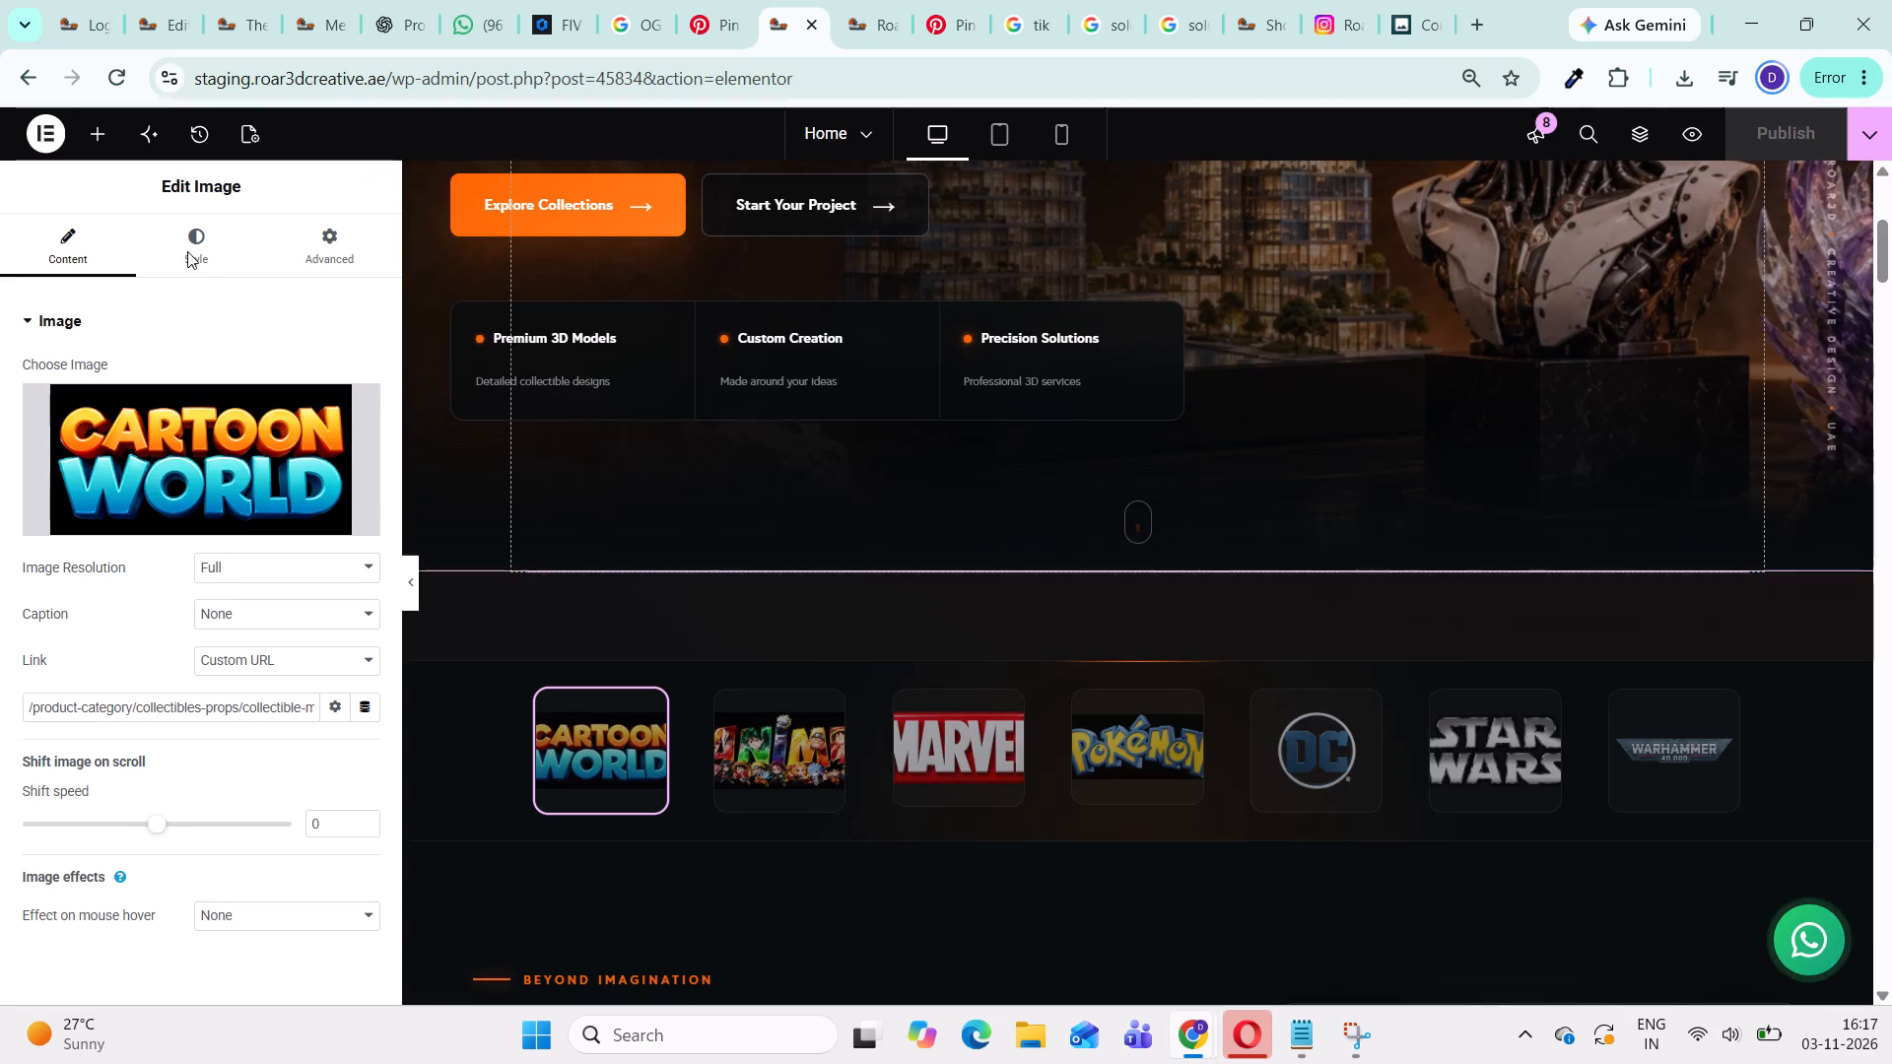
Reload the home page's editor.
click(126, 90)
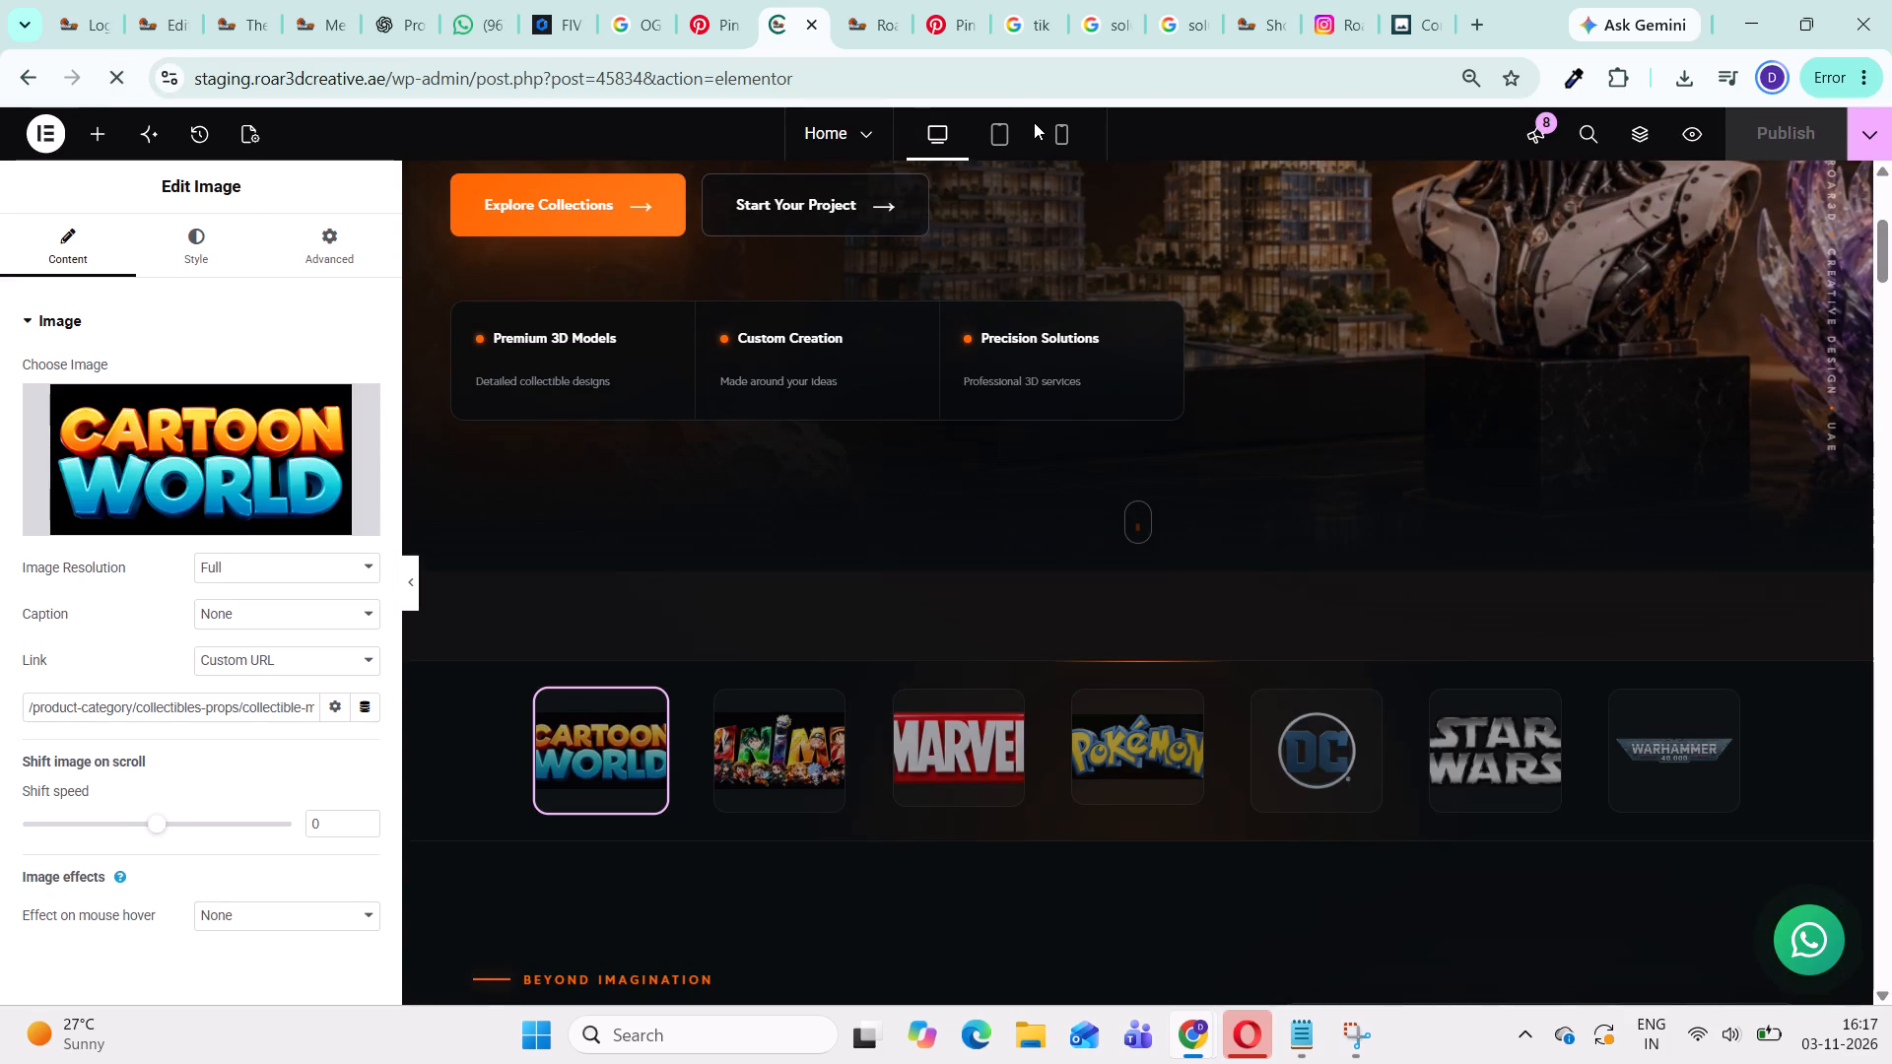
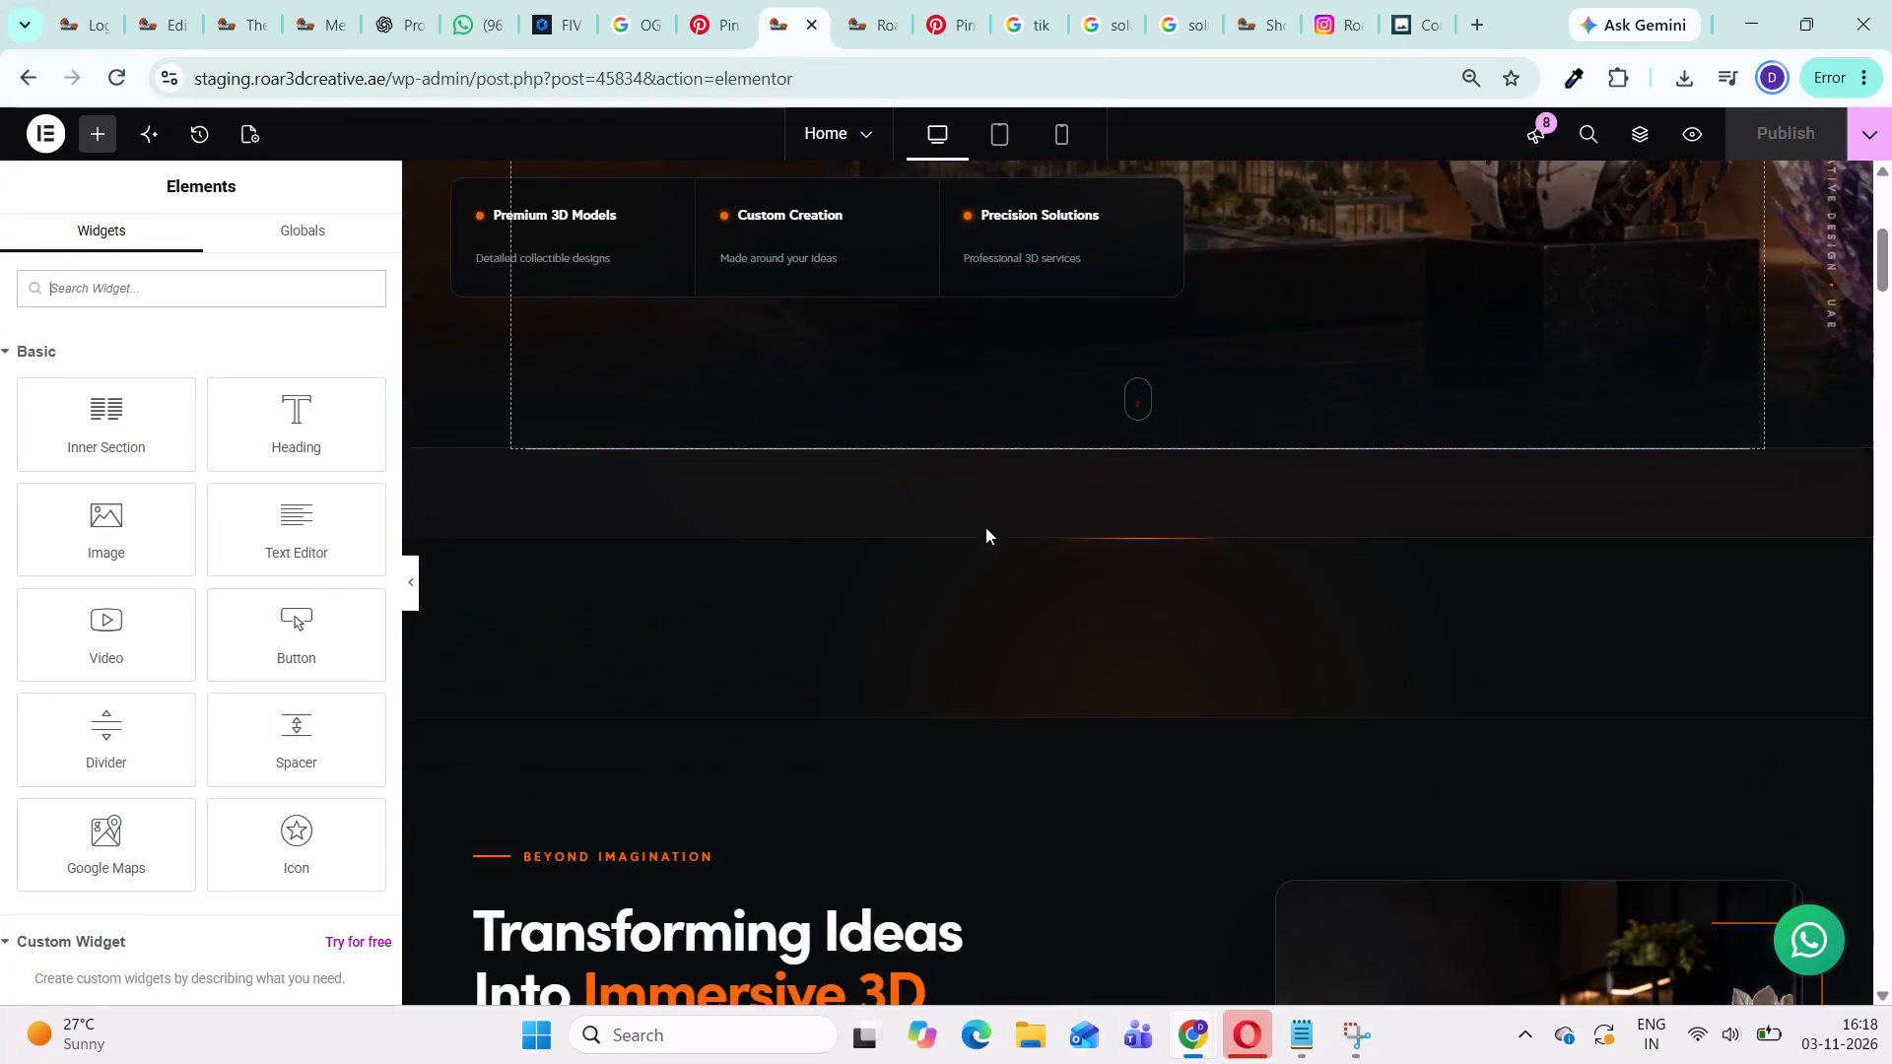
Open the media library through the Cartoon World logo image and copy the file URL of the "Bespoke 3D Design in Orange Glow-250kb" image.
scroll(985, 527, down, 10)
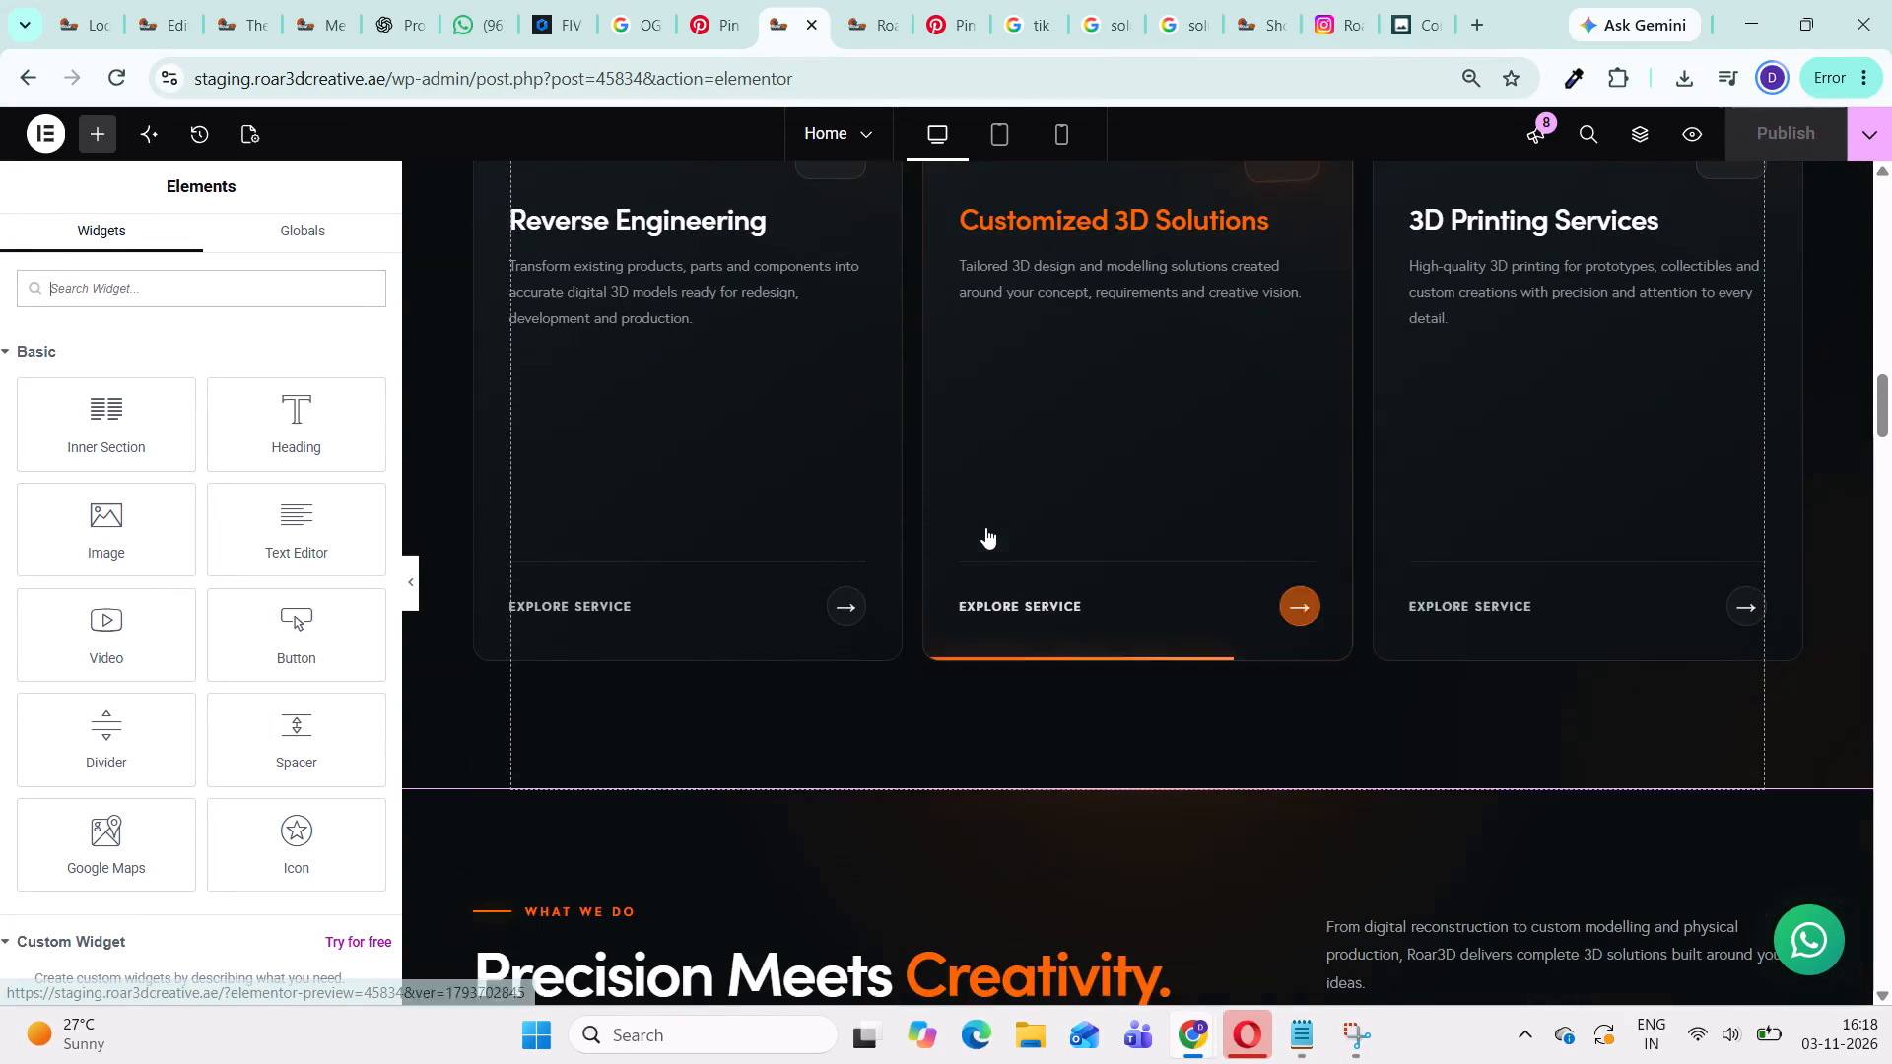
scroll(985, 527, down, 7)
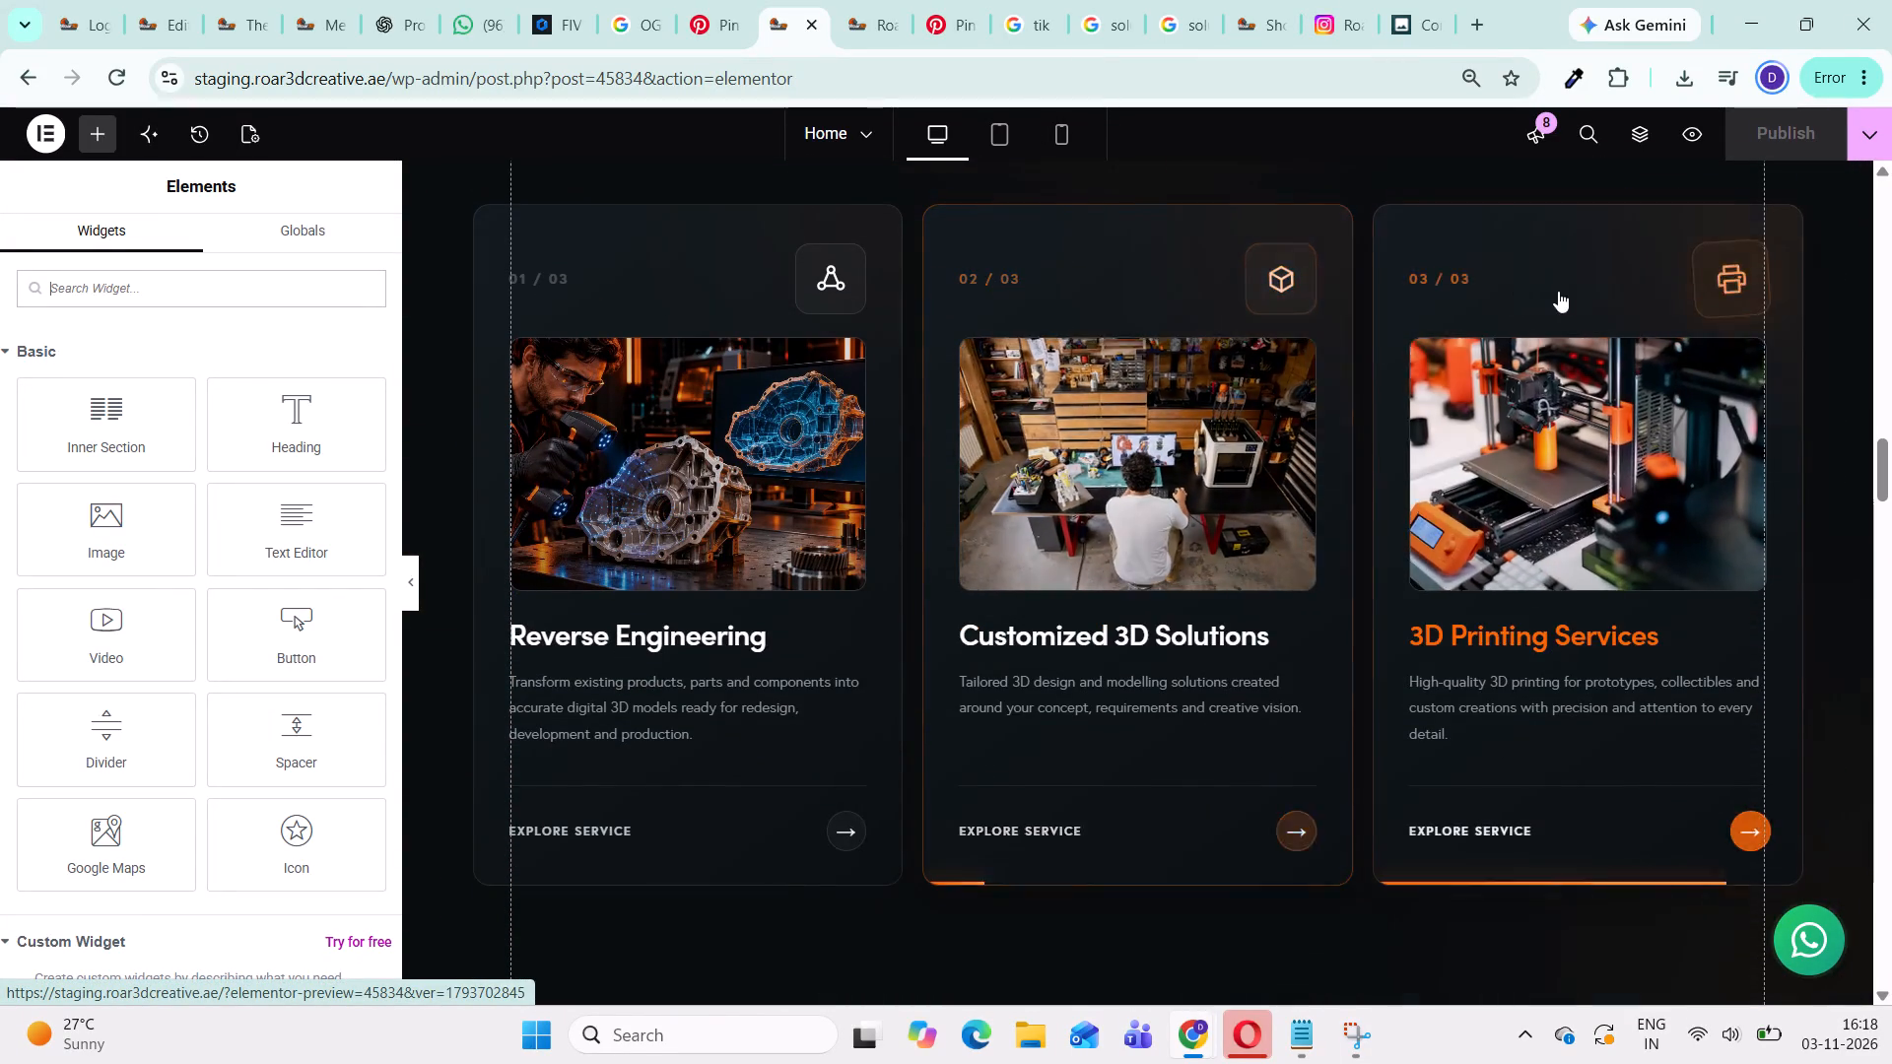
scroll(1556, 291, up, 2)
scroll(1308, 452, up, 7)
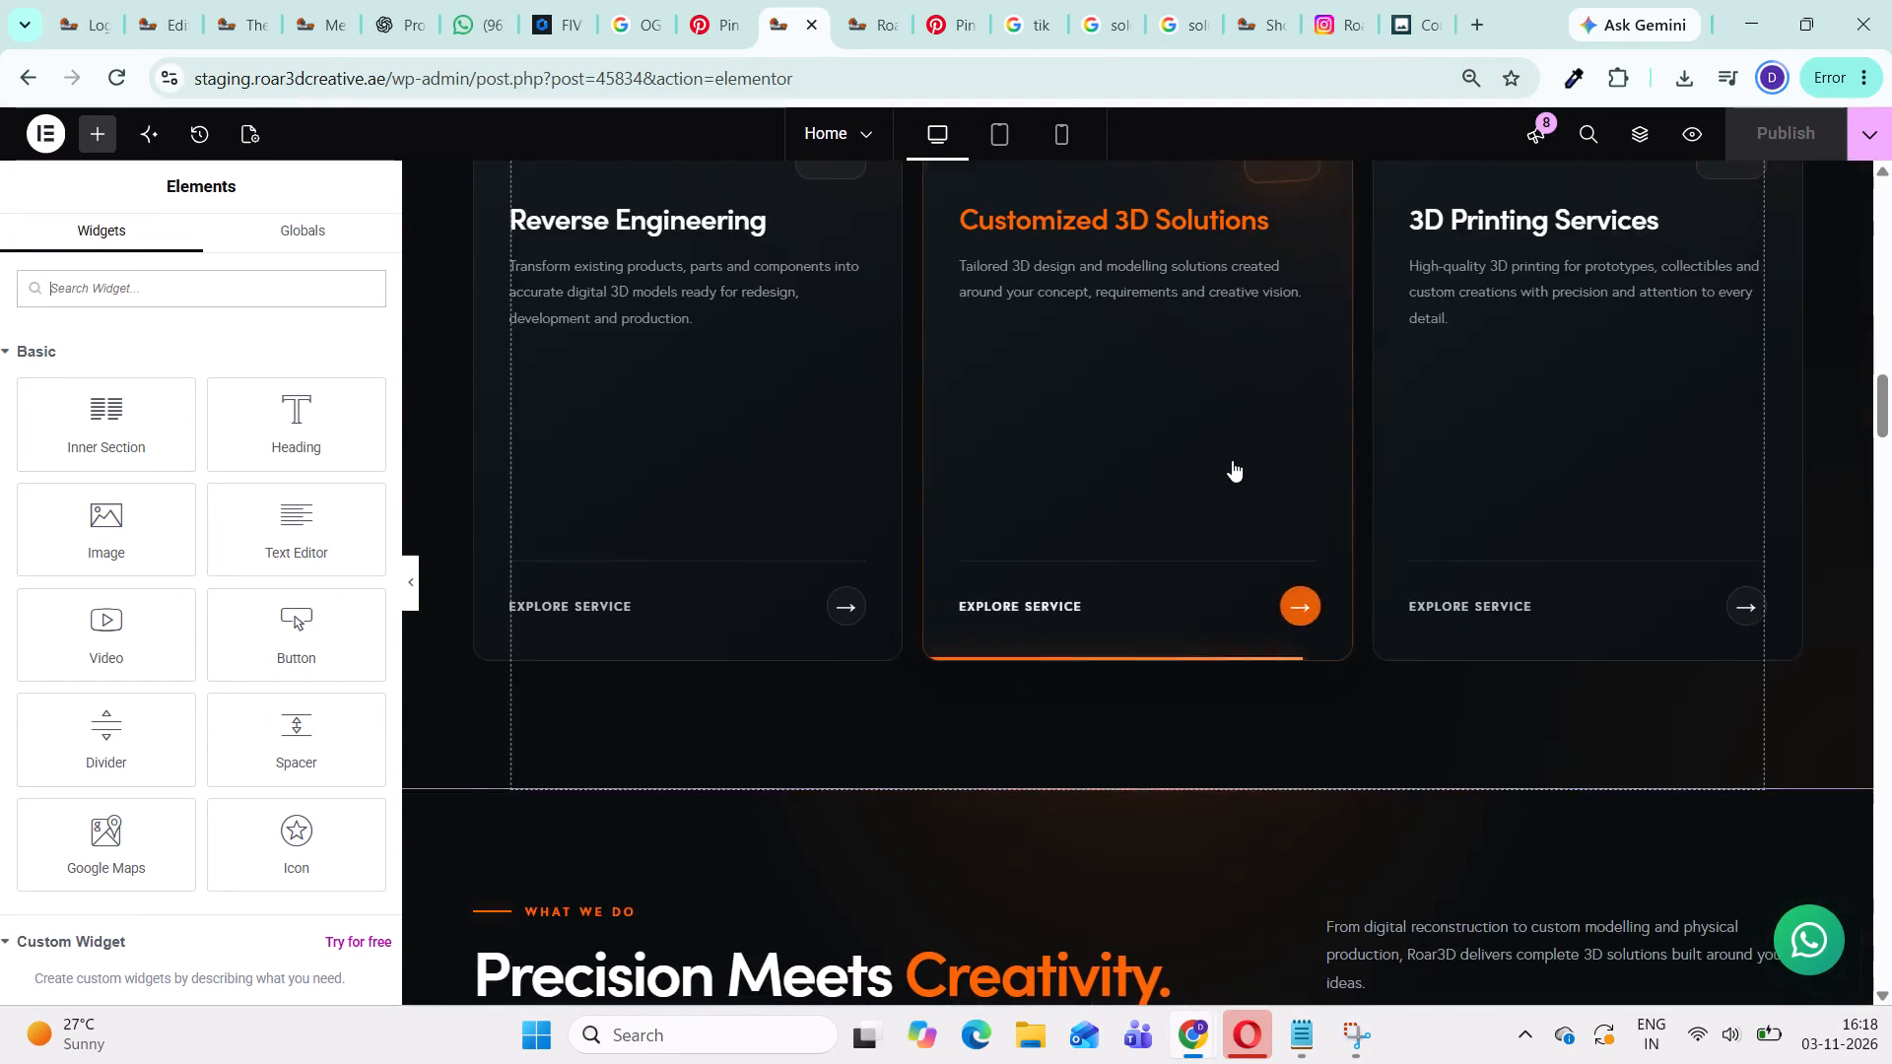
scroll(1232, 460, up, 7)
scroll(776, 510, up, 8)
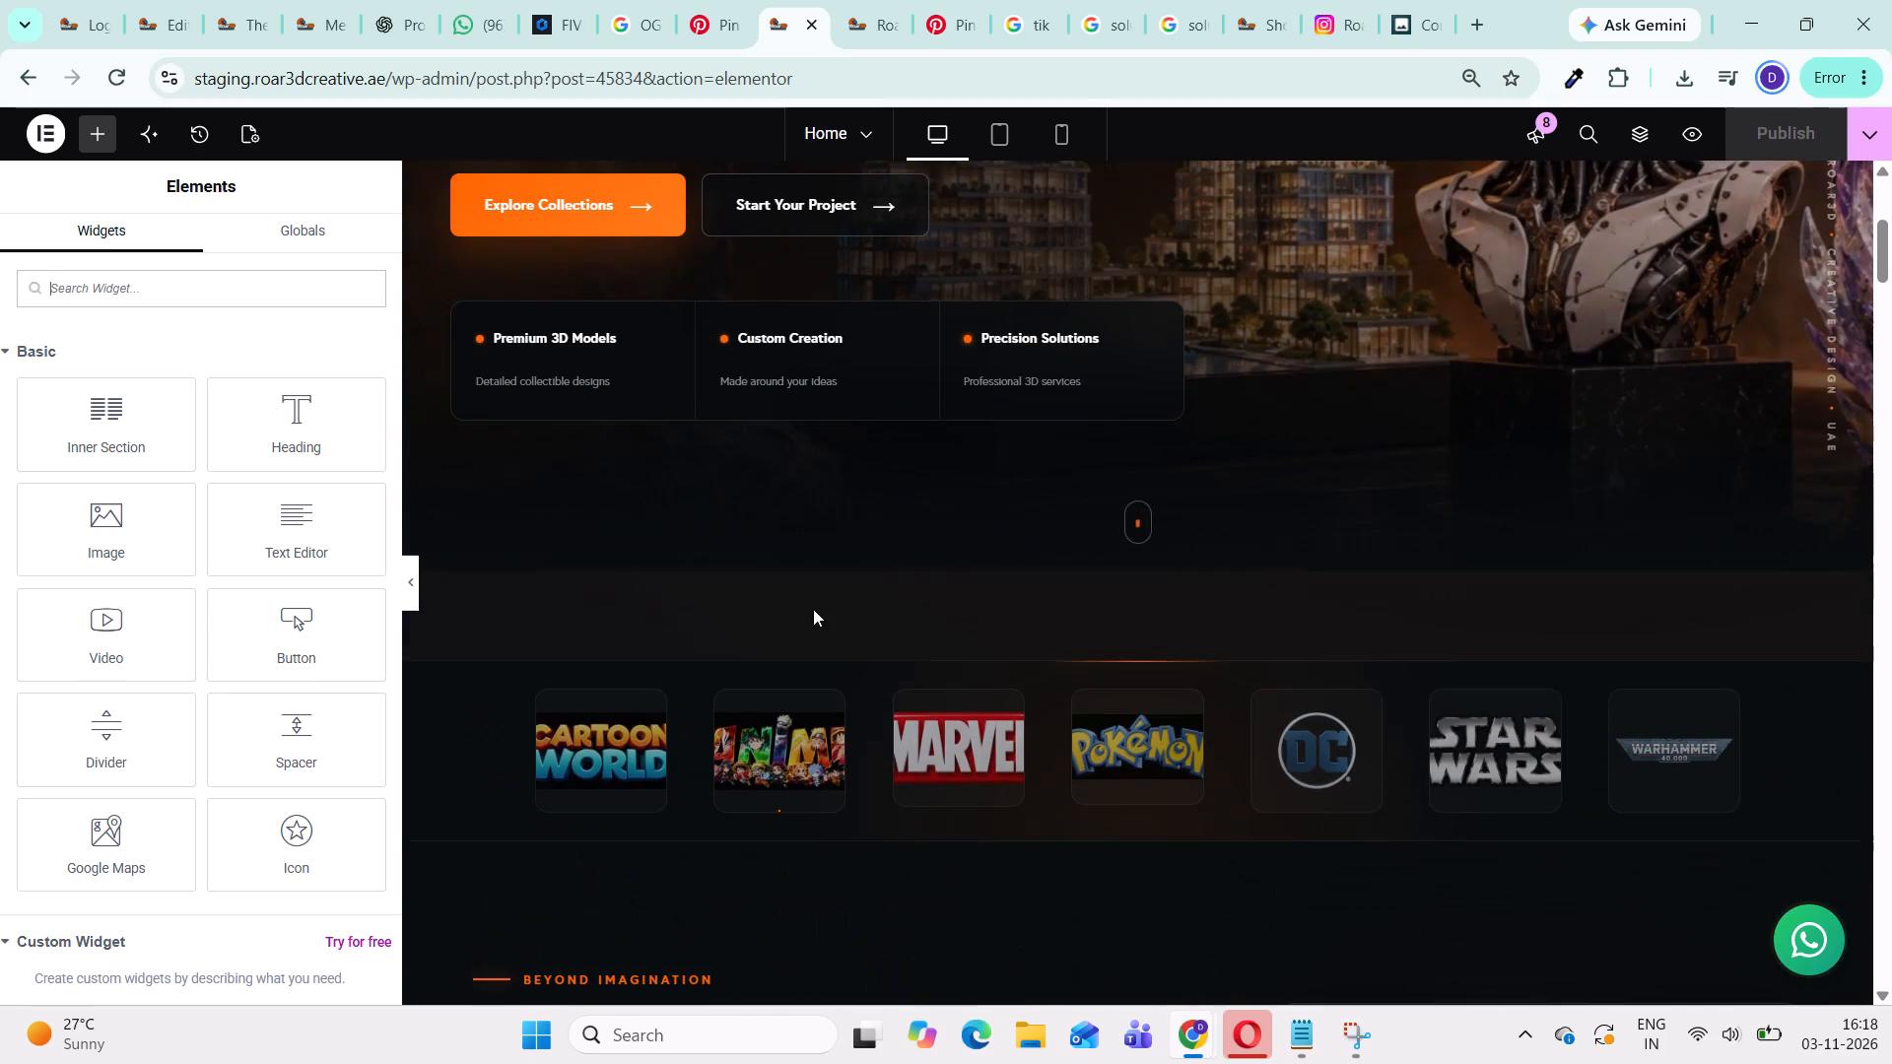
click(649, 697)
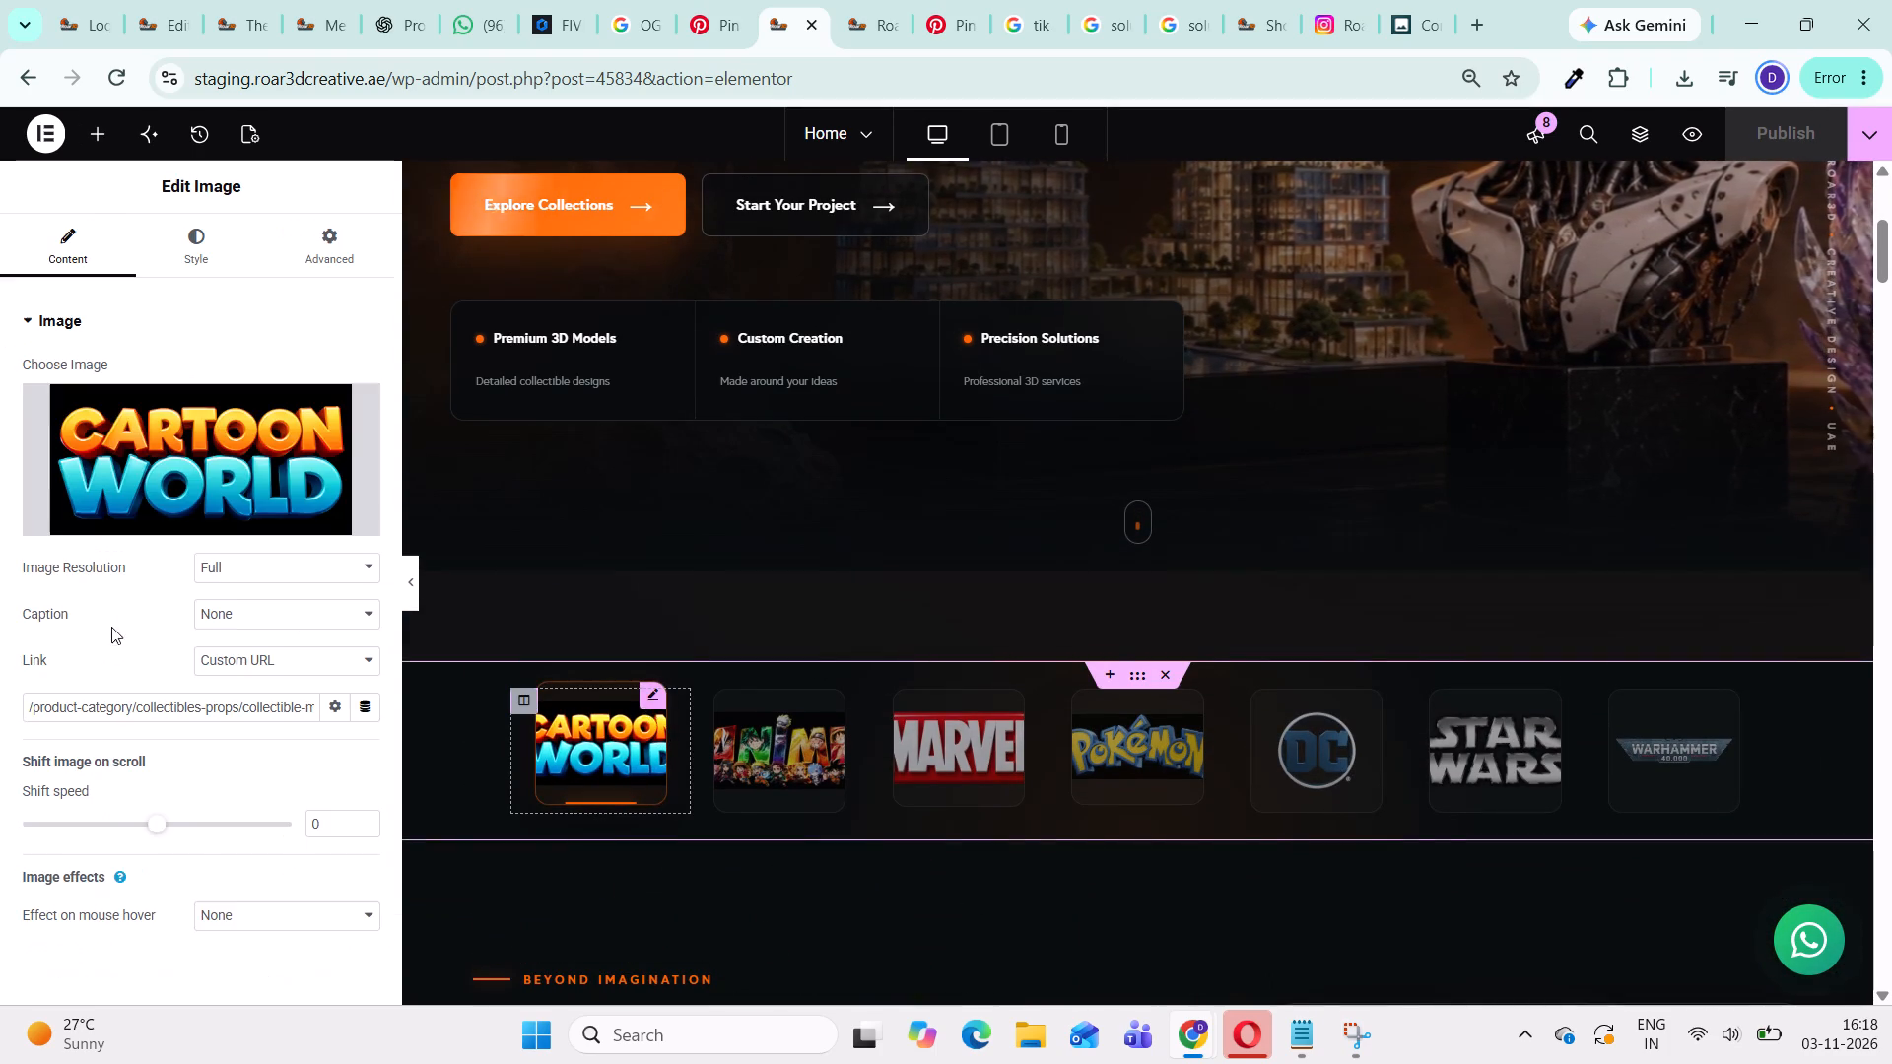
click(172, 531)
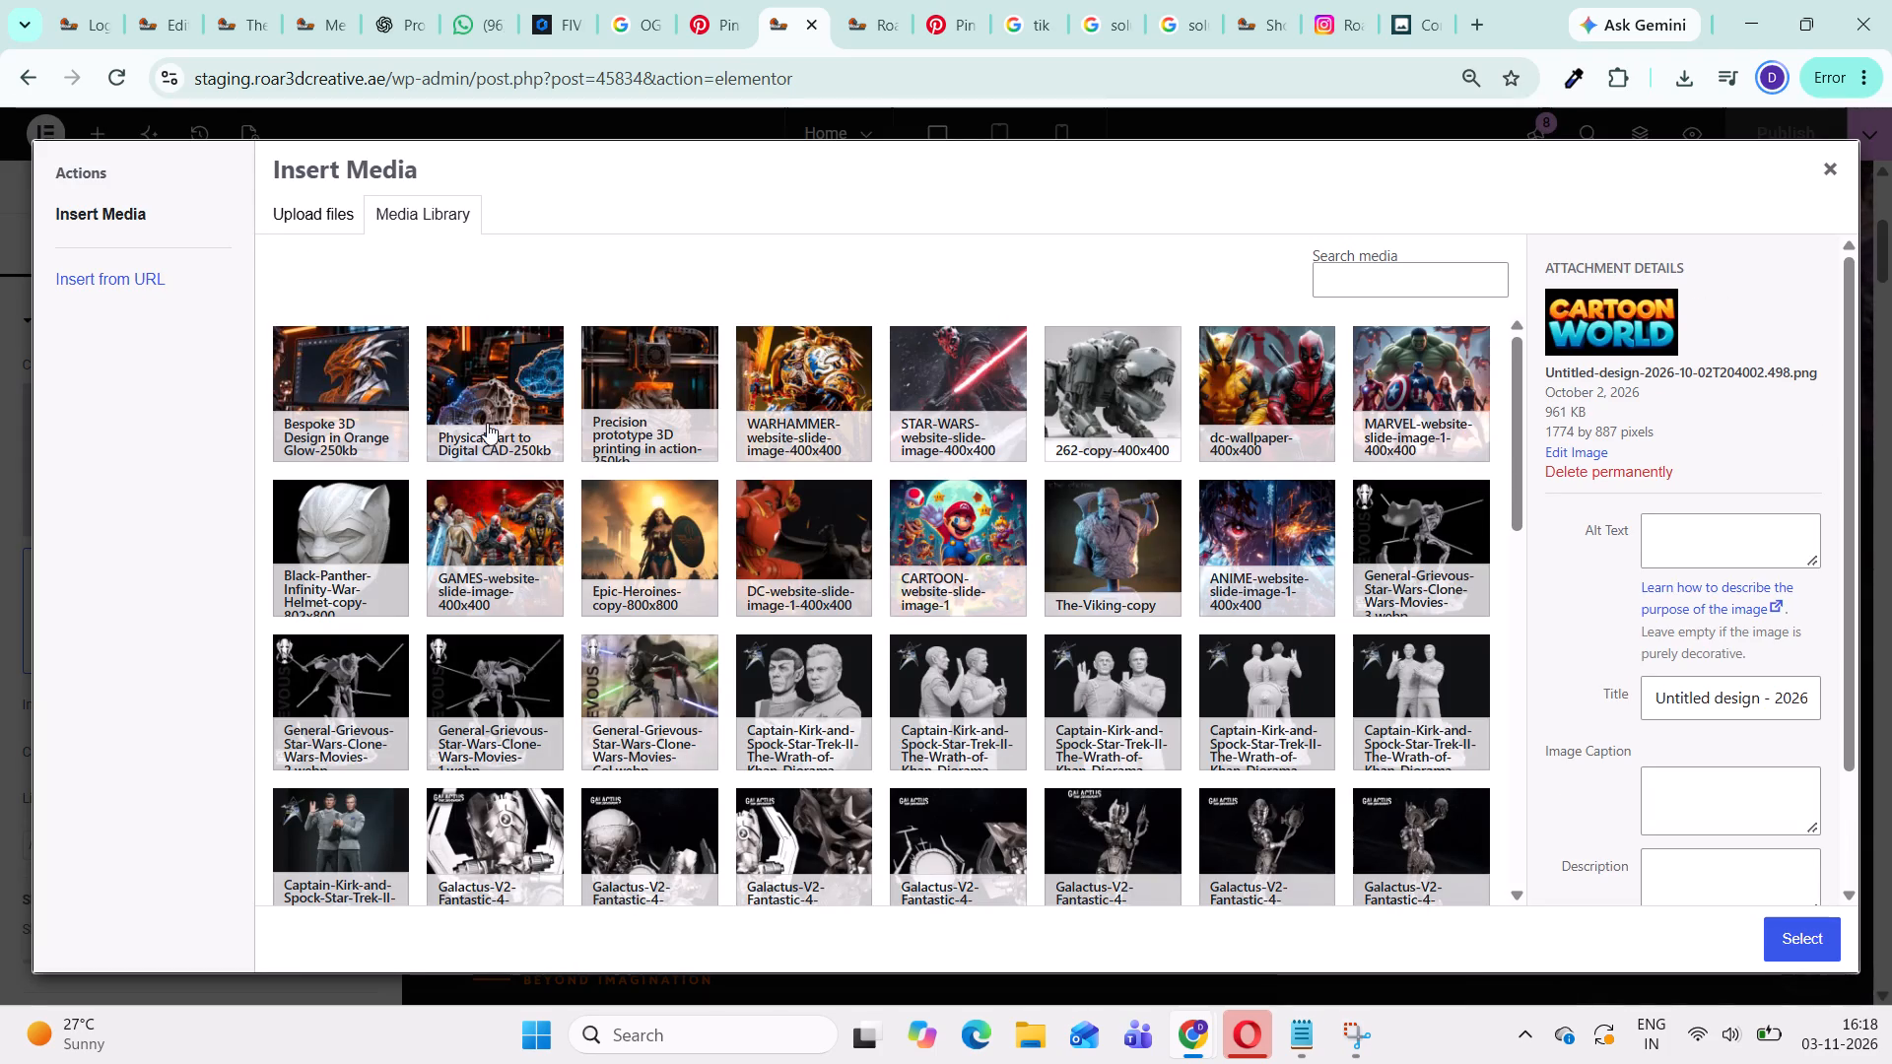
click(347, 425)
scroll(1703, 875, down, 1)
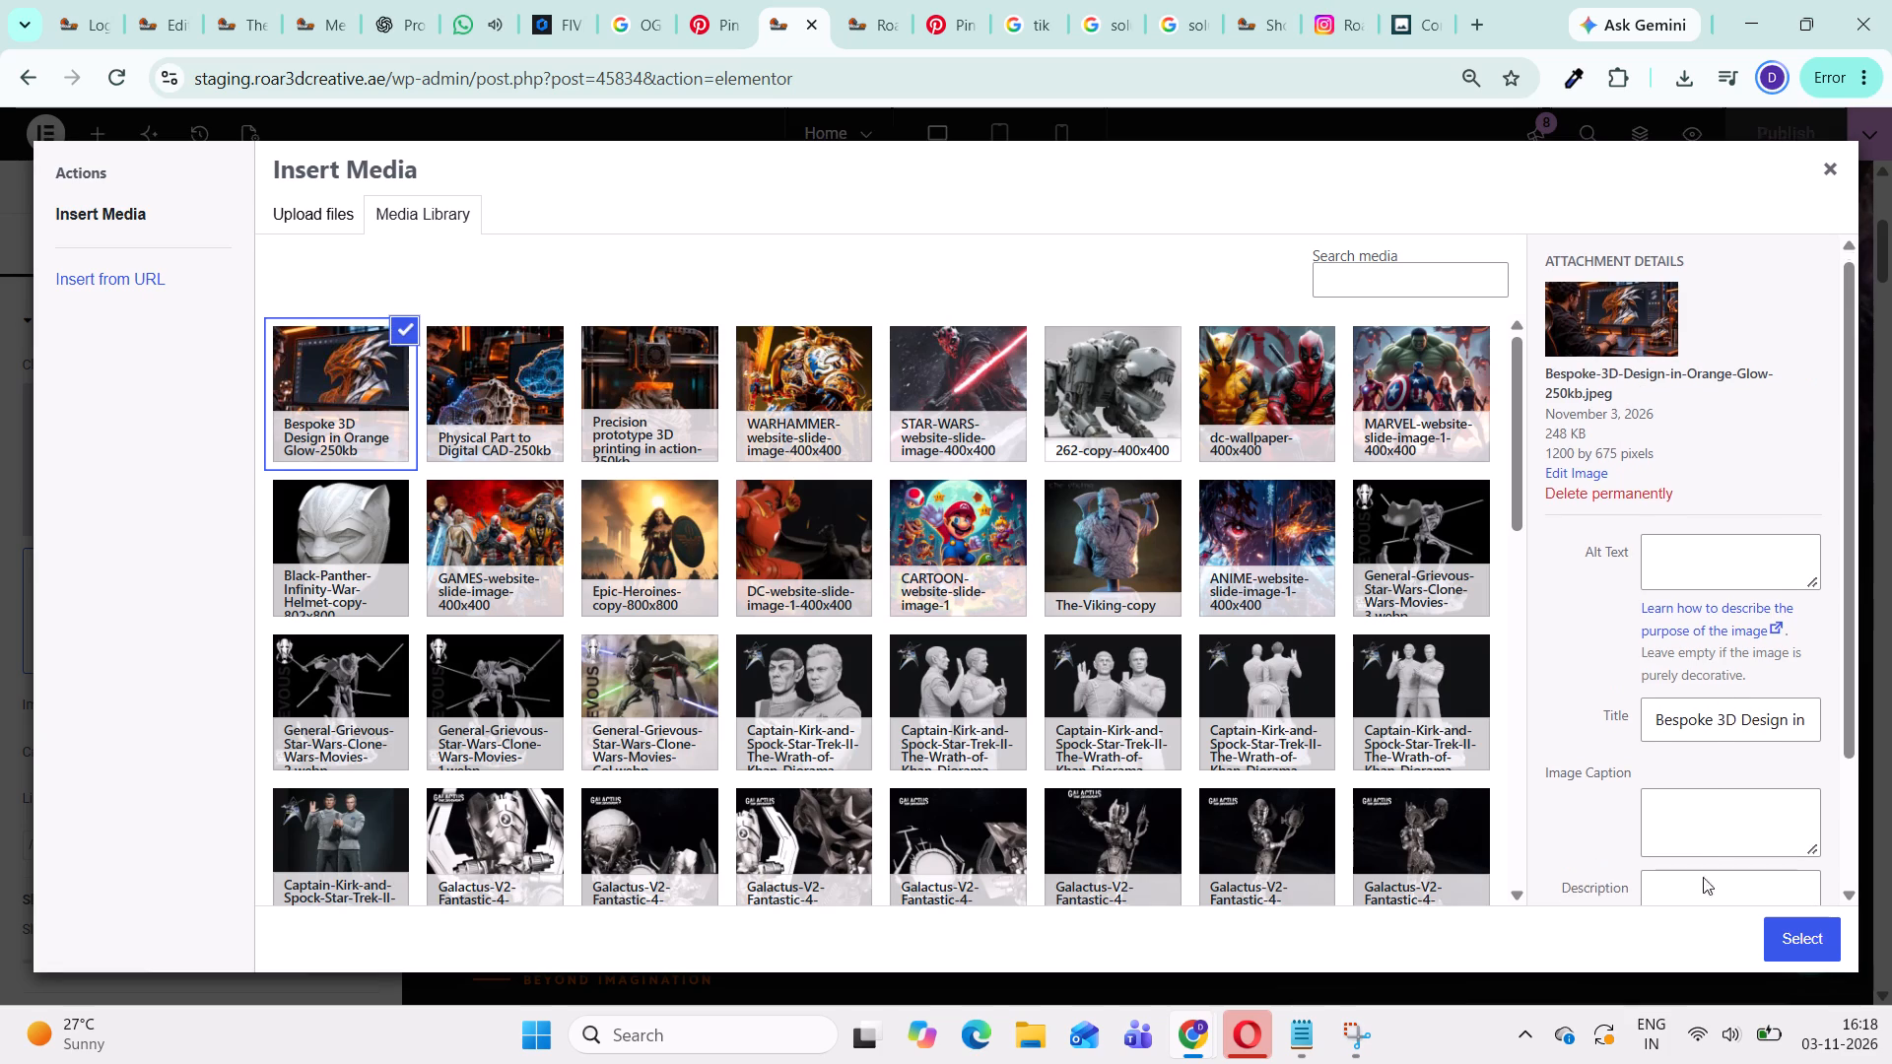
scroll(1701, 859, down, 2)
triple_click(1744, 808)
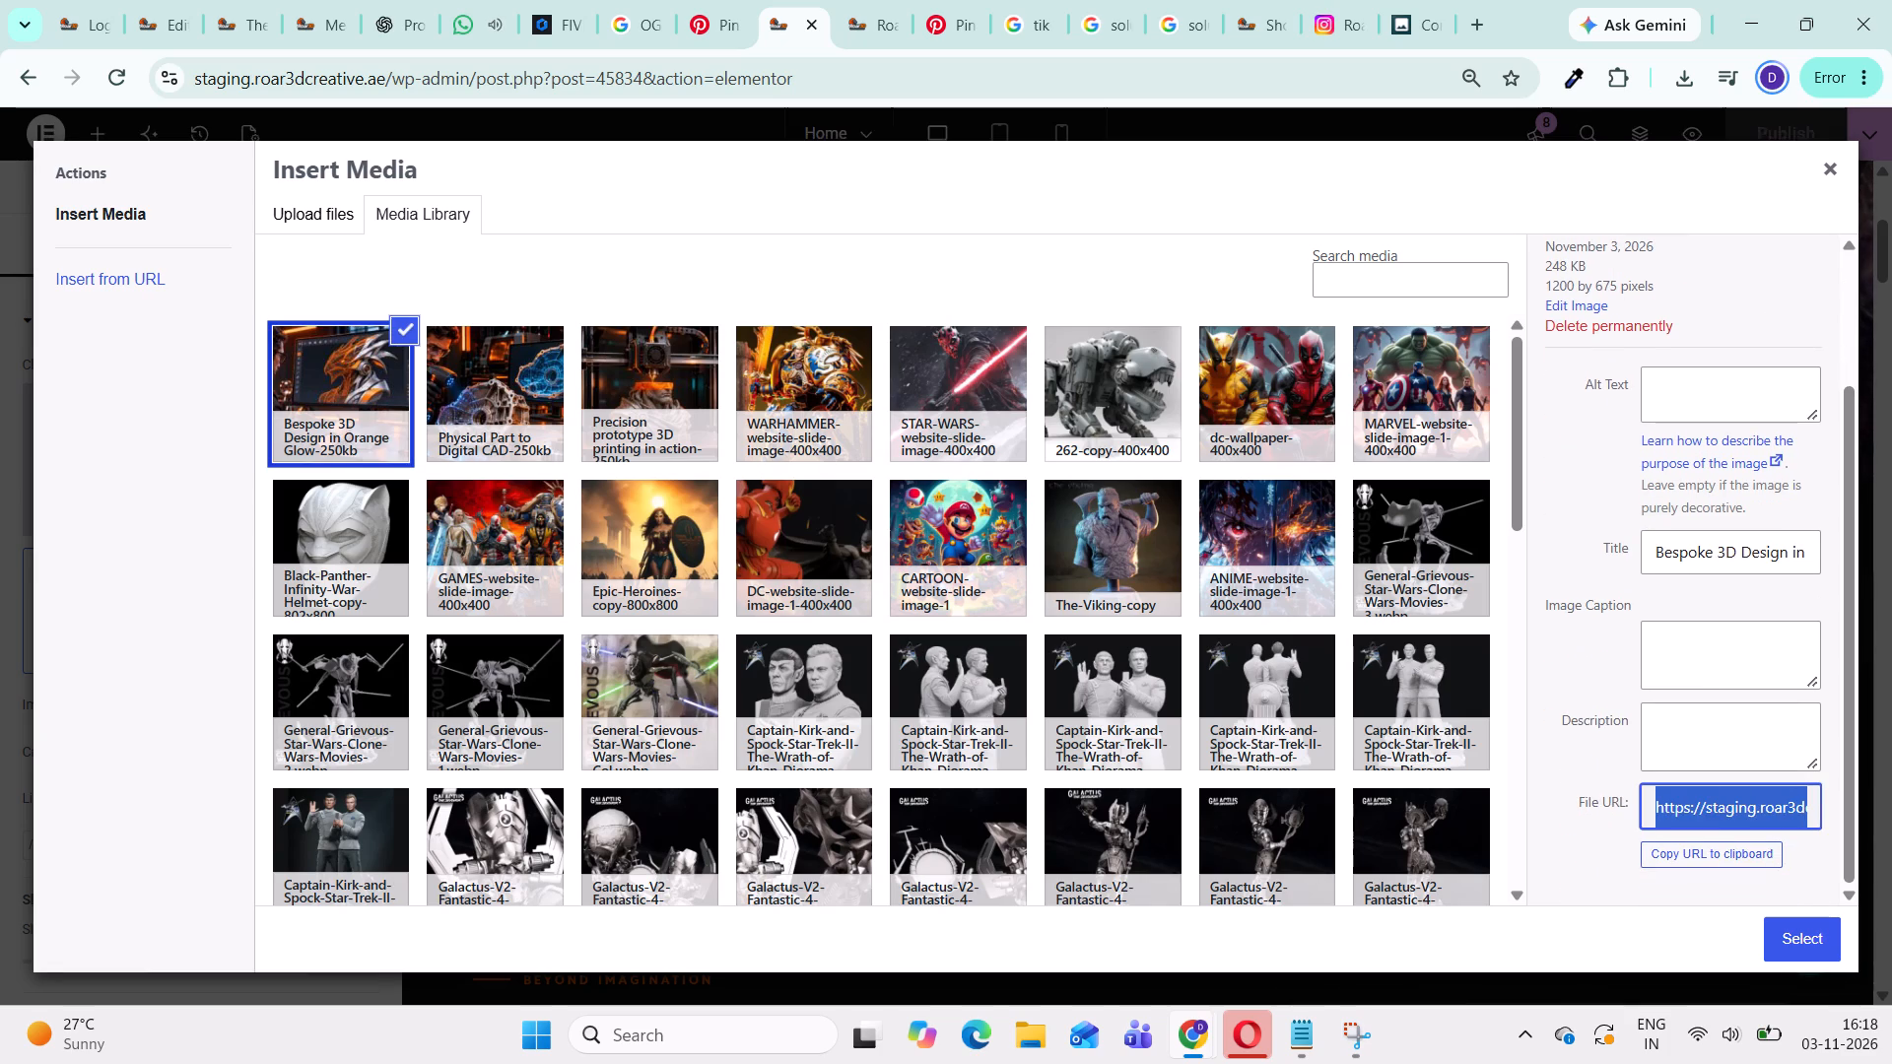
key(ctrl+c)
Open the copied Bespoke 3D Design image URL in a new browser tab.
click(1471, 29)
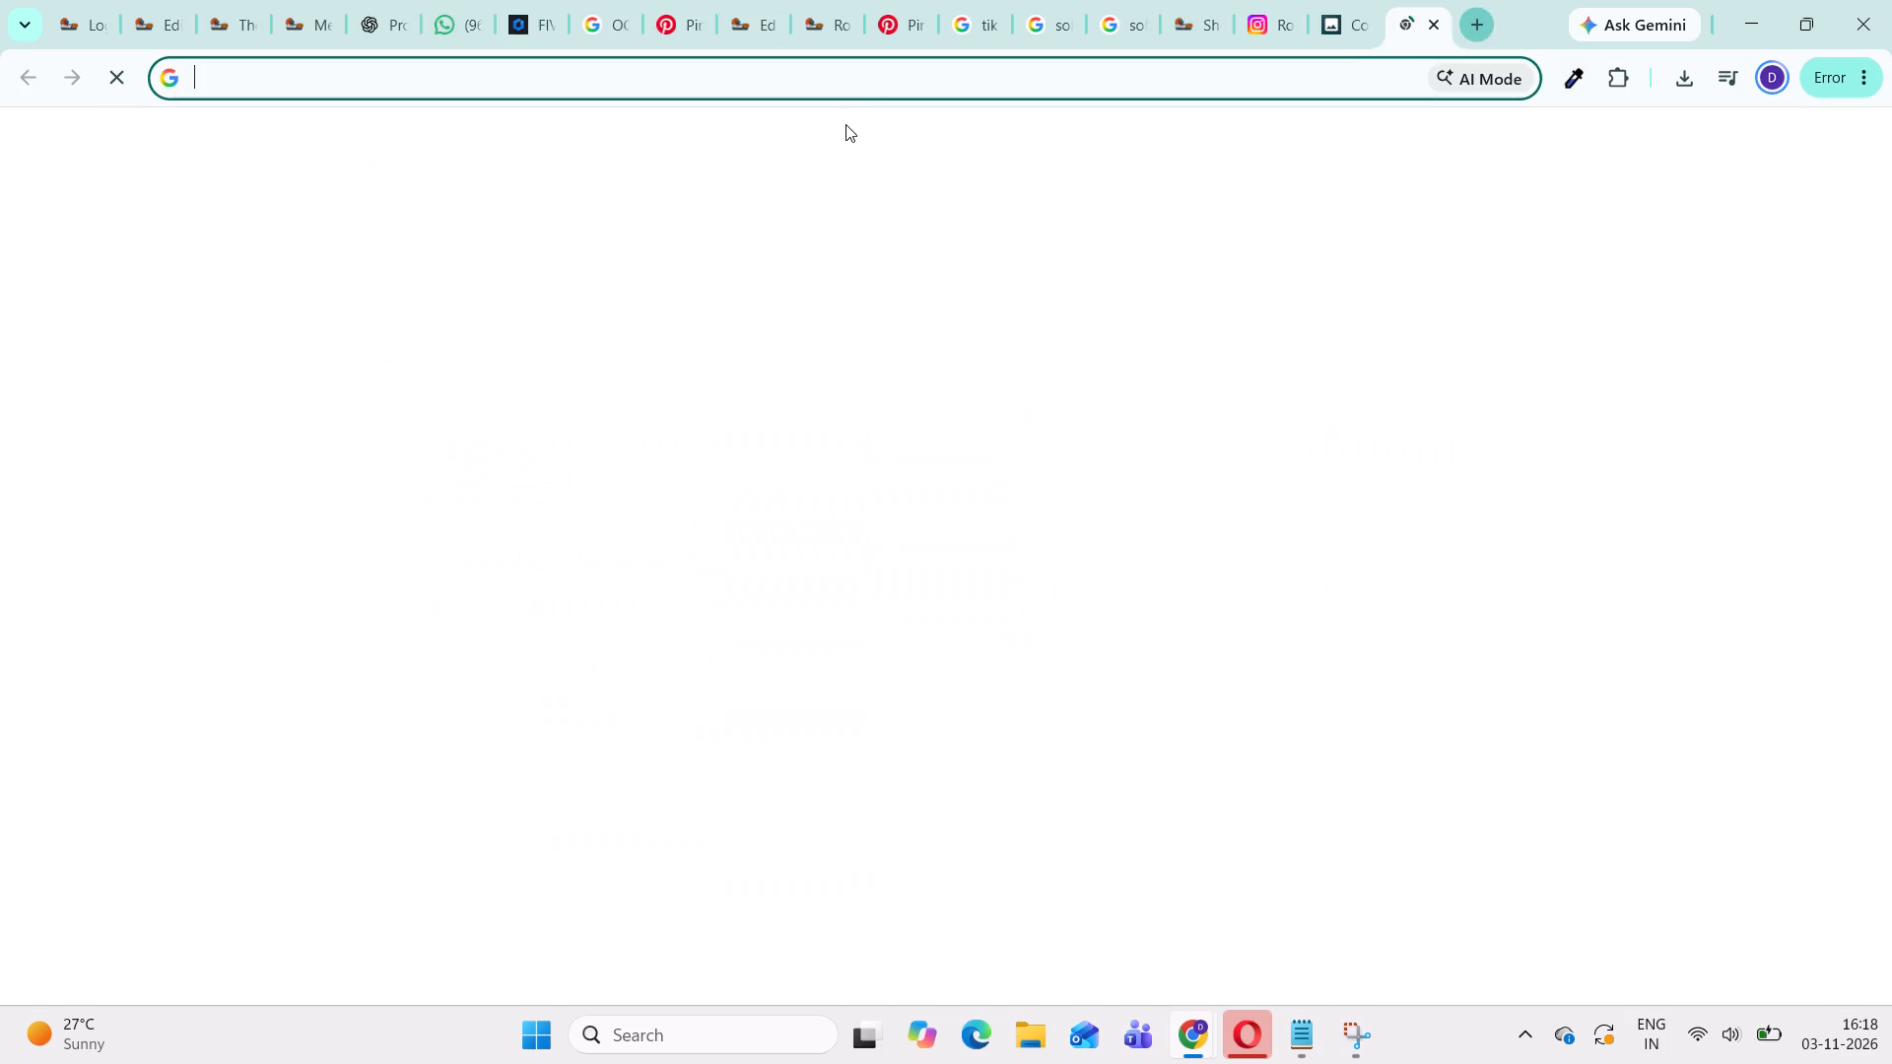
ctrl+click(874, 89)
key(ctrl+v)
key(Return)
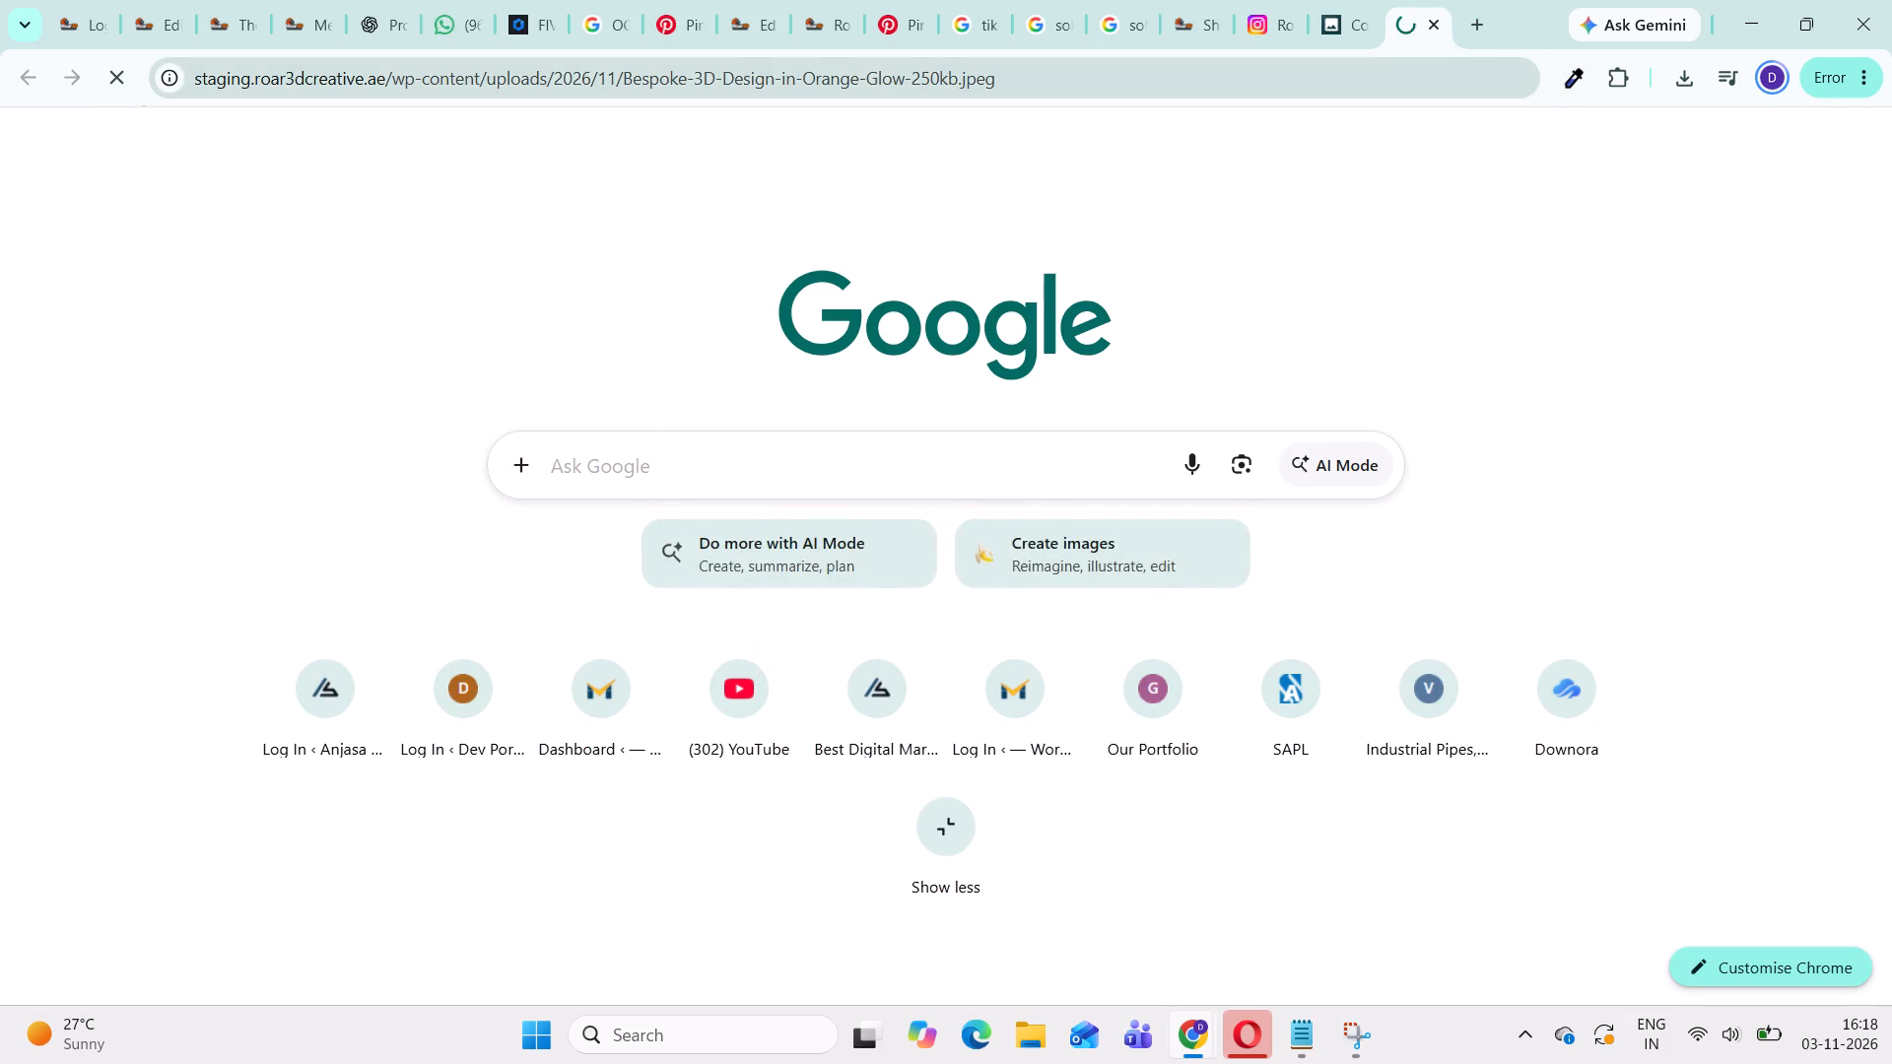
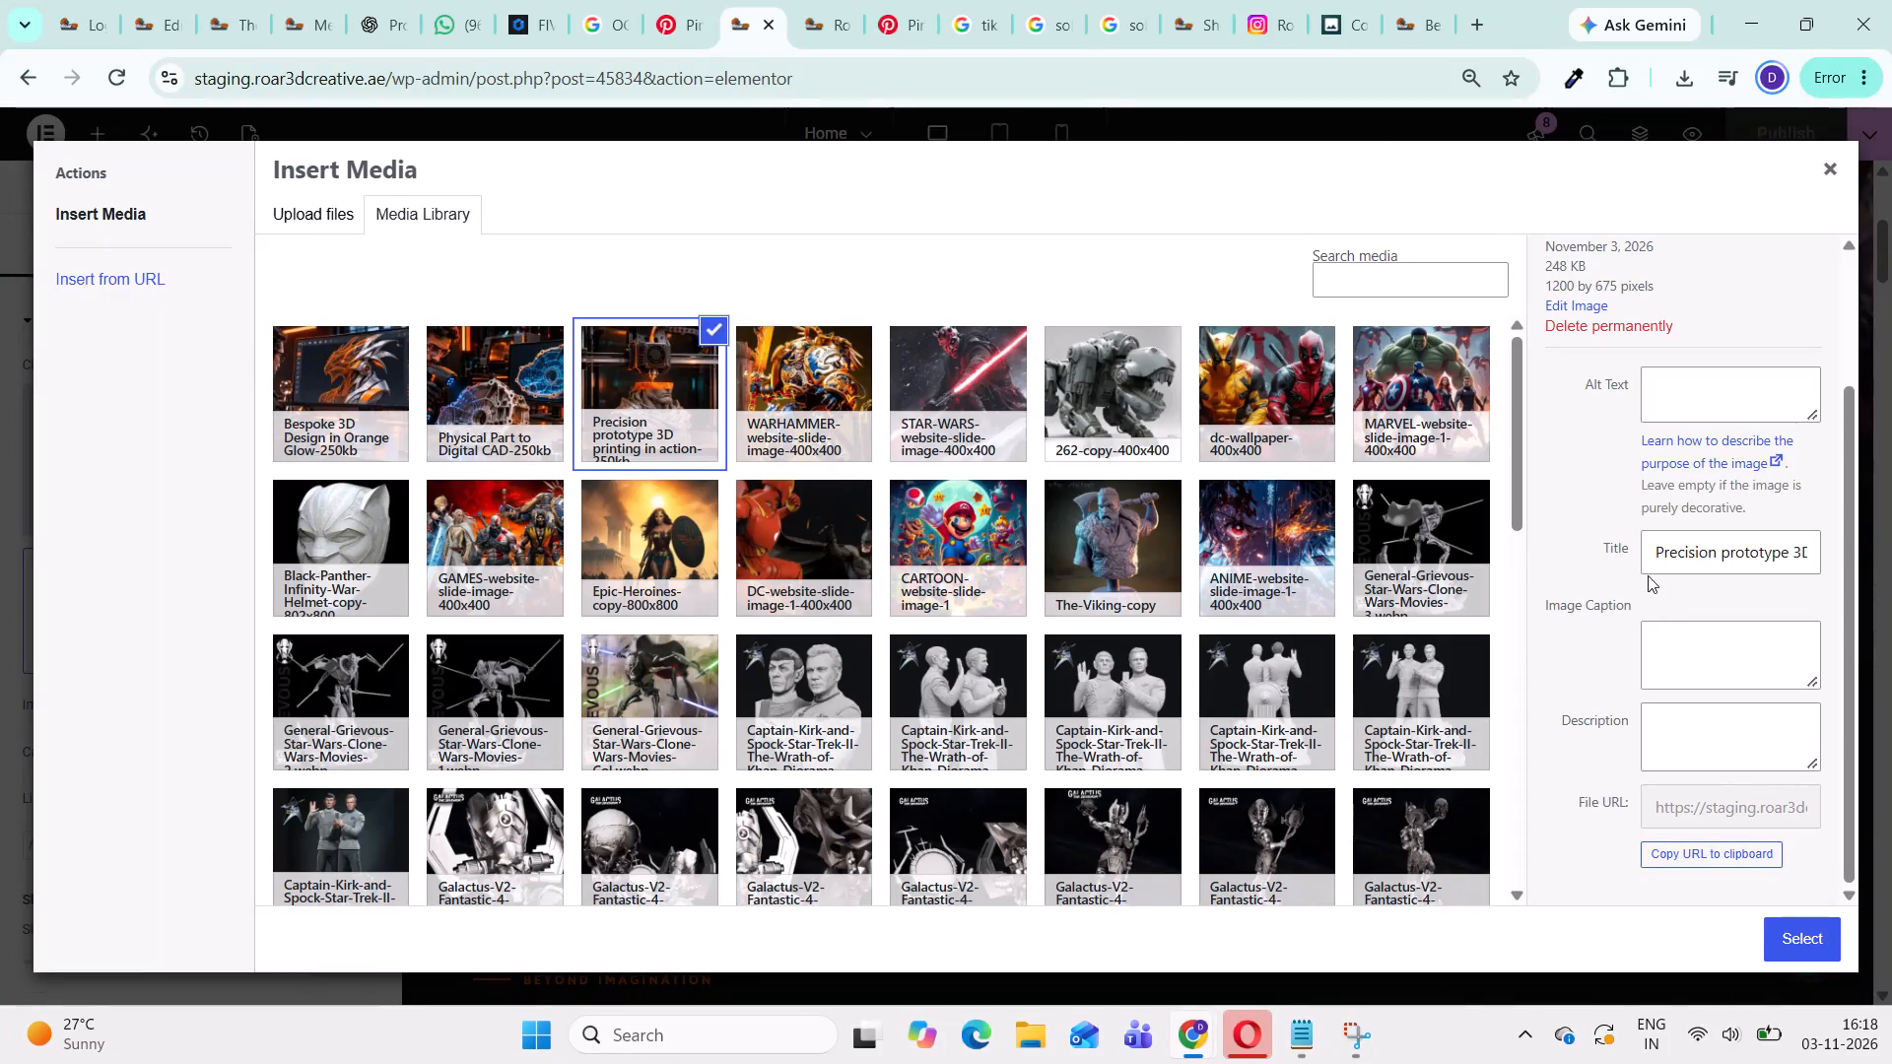
Copy the file URL of the "Precision prototype 3D printing in action-250kb" image from its attachment details.
scroll(1730, 841, down, 1)
triple_click(1728, 804)
click(1728, 804)
key(ctrl+c)
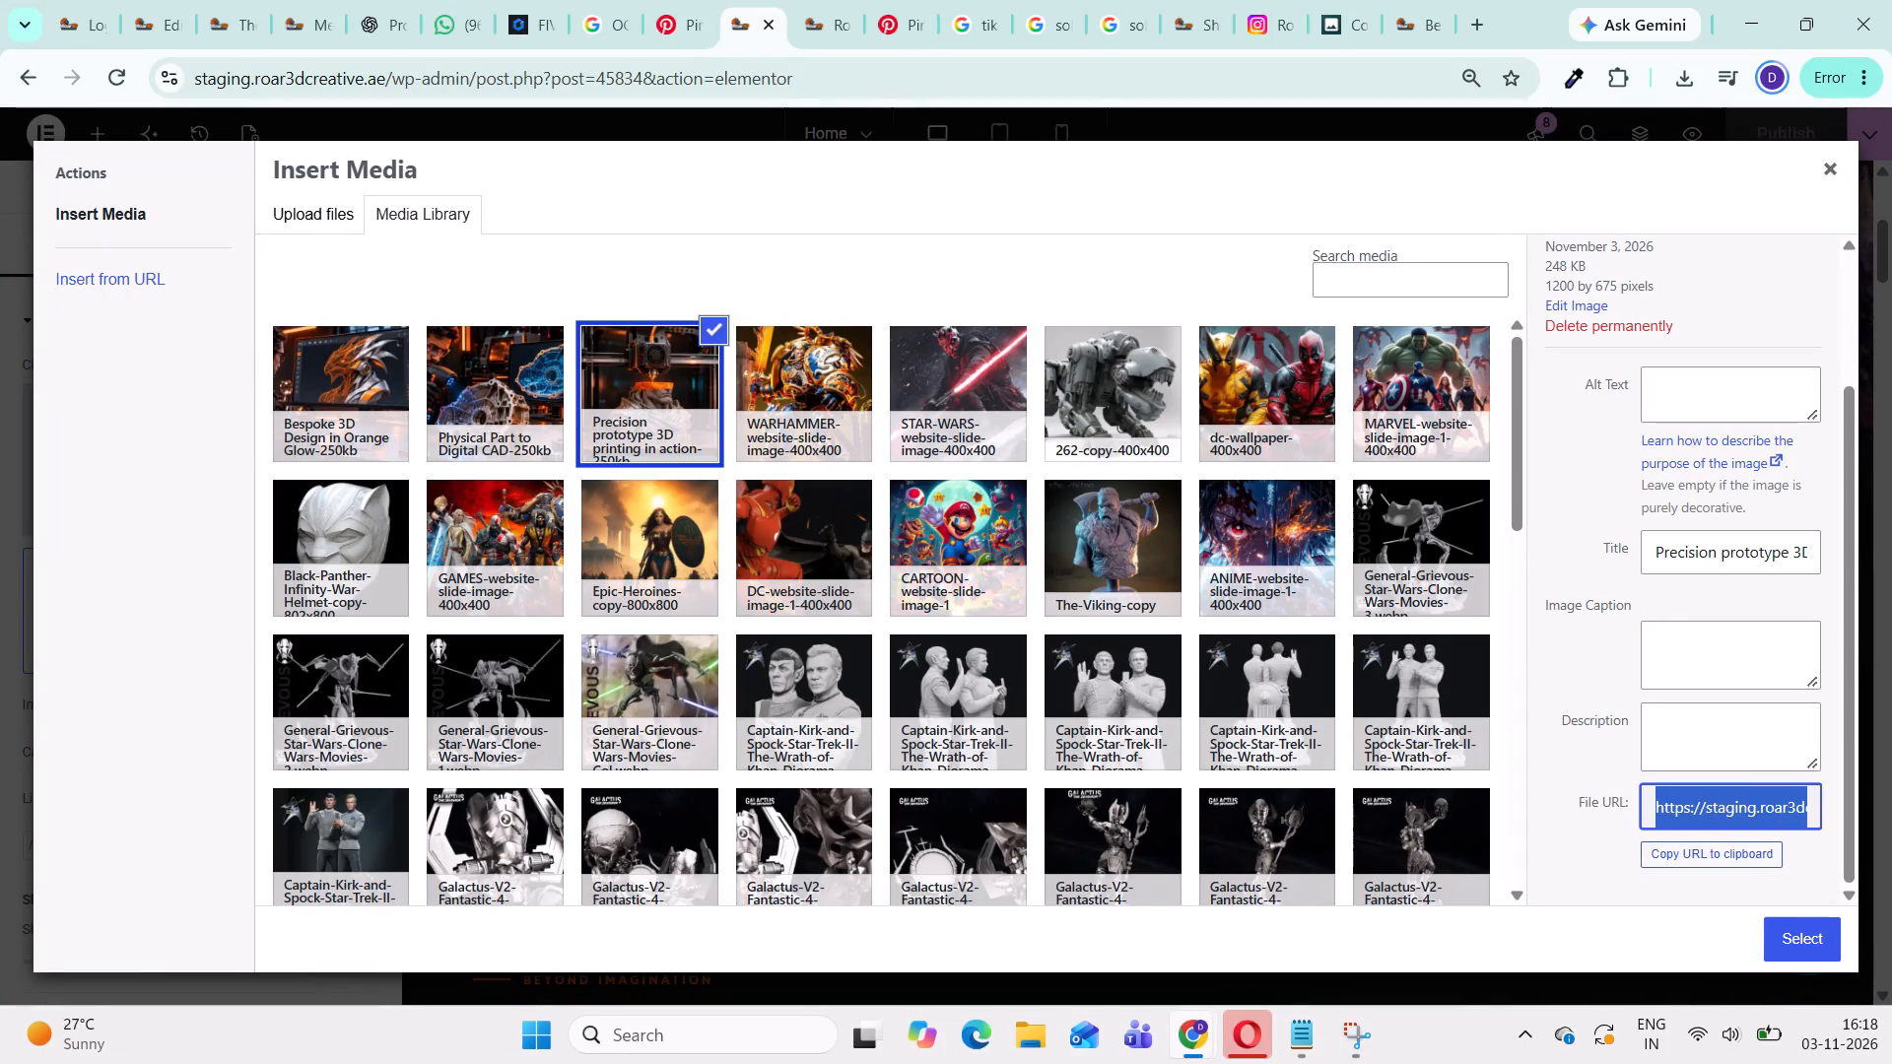
Open the copied Precision prototype 3D printing image URL in a new browser tab.
click(1481, 26)
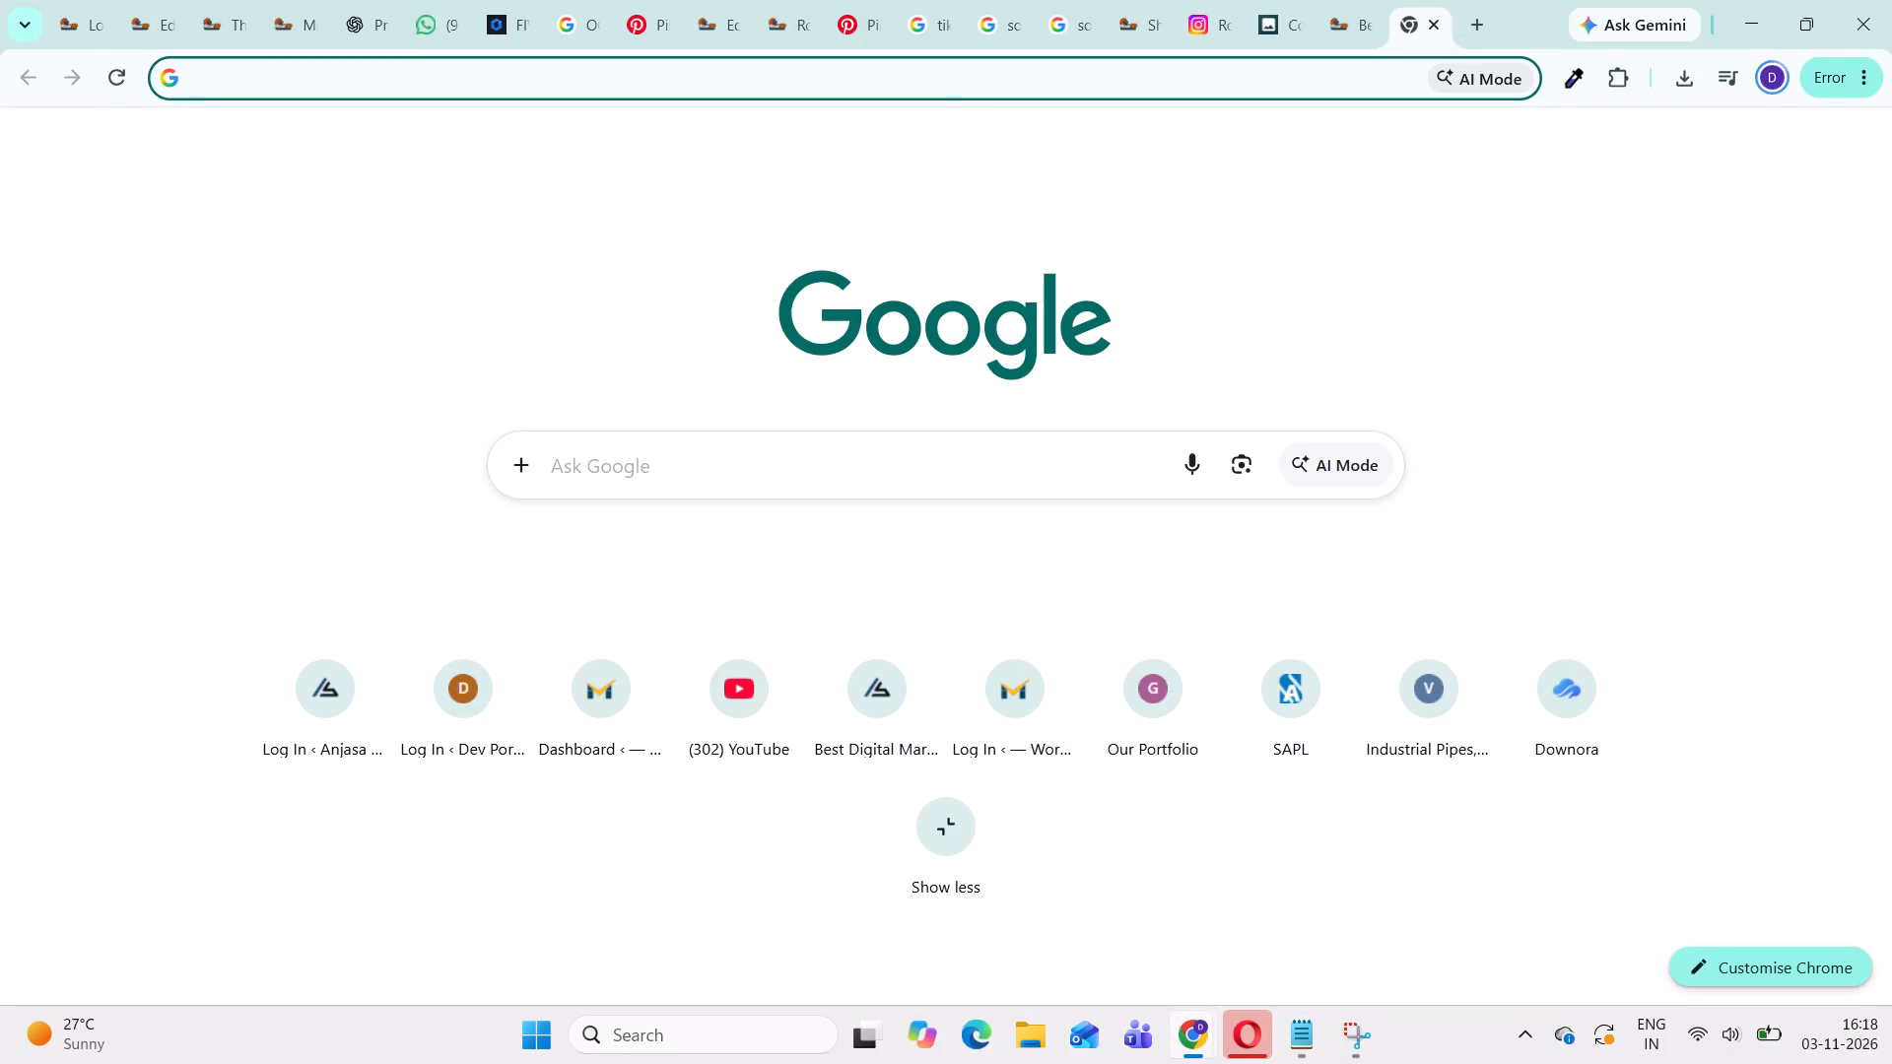
ctrl+click(963, 84)
key(ctrl+v)
key(Return)
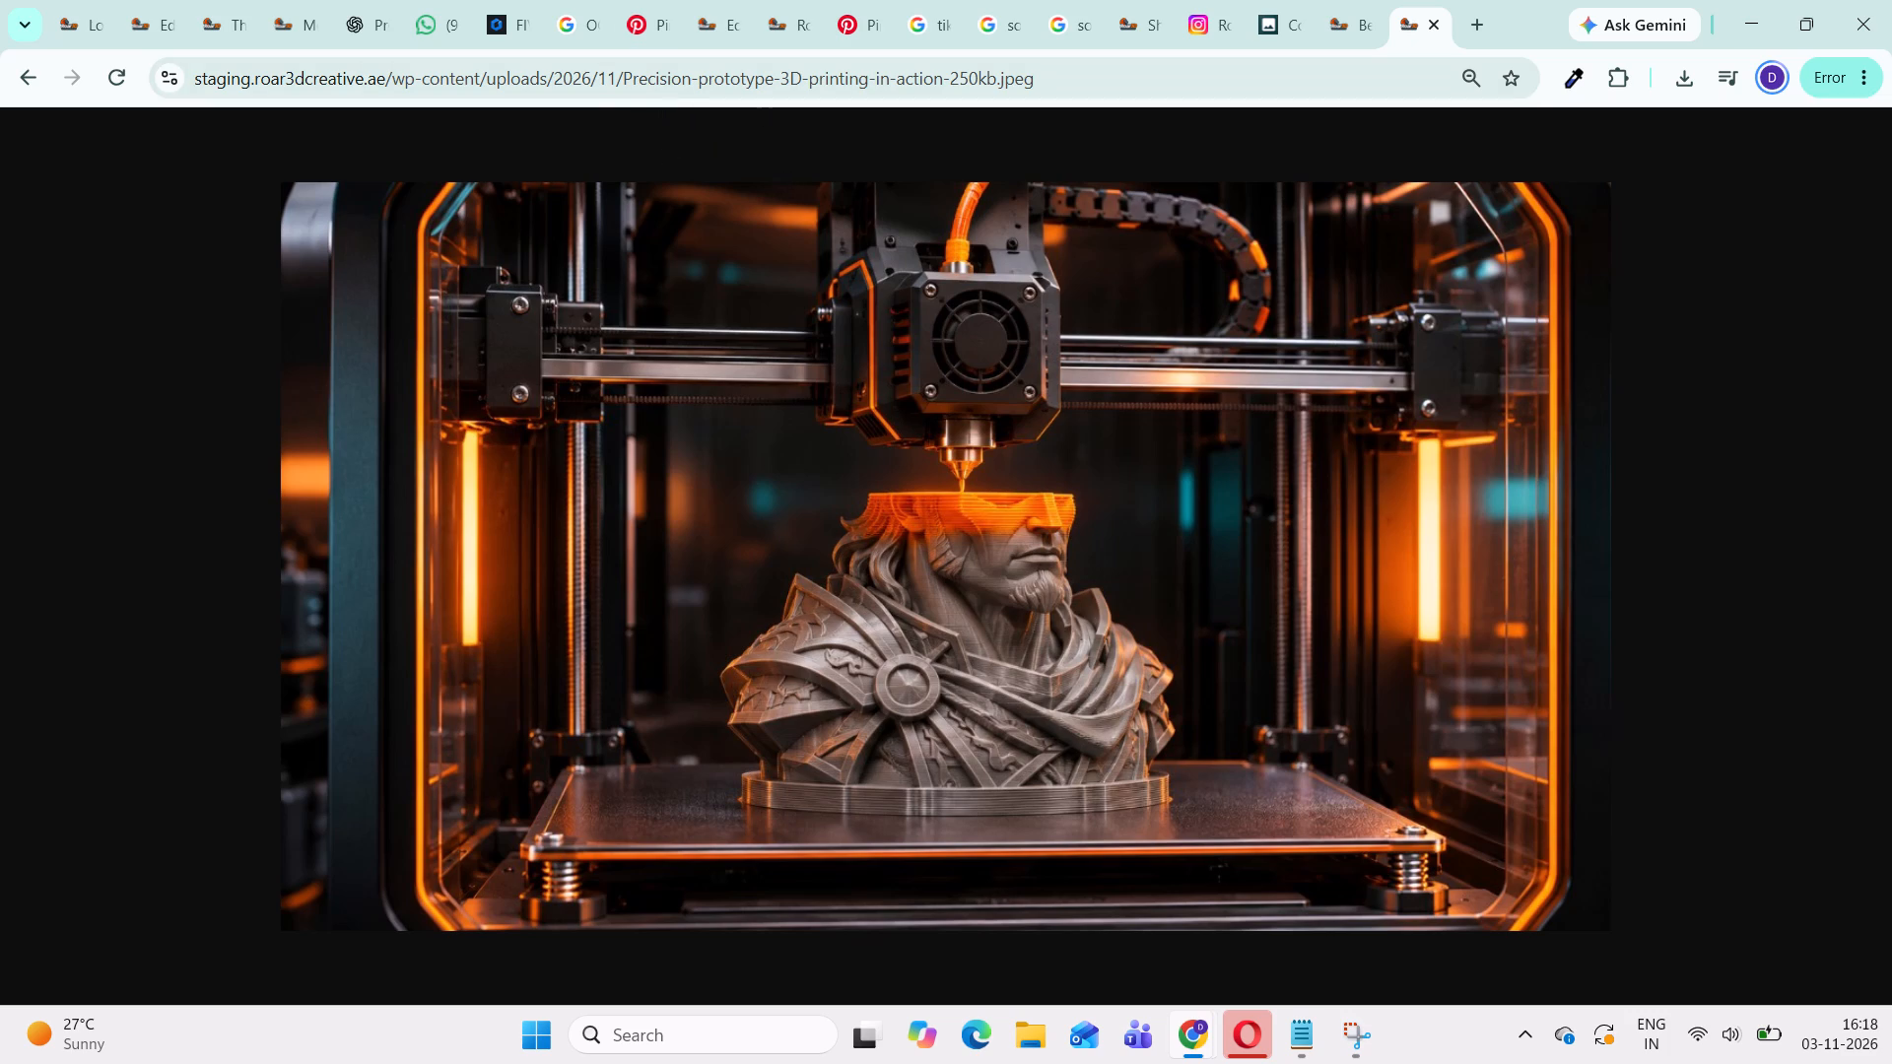
Return to the Elementor page, close the media library and open the "Precision Meets Creativity" section's HTML code for editing.
click(718, 39)
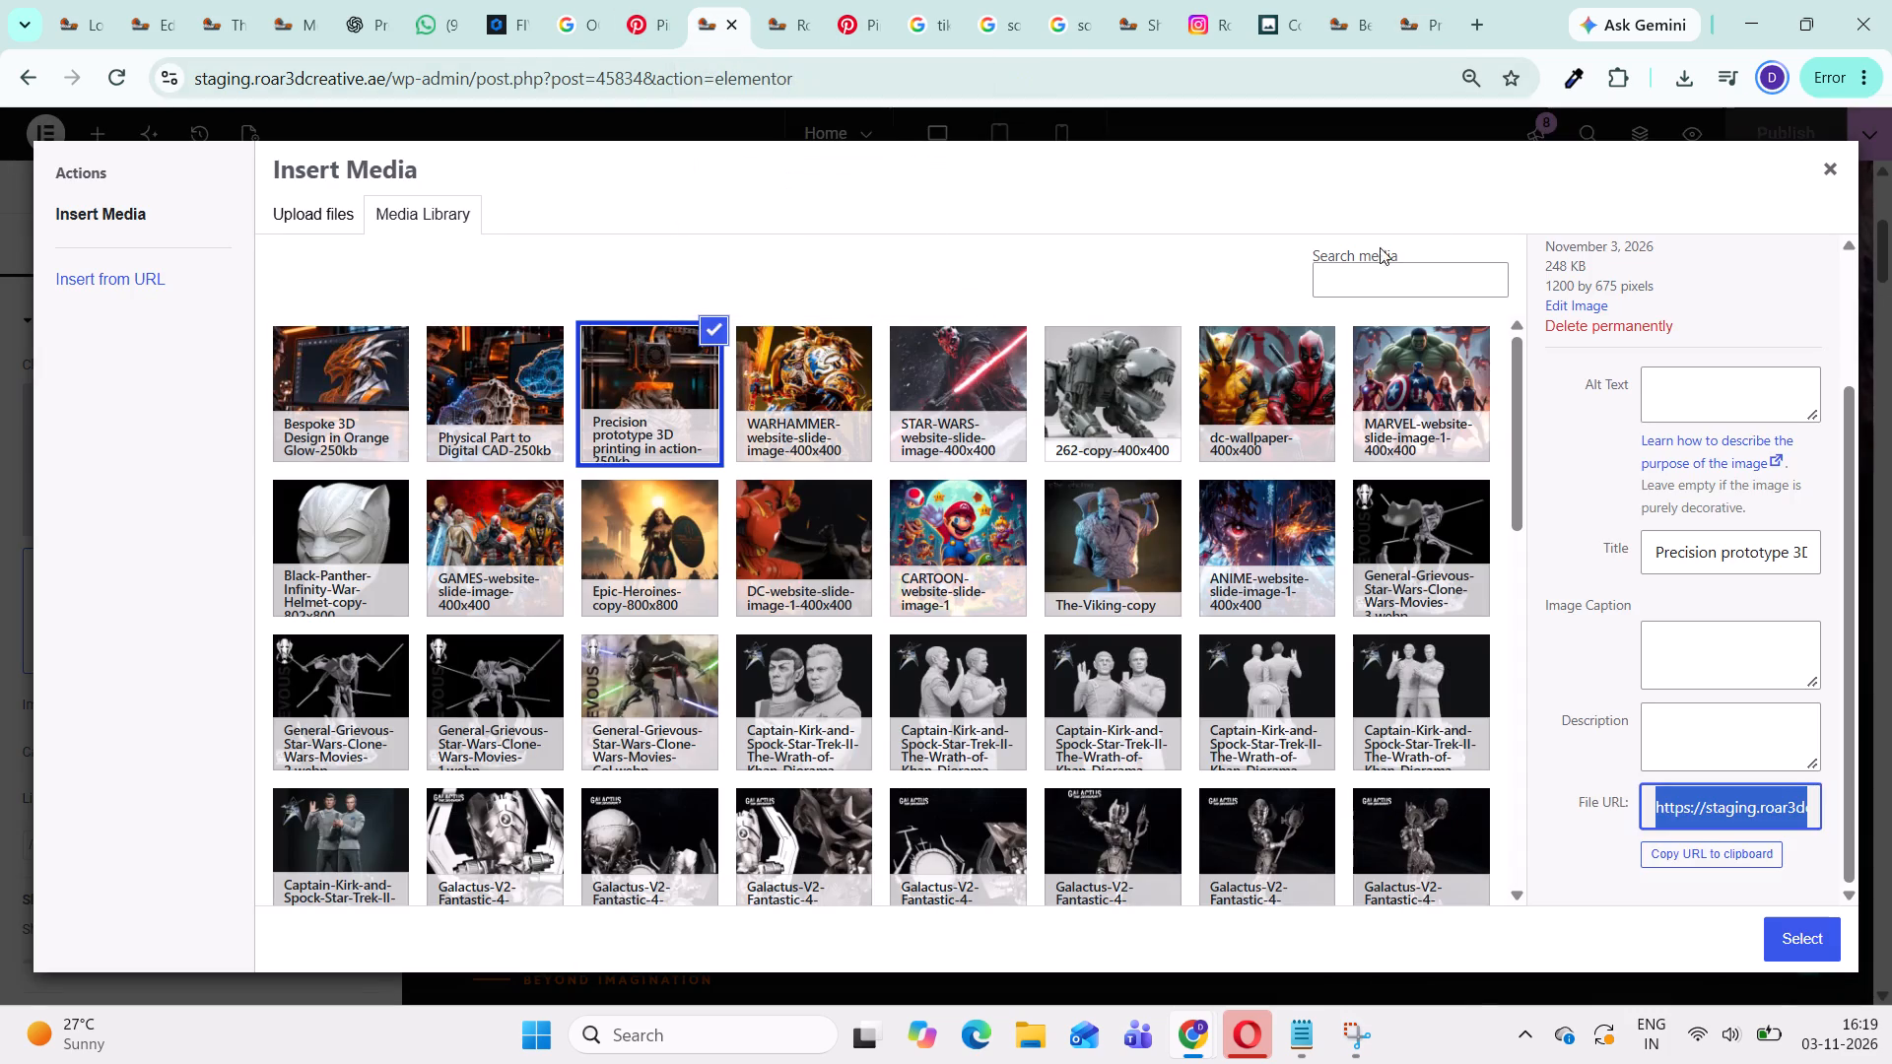
click(1828, 167)
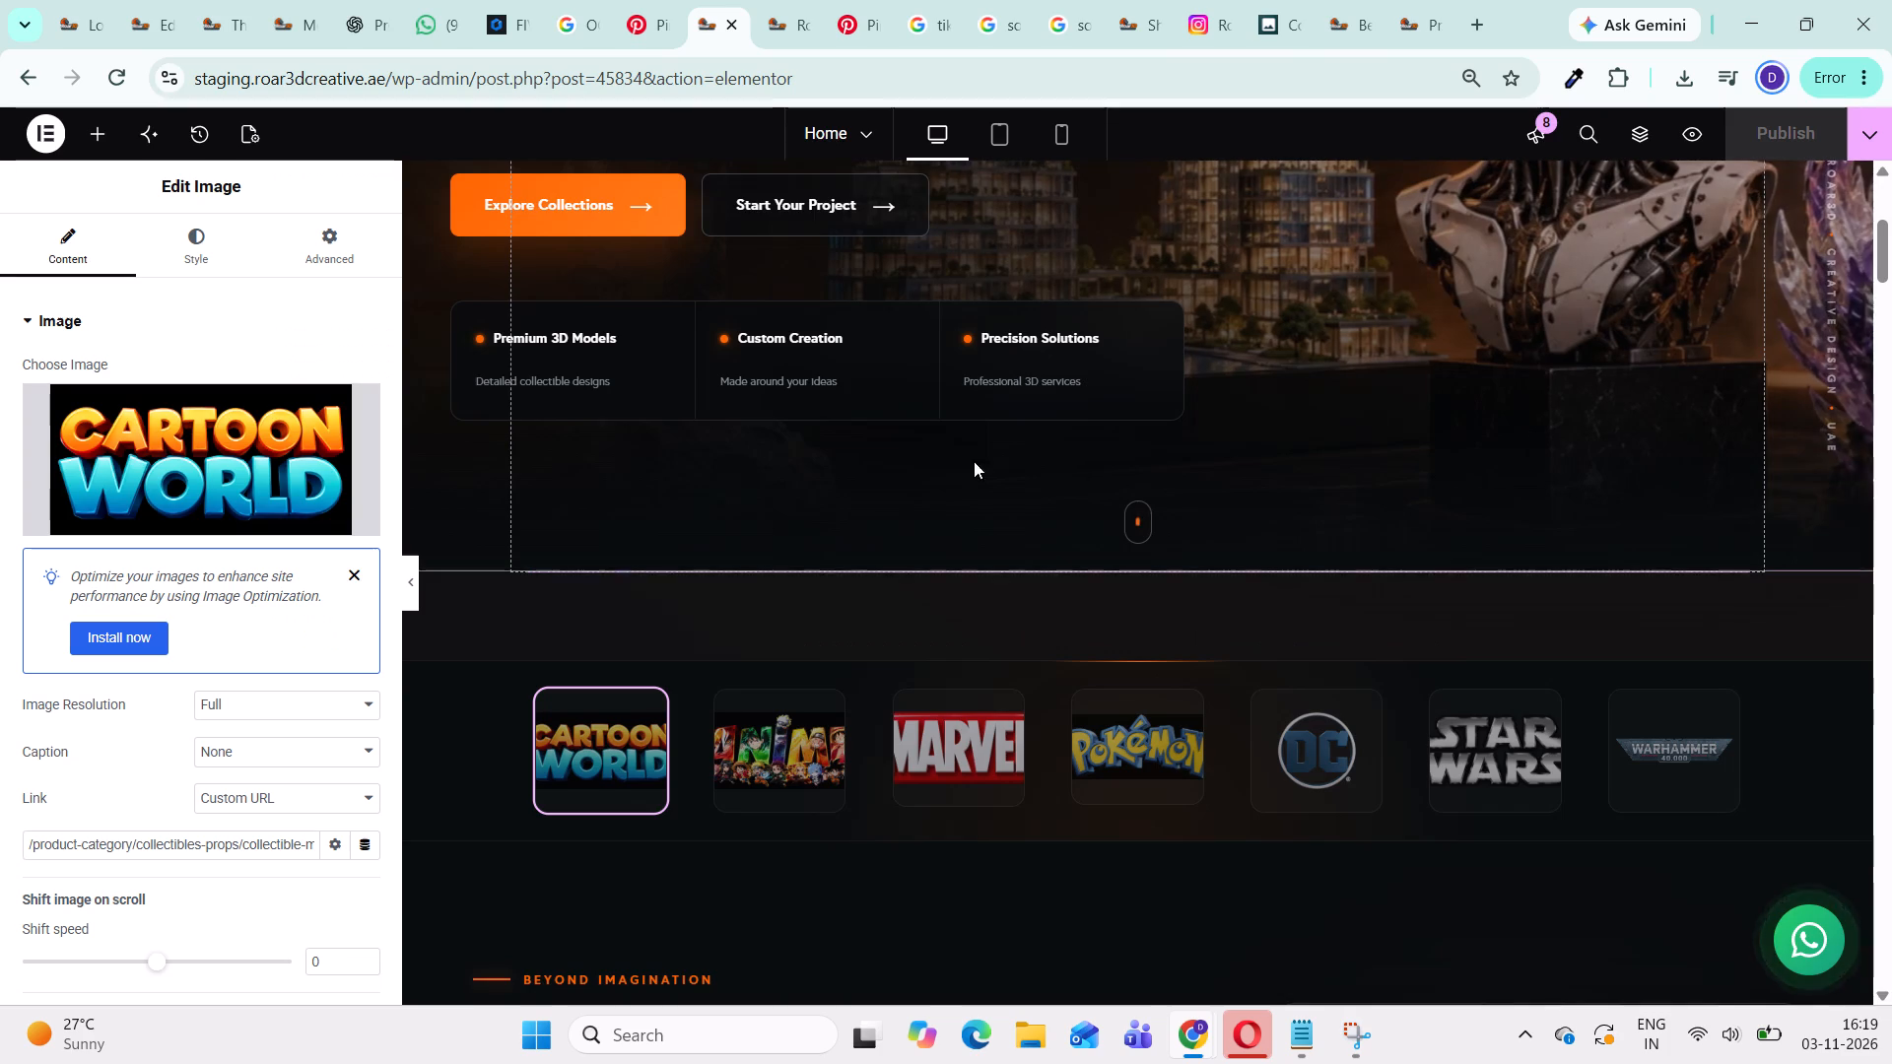
scroll(869, 457, down, 16)
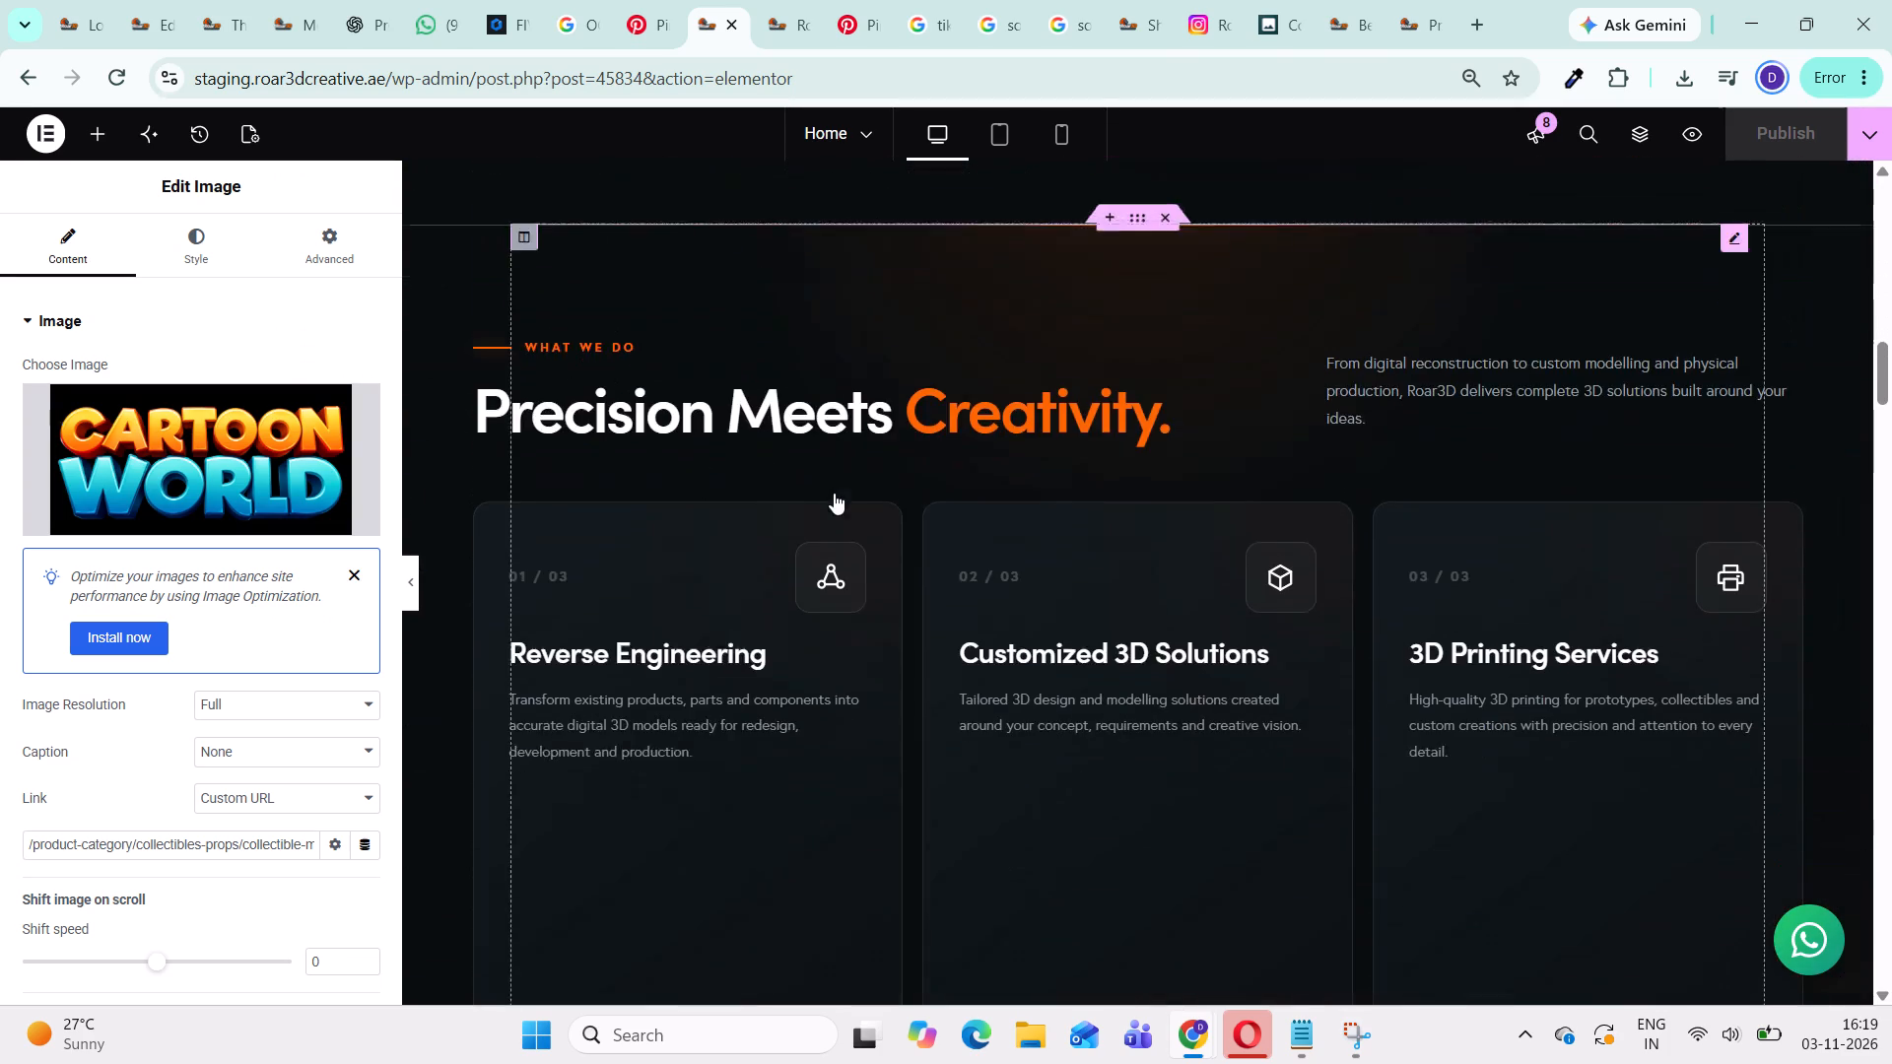
scroll(834, 493, down, 6)
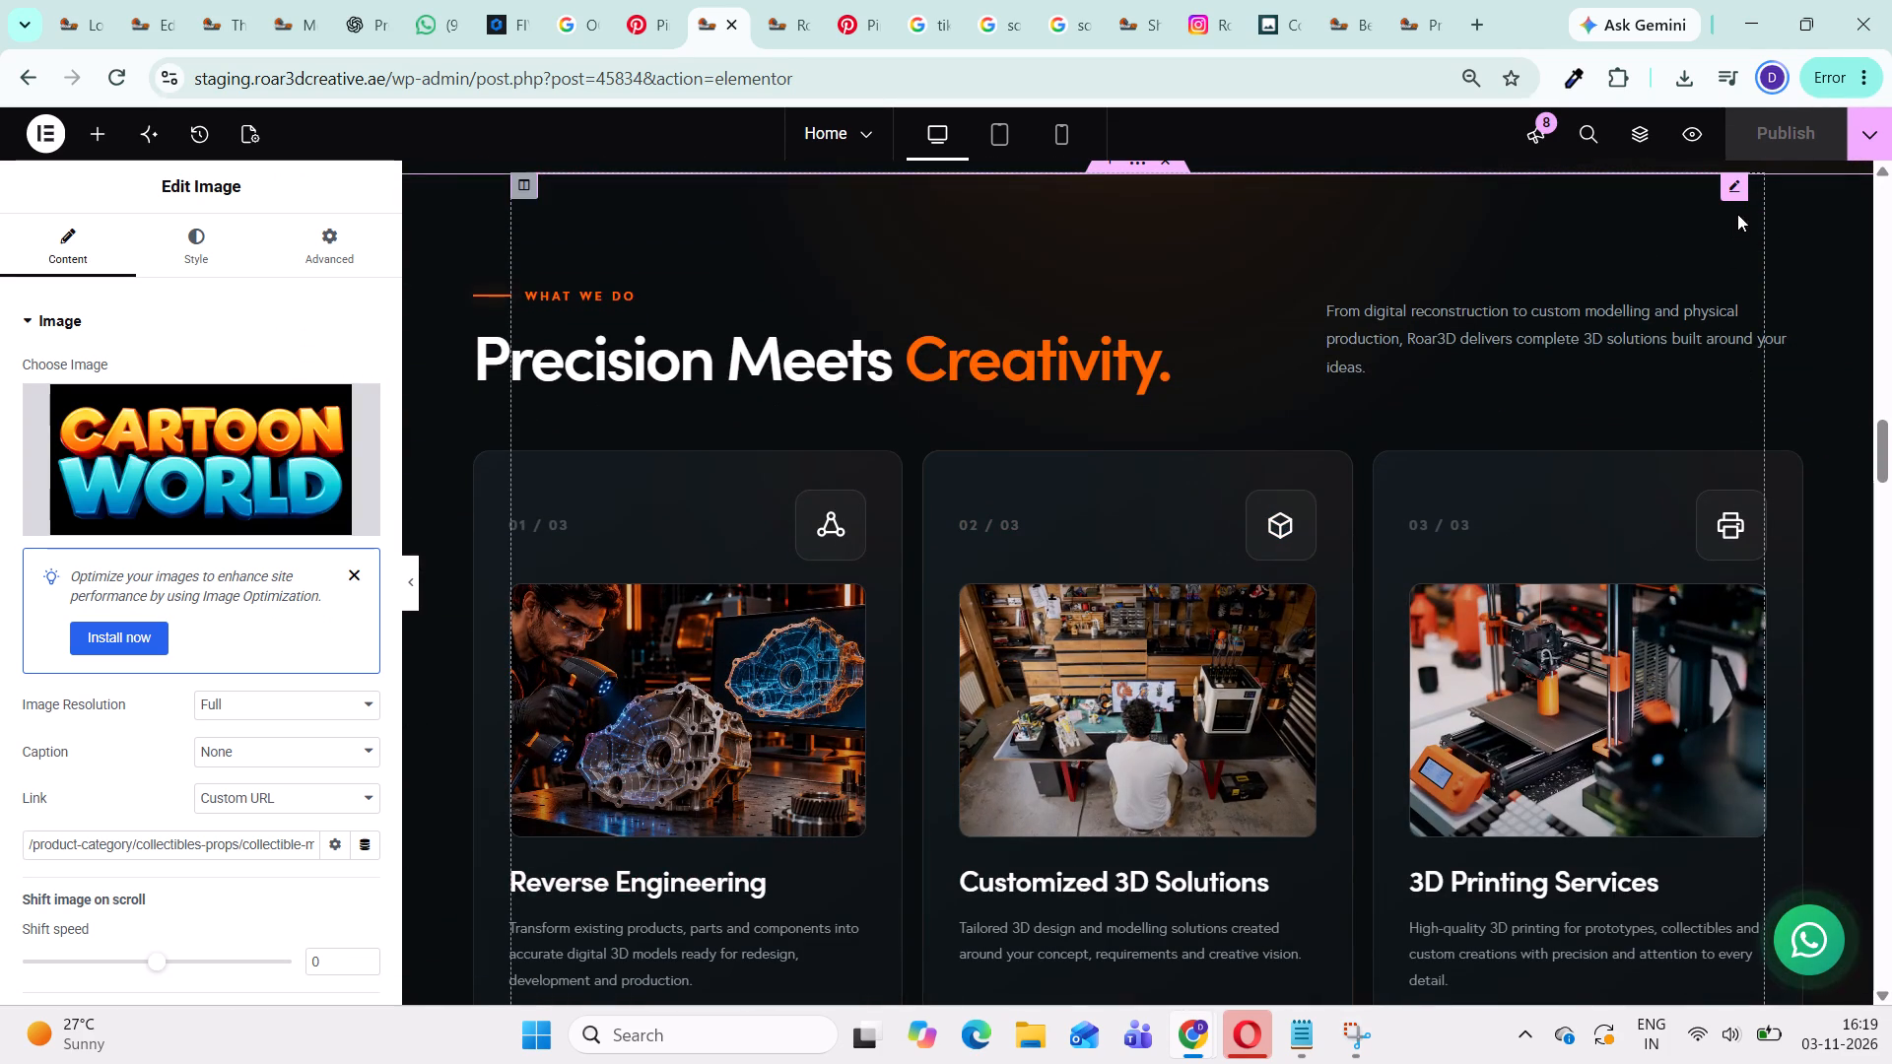
click(1737, 190)
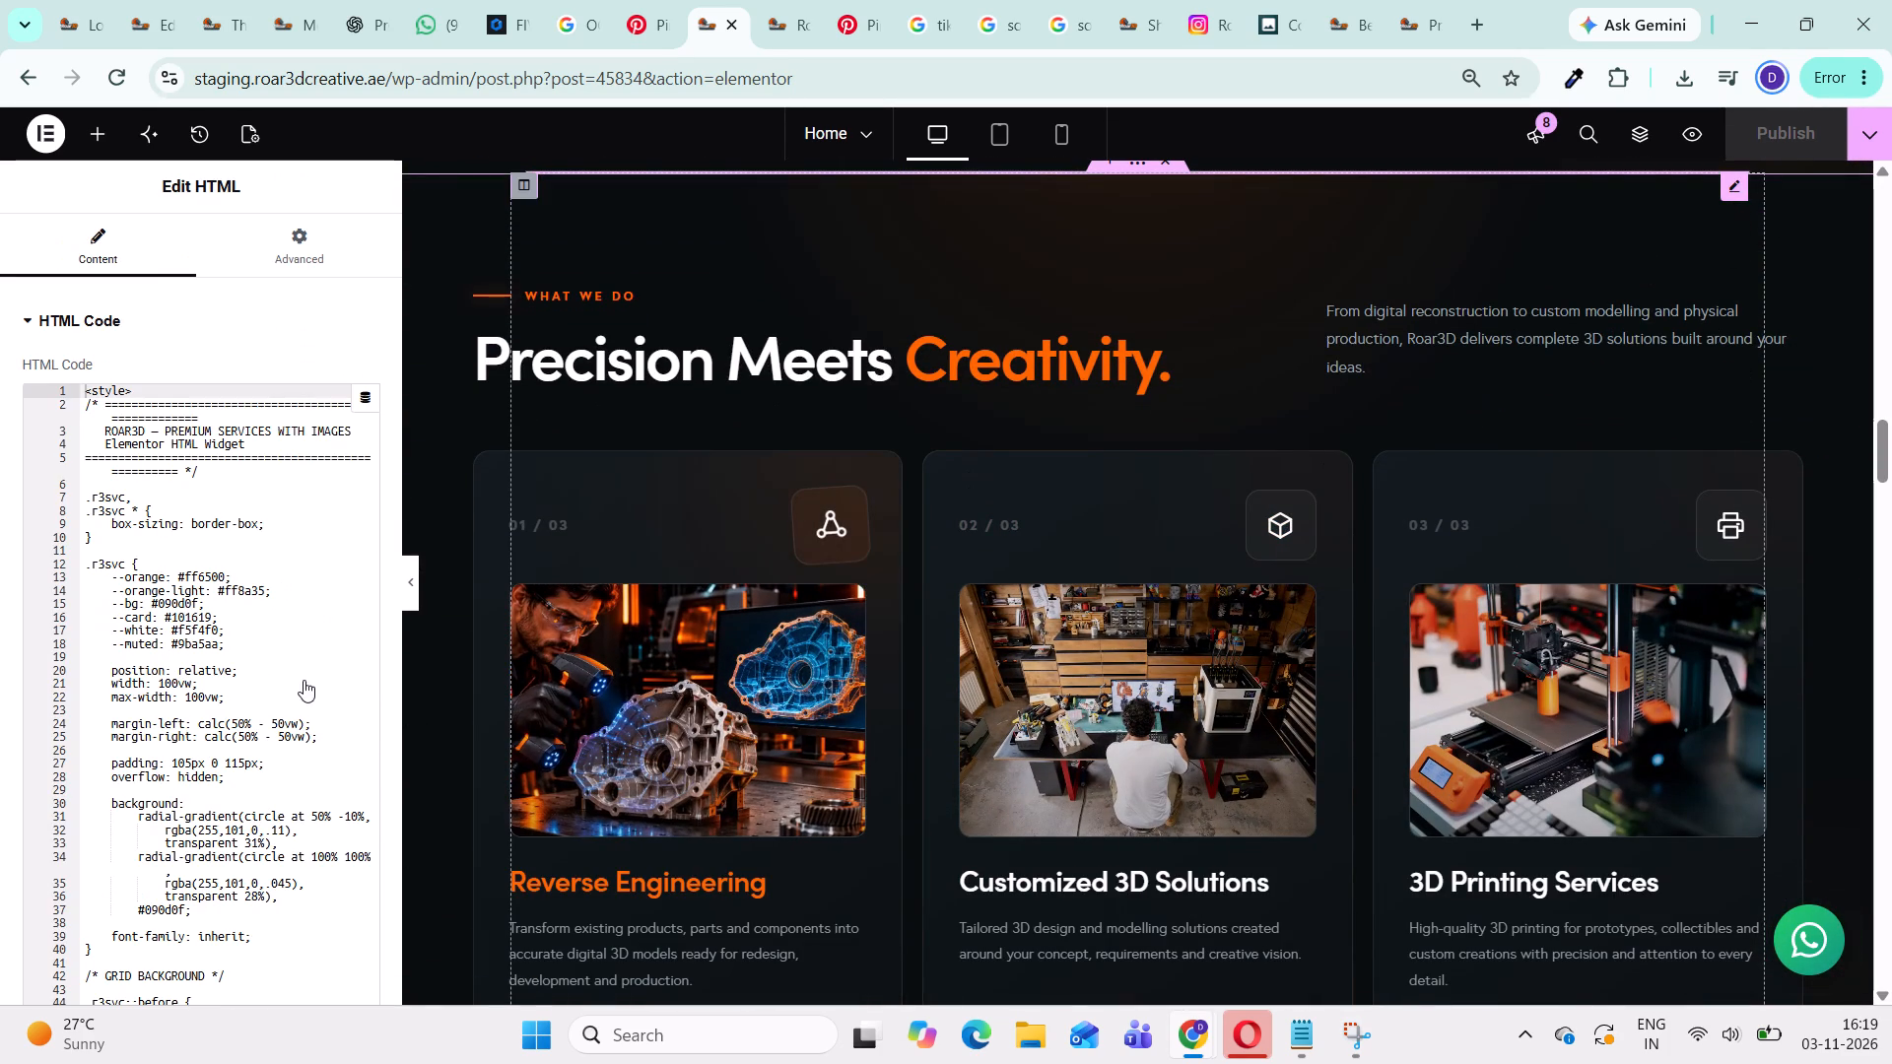
Locate the image source of the Customized 3D Solutions card in the section's HTML code.
scroll(309, 680, down, 20)
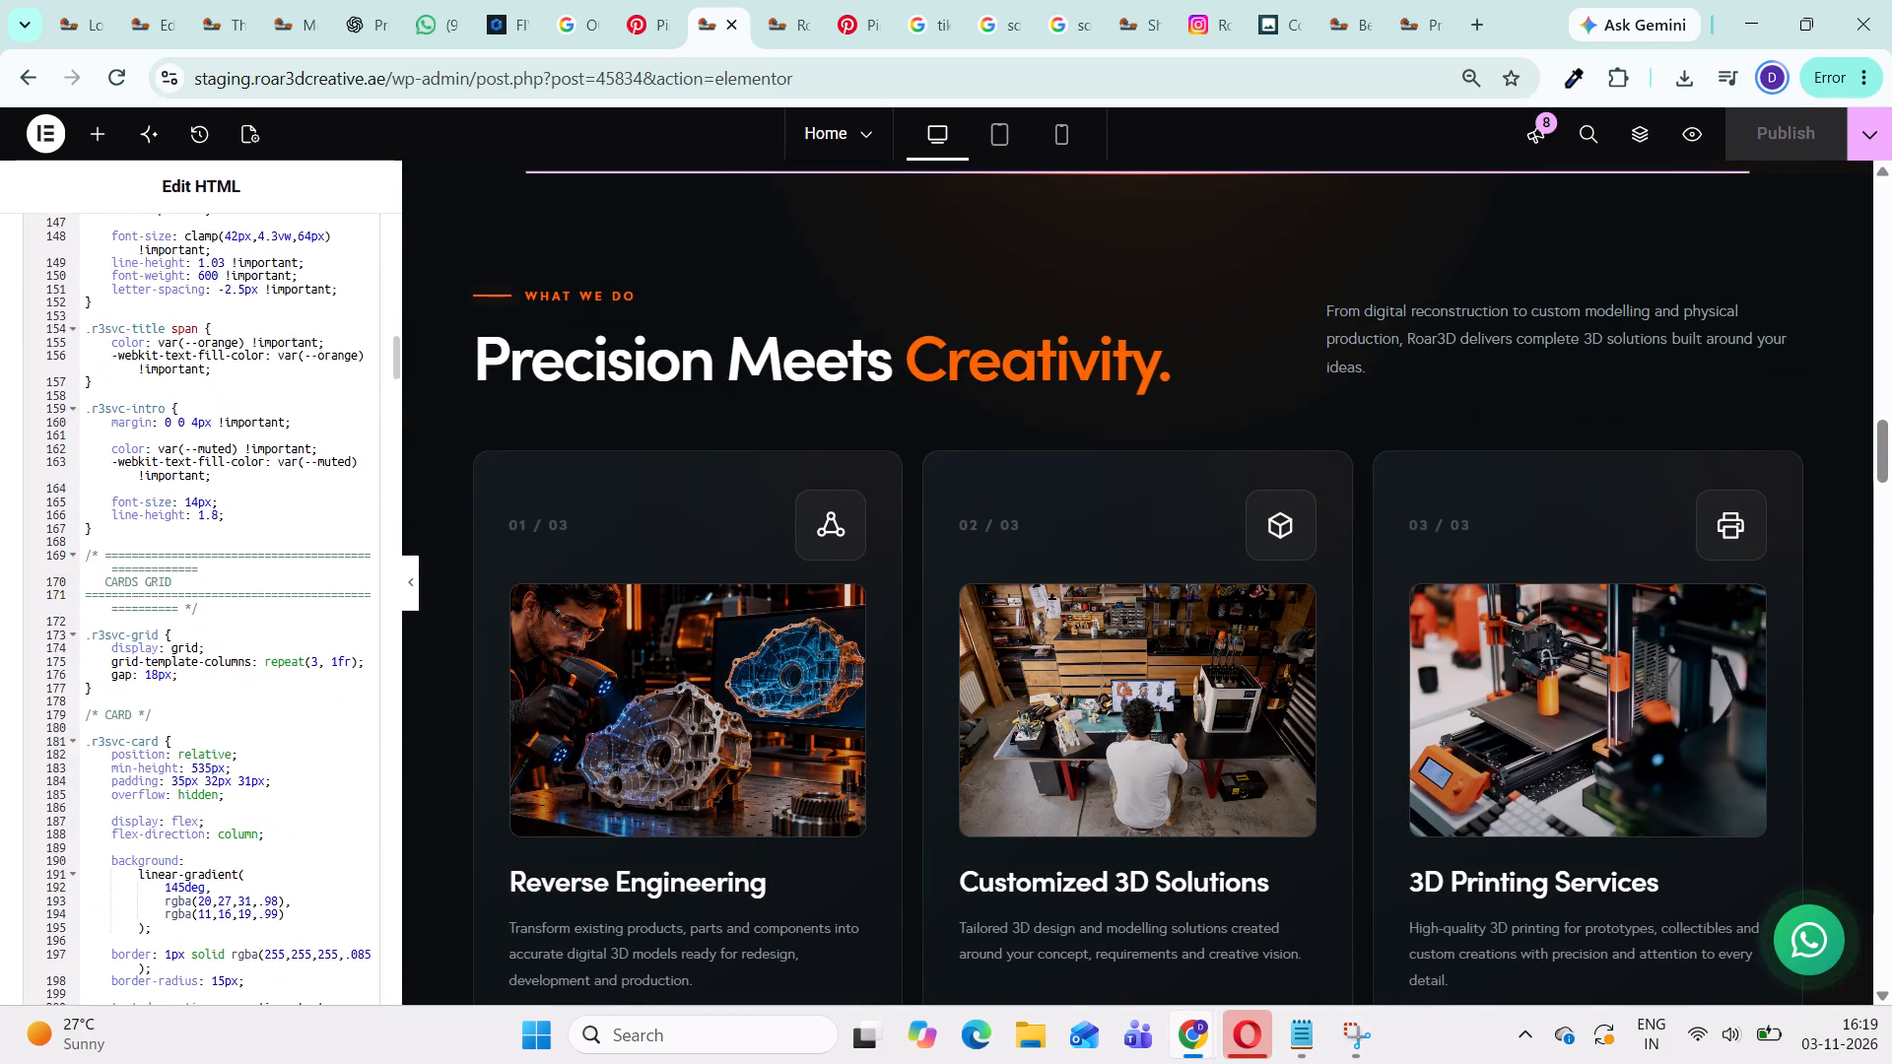
scroll(305, 698, down, 11)
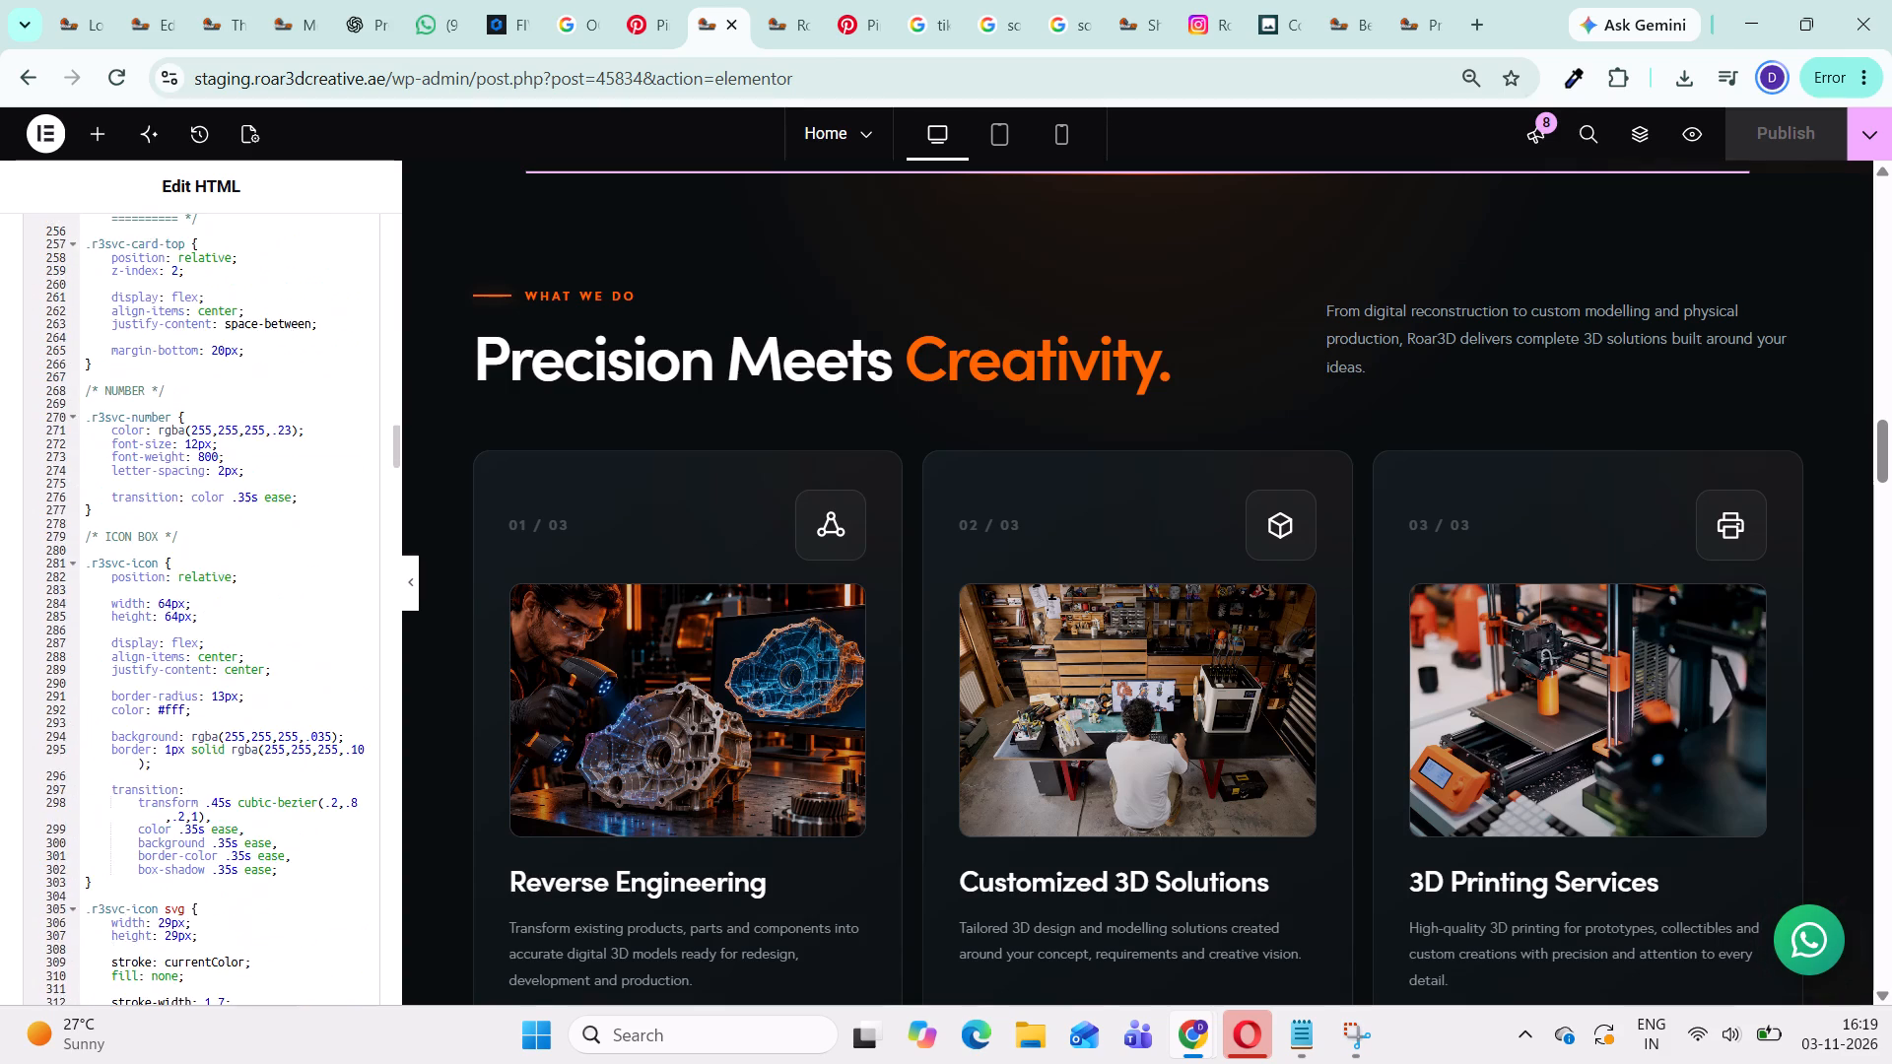
scroll(305, 698, down, 20)
scroll(305, 698, down, 2)
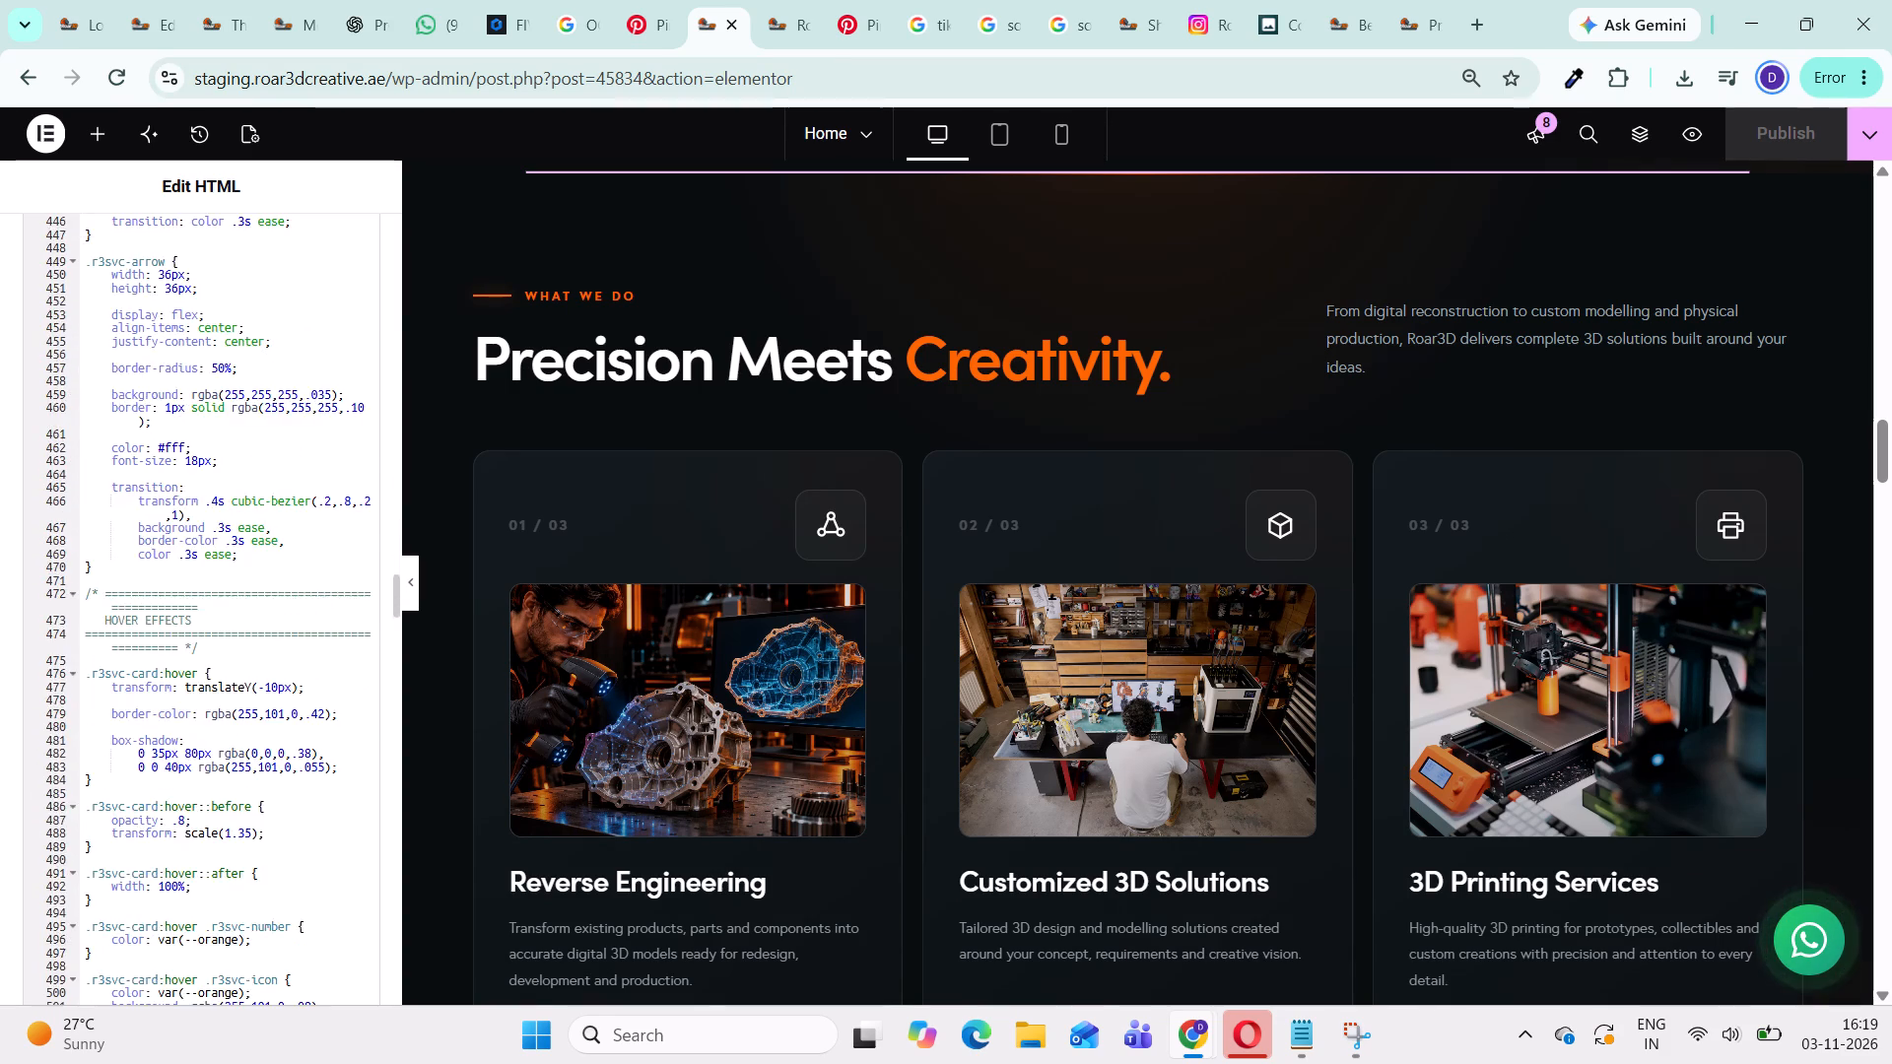
scroll(305, 698, down, 10)
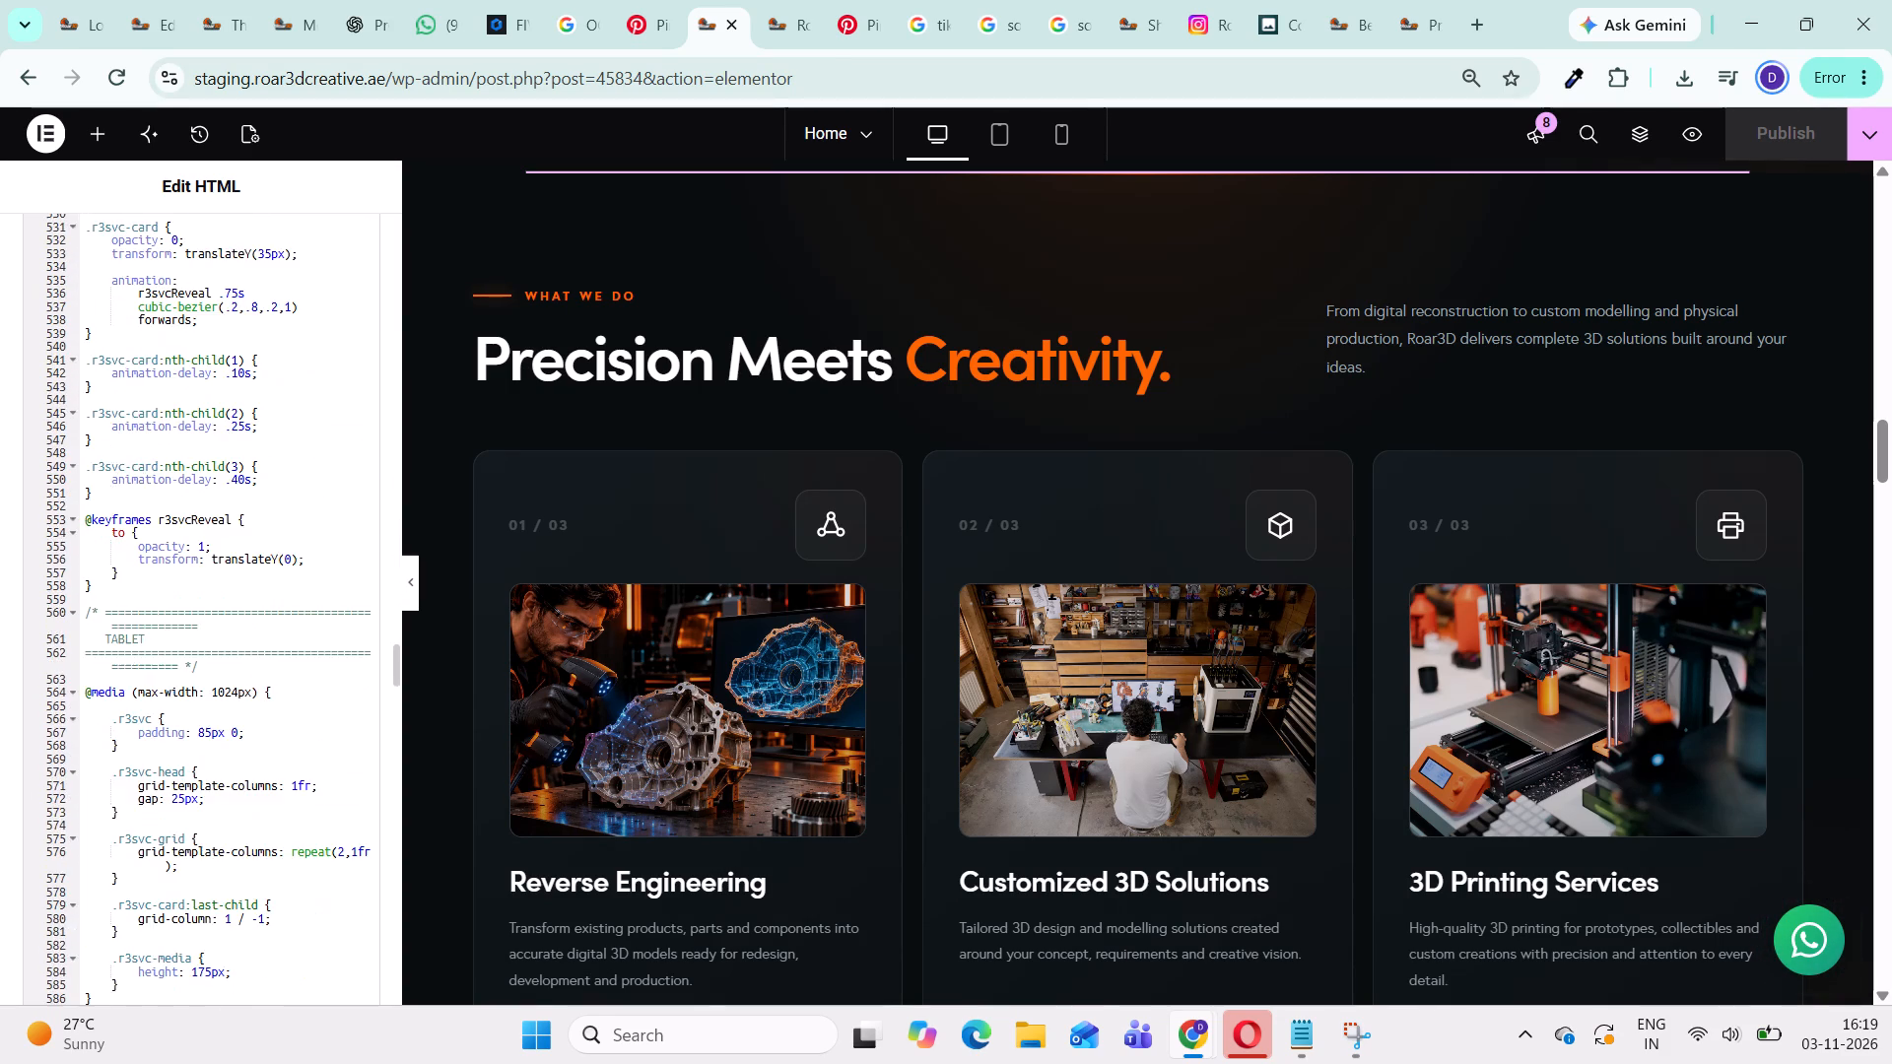
scroll(305, 698, down, 6)
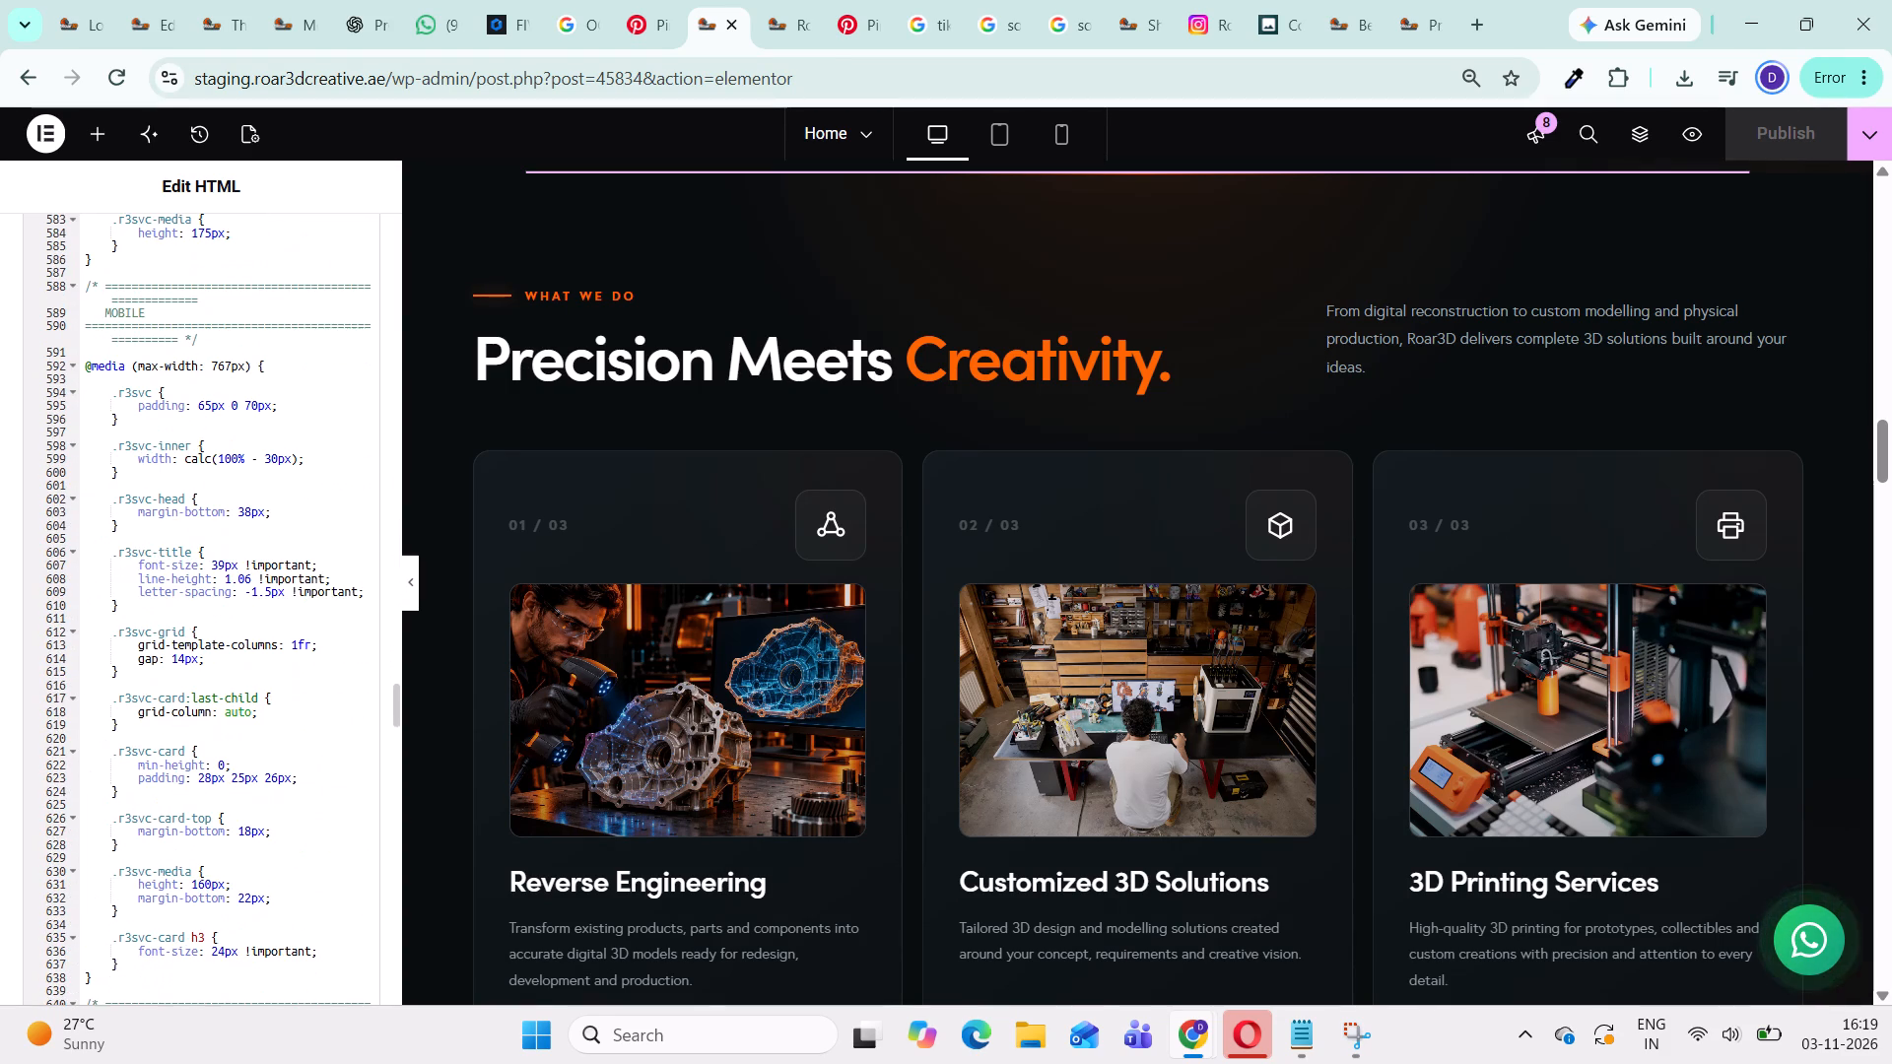
scroll(305, 698, down, 5)
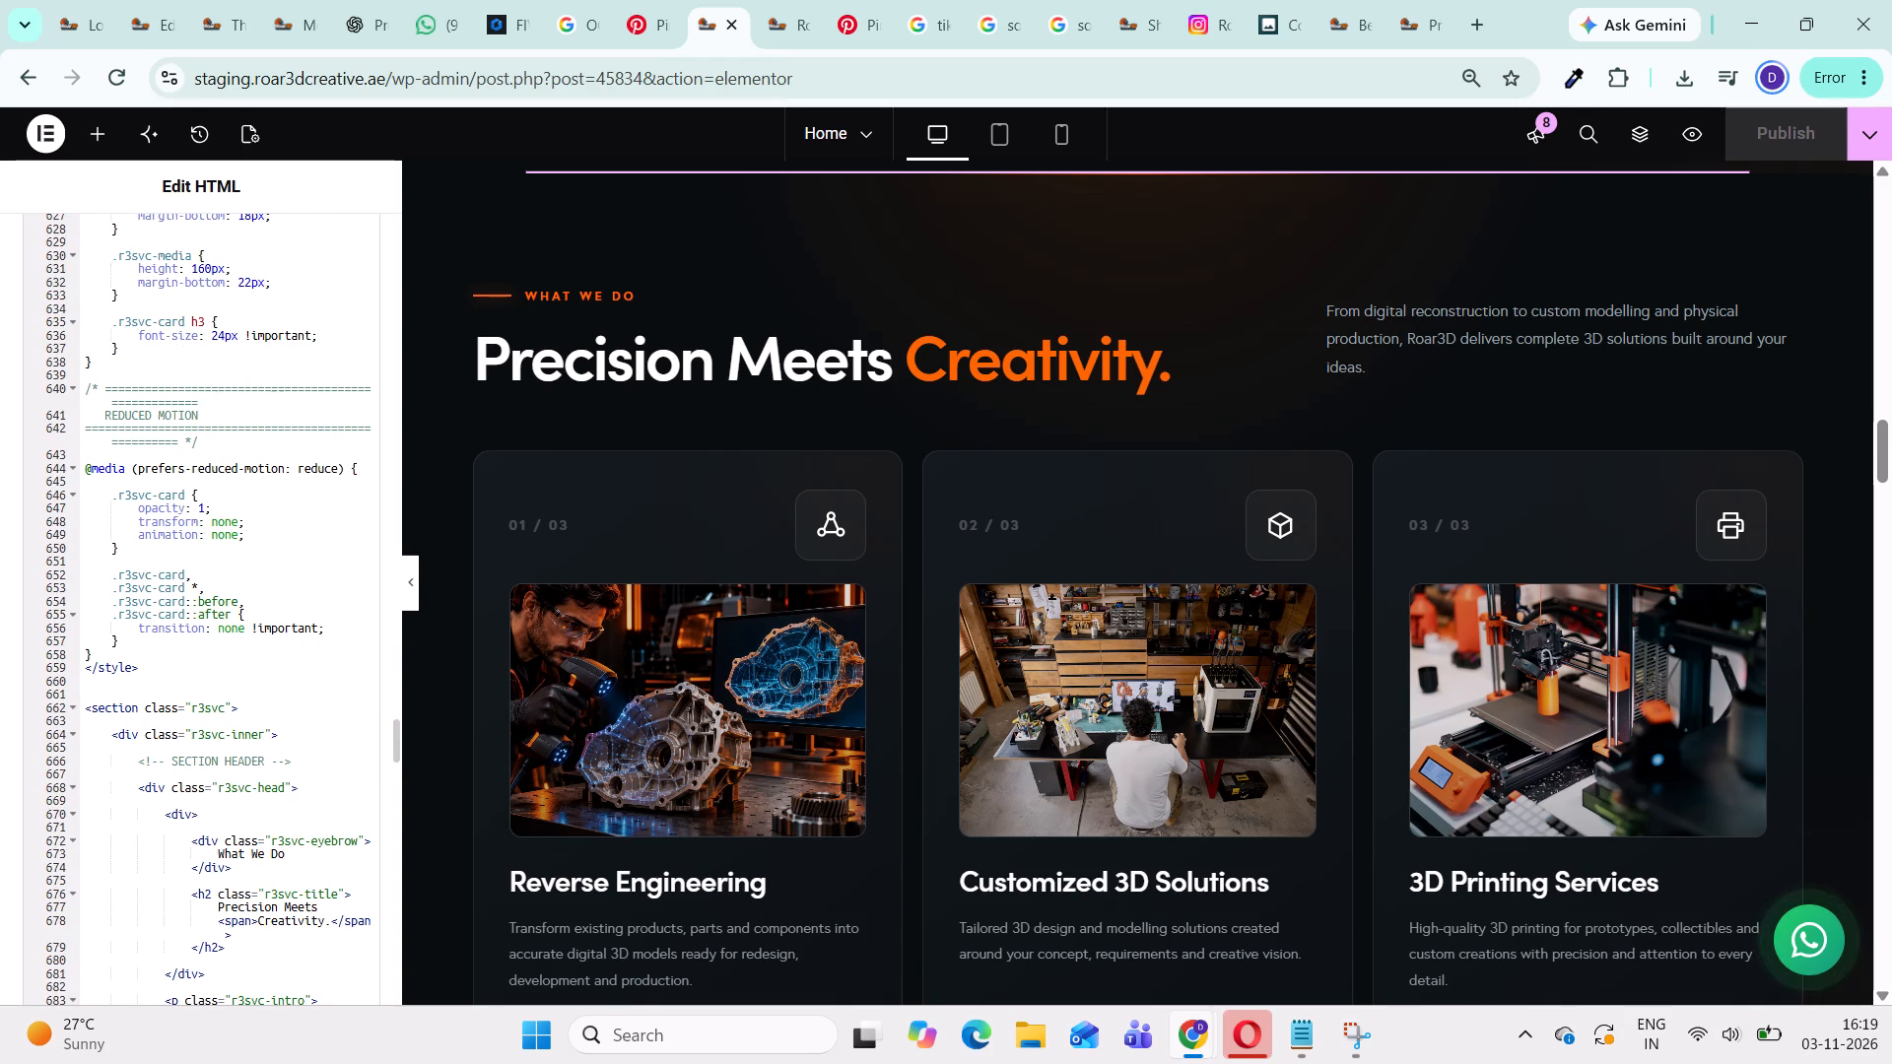
scroll(305, 698, down, 3)
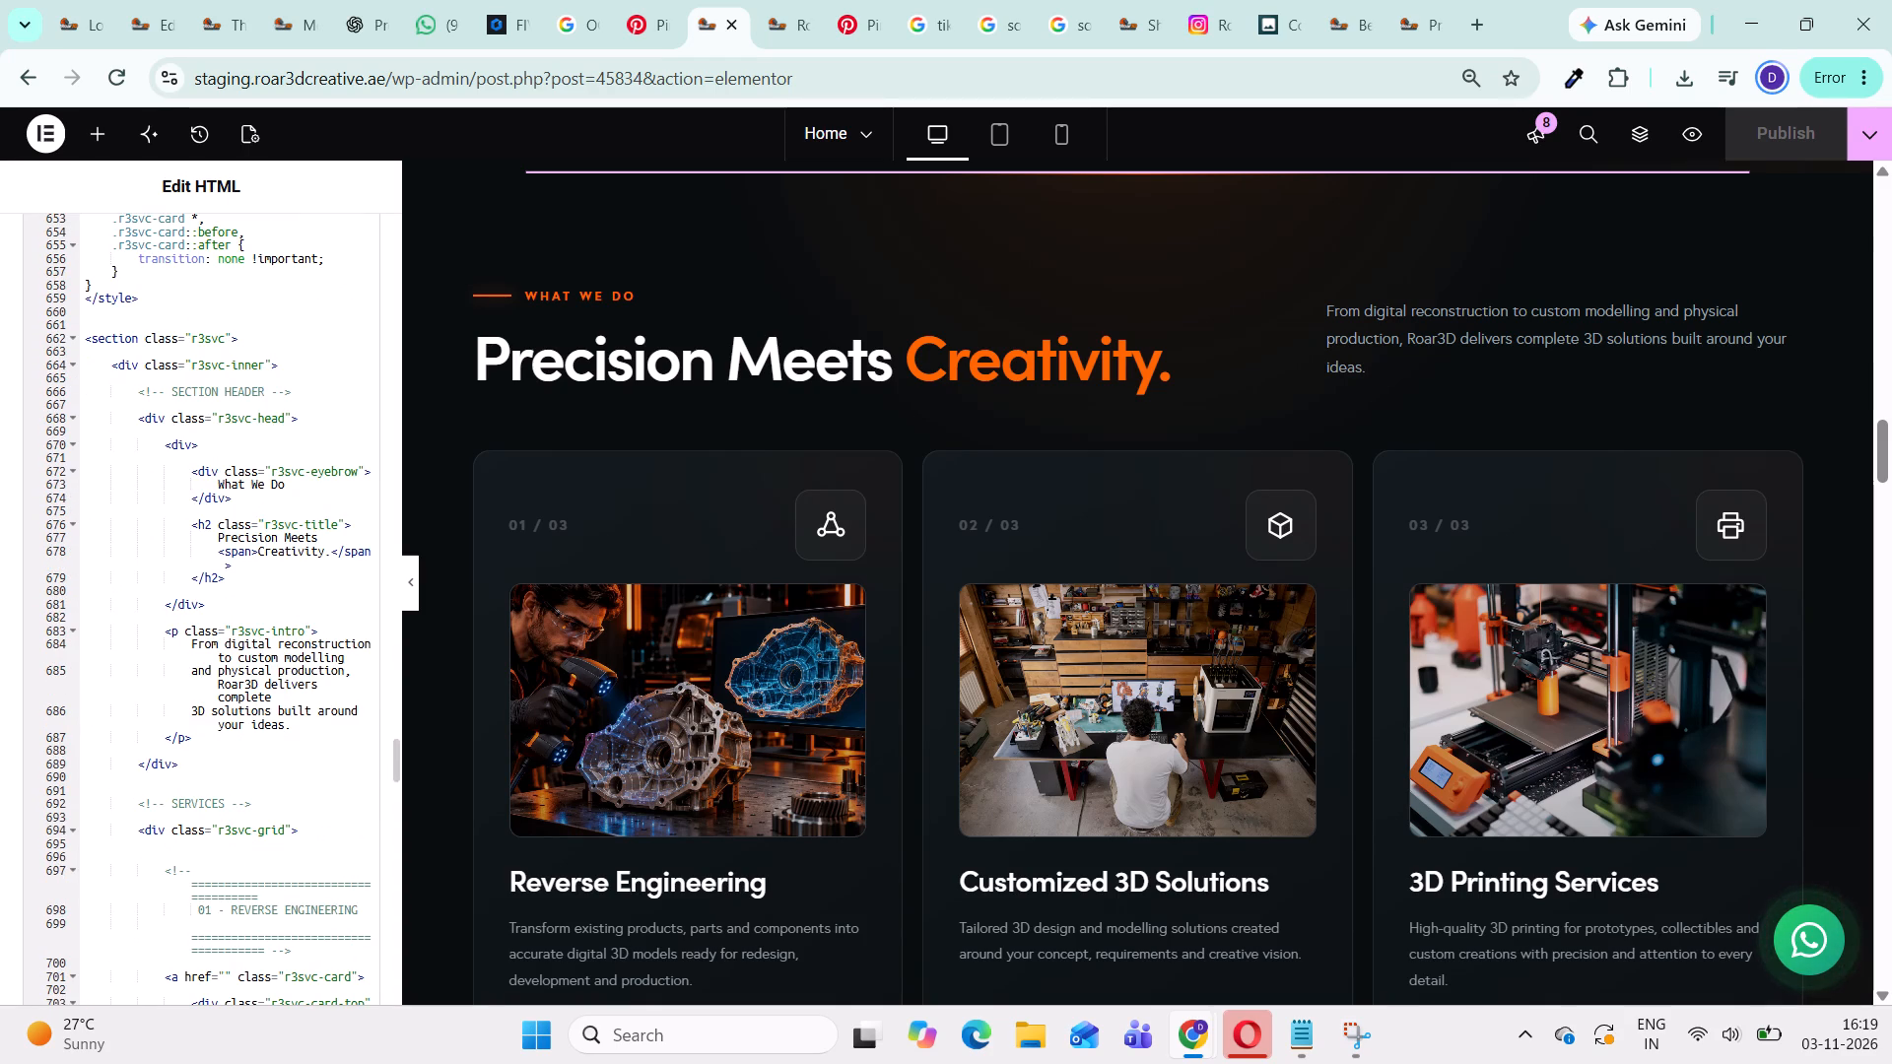
scroll(305, 698, down, 6)
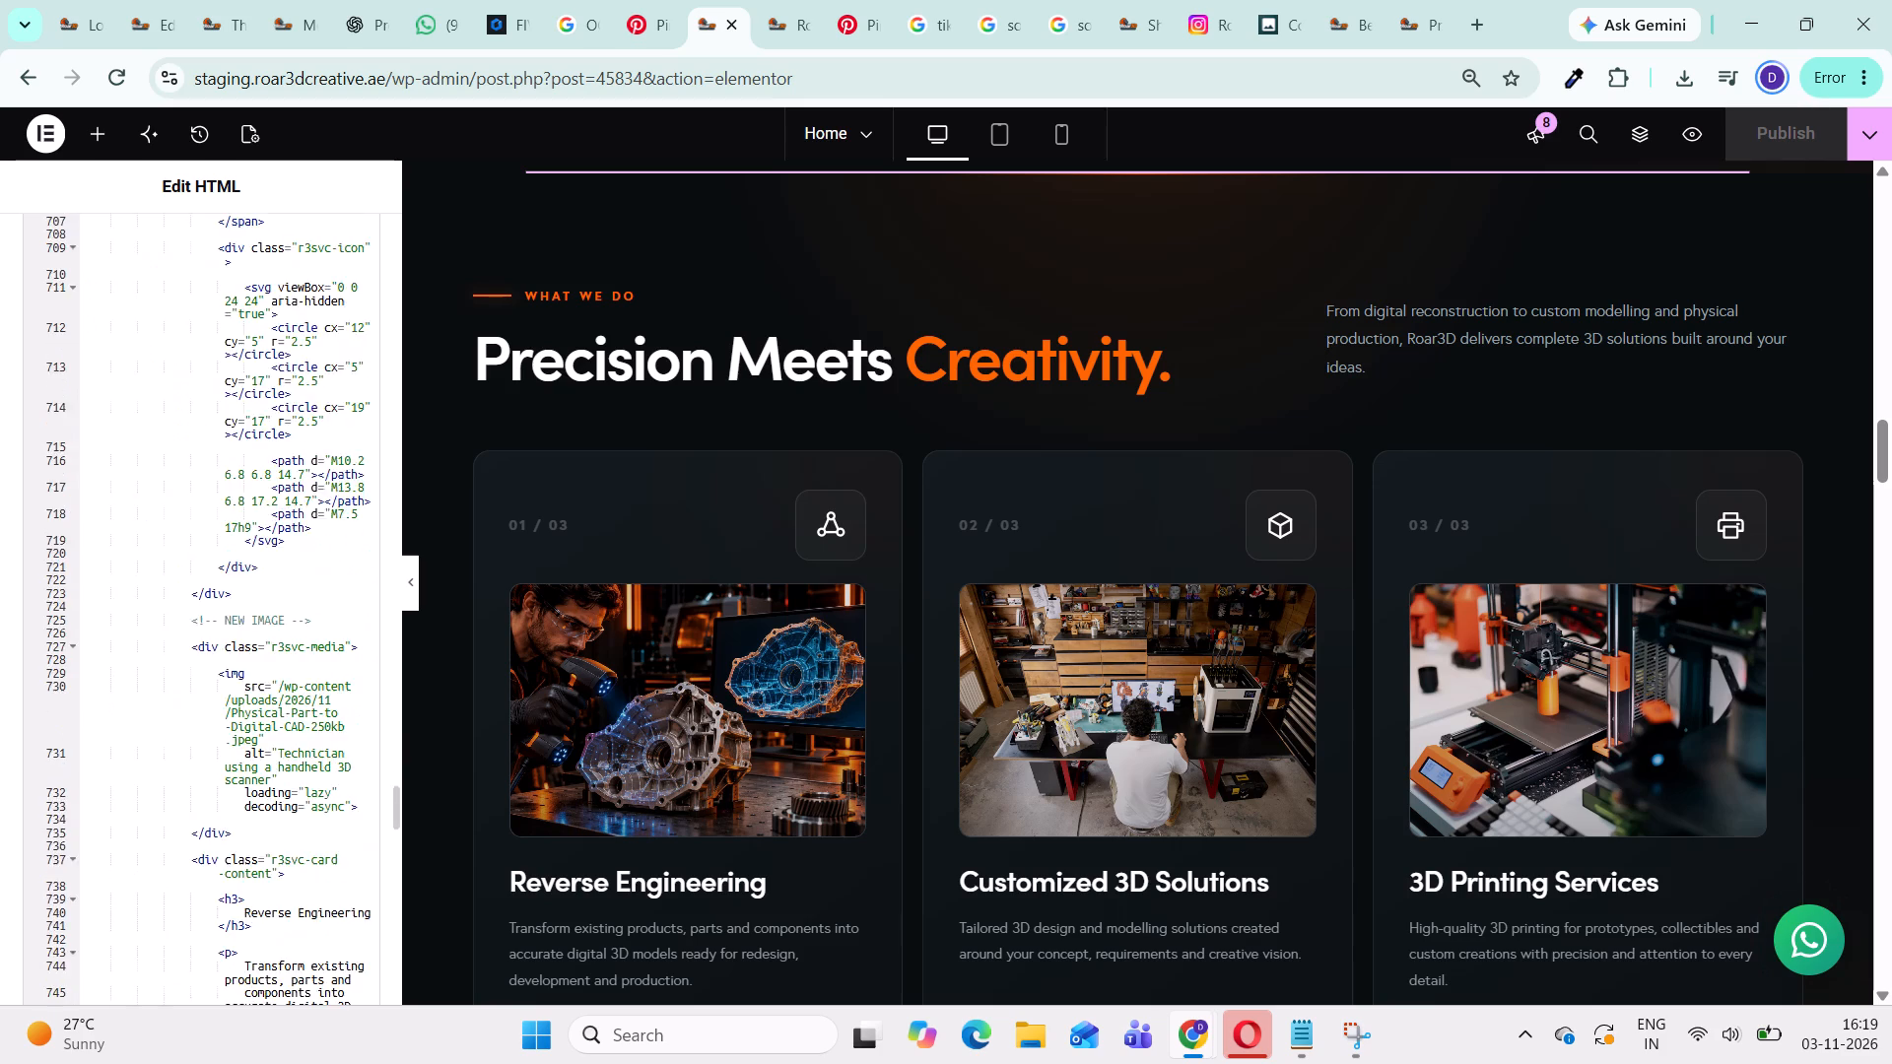
scroll(305, 698, down, 9)
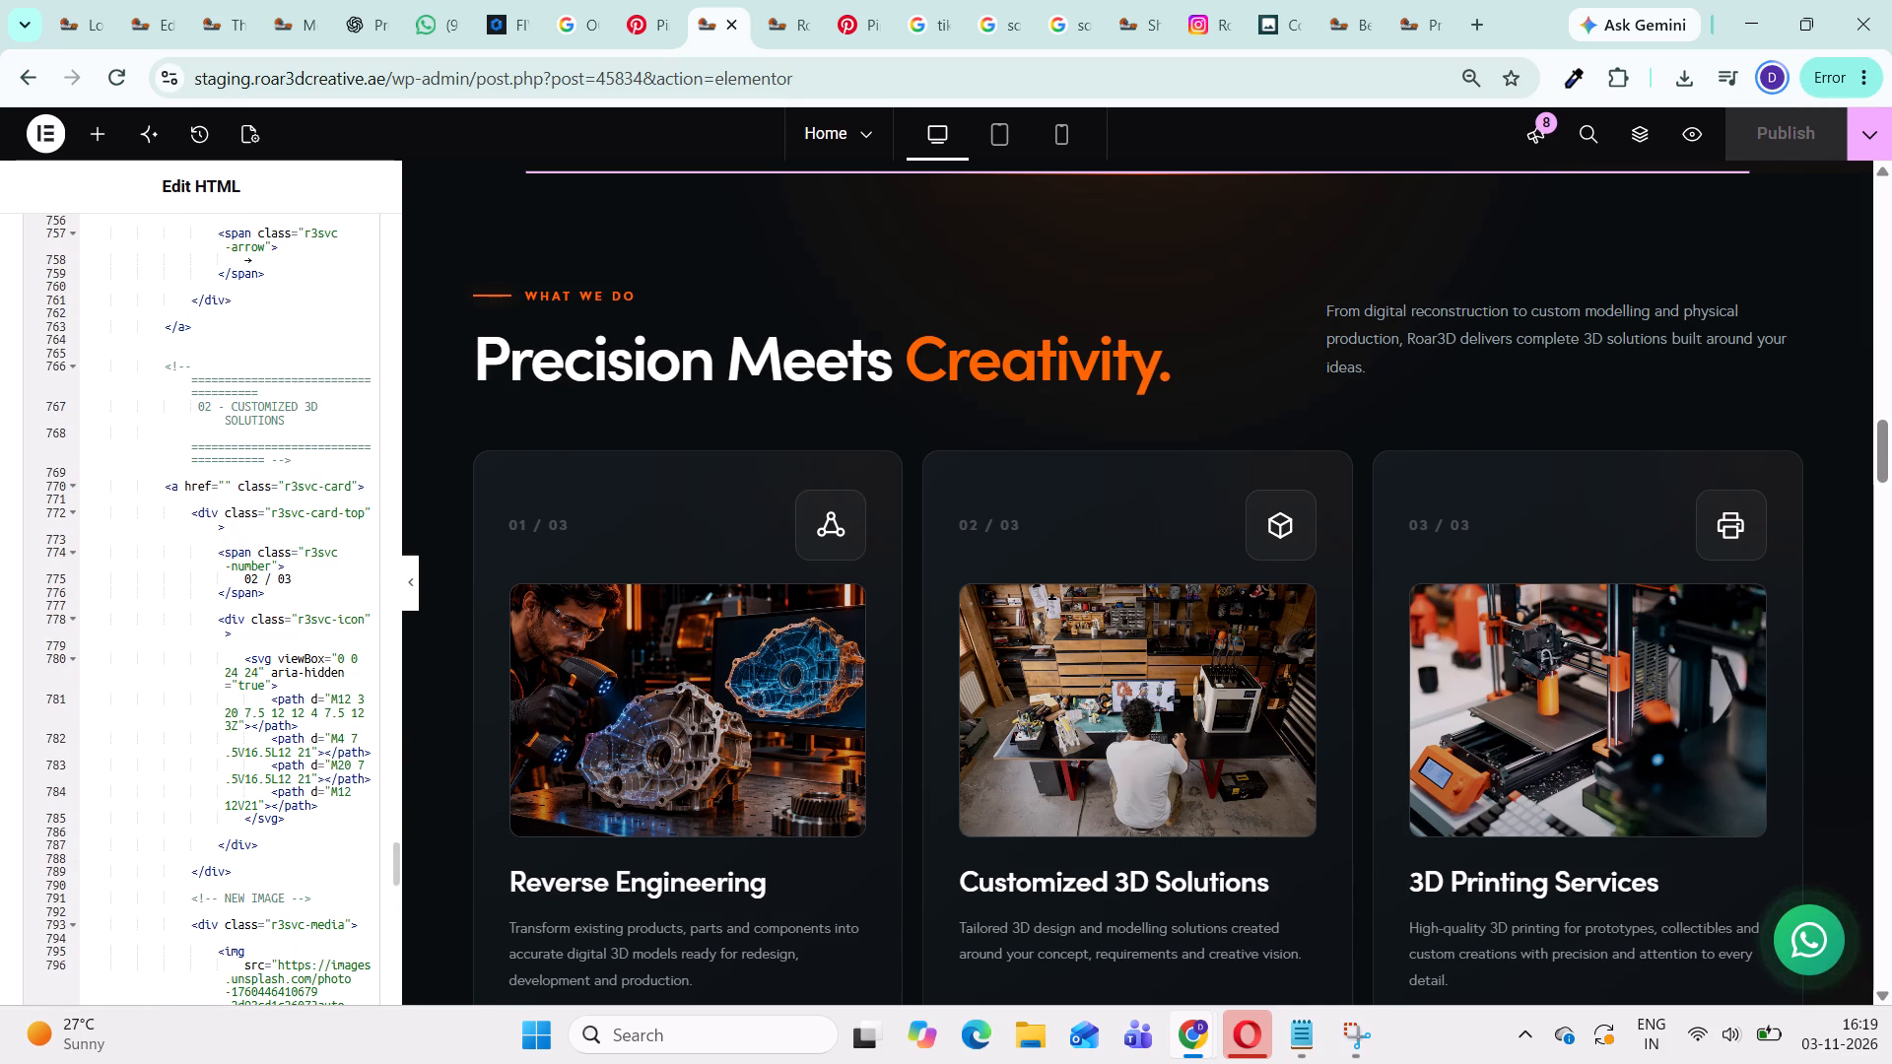
scroll(305, 698, up, 1)
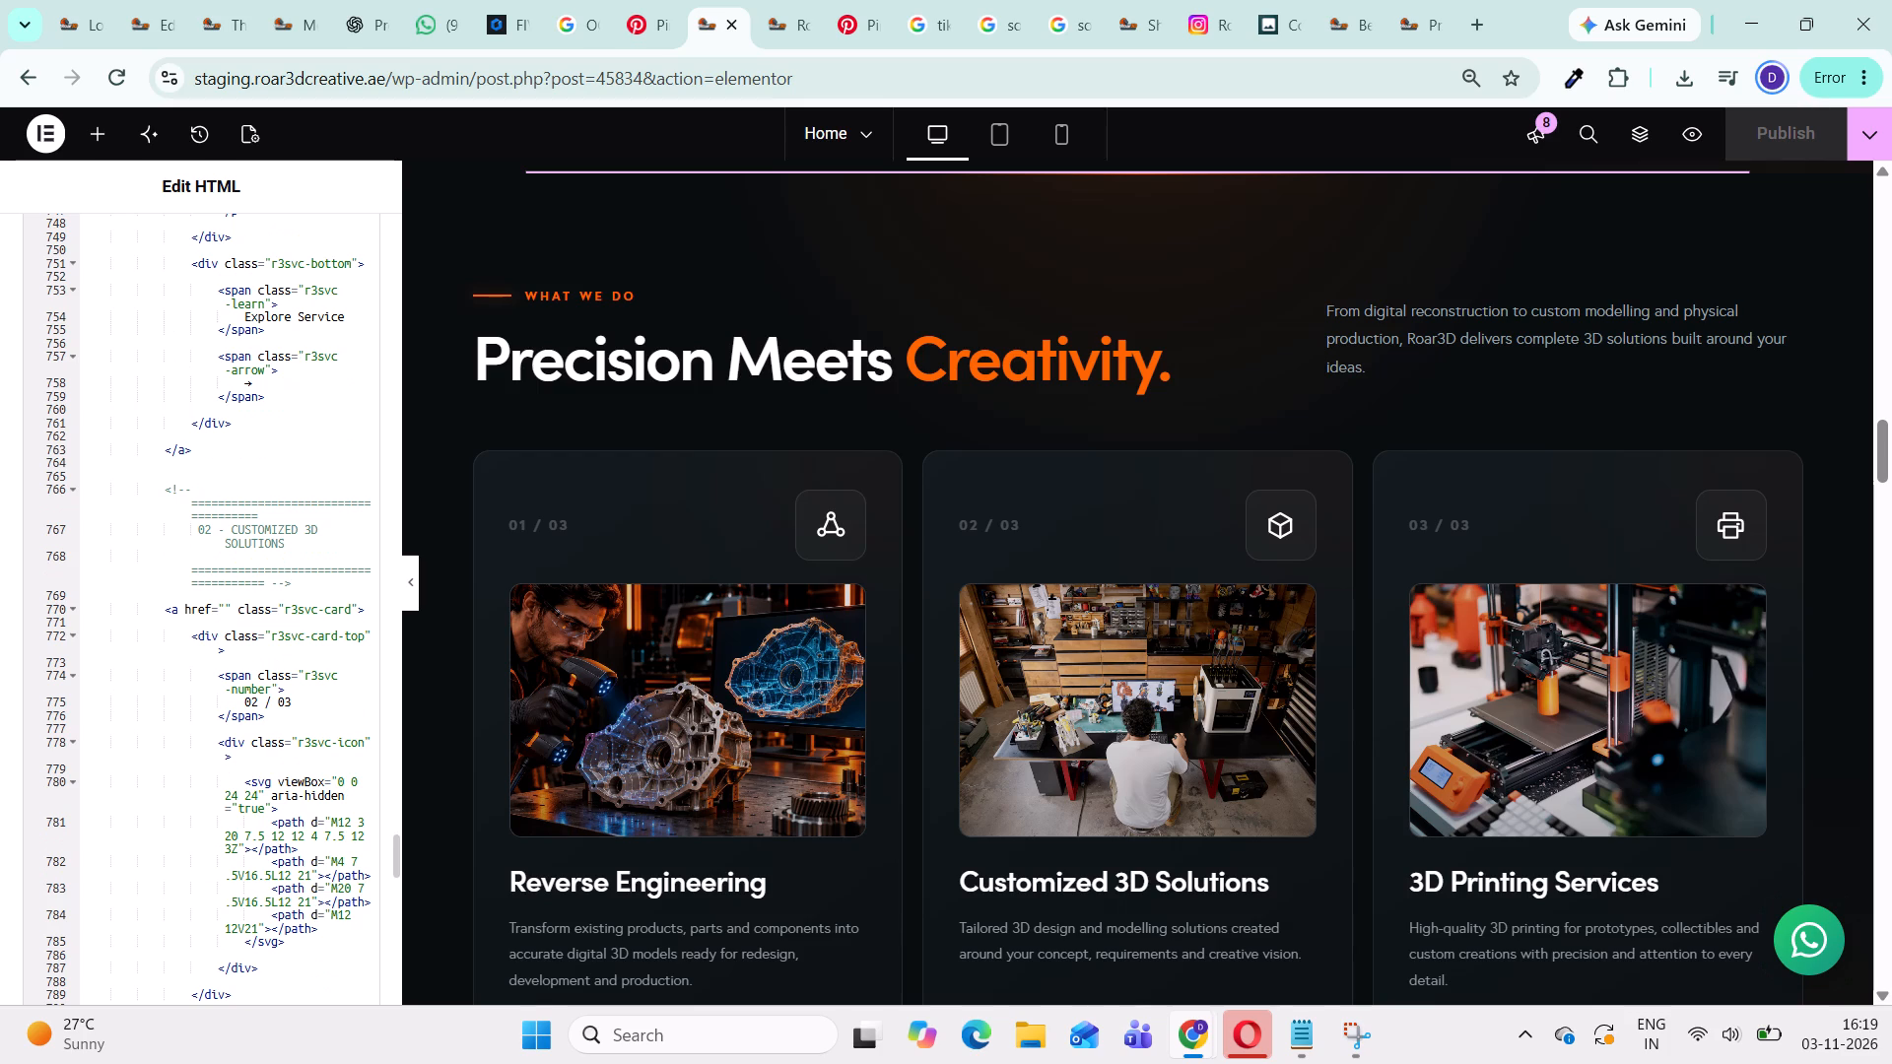
scroll(305, 698, up, 3)
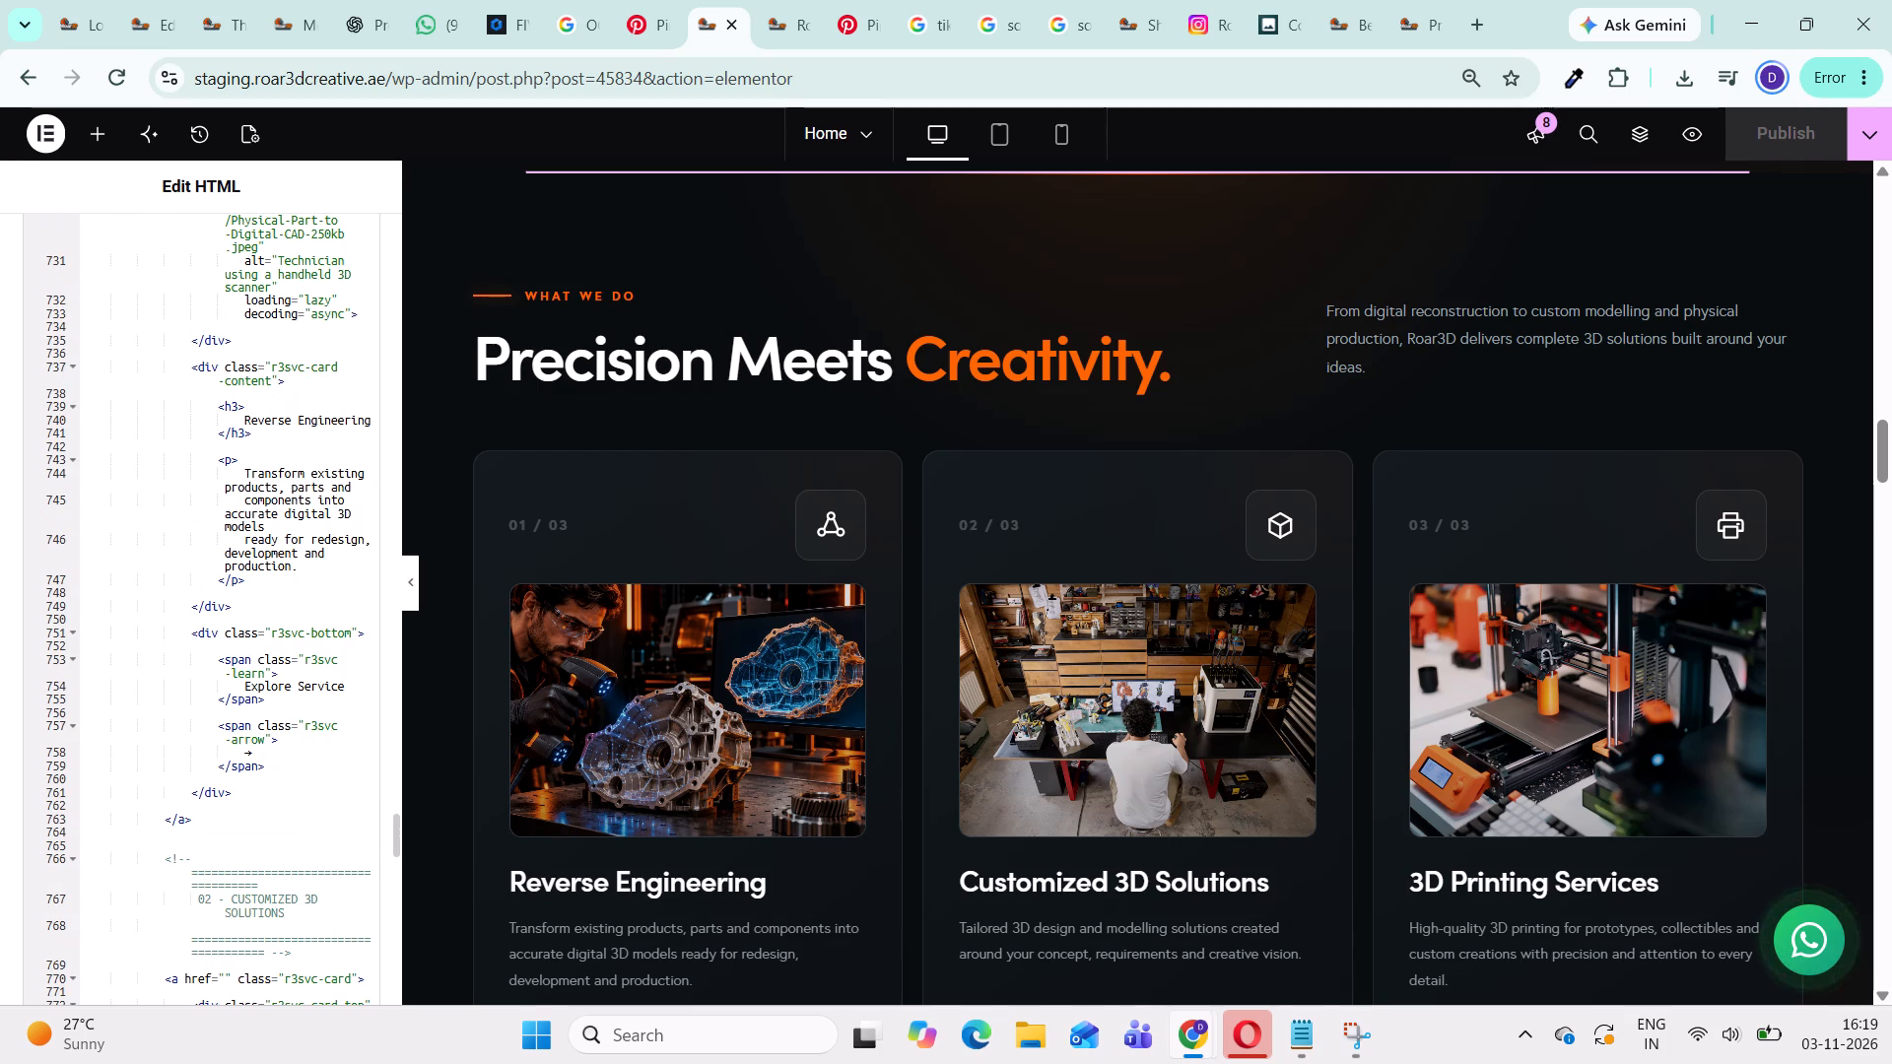
scroll(305, 698, up, 1)
scroll(305, 698, down, 2)
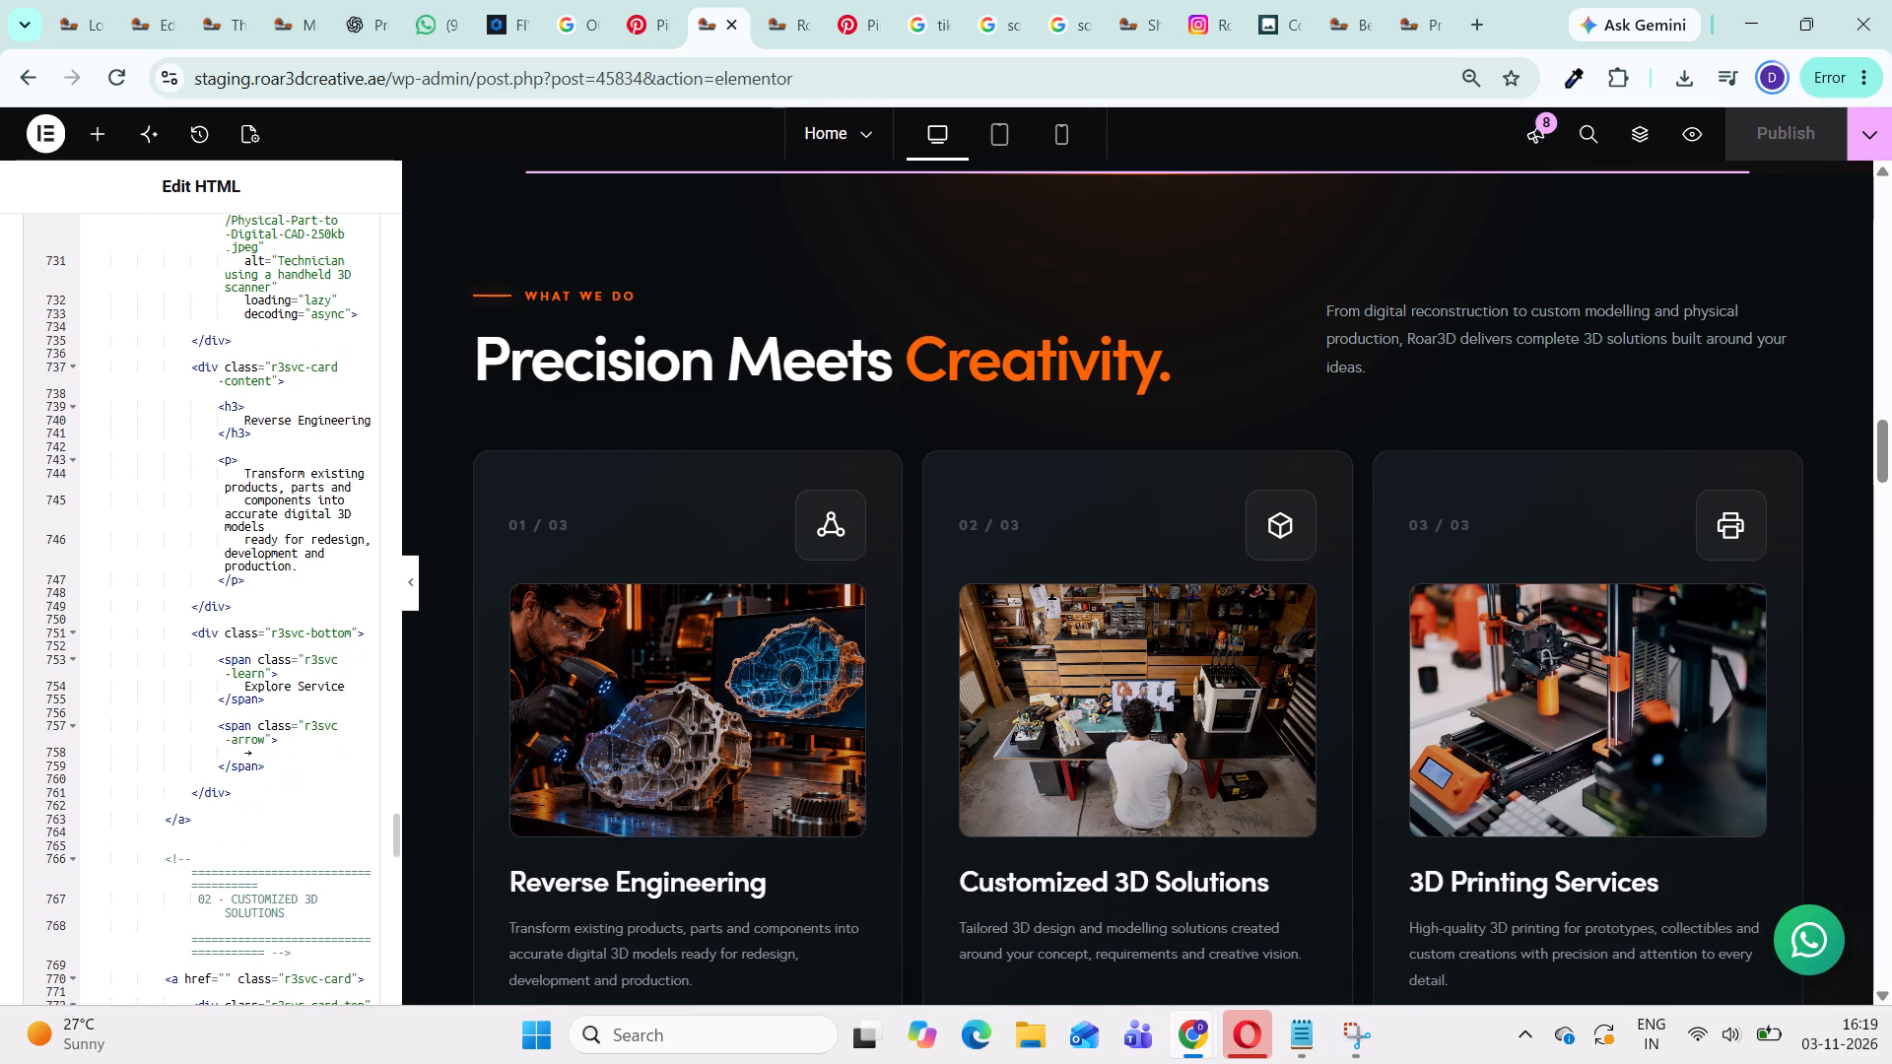
scroll(305, 698, down, 3)
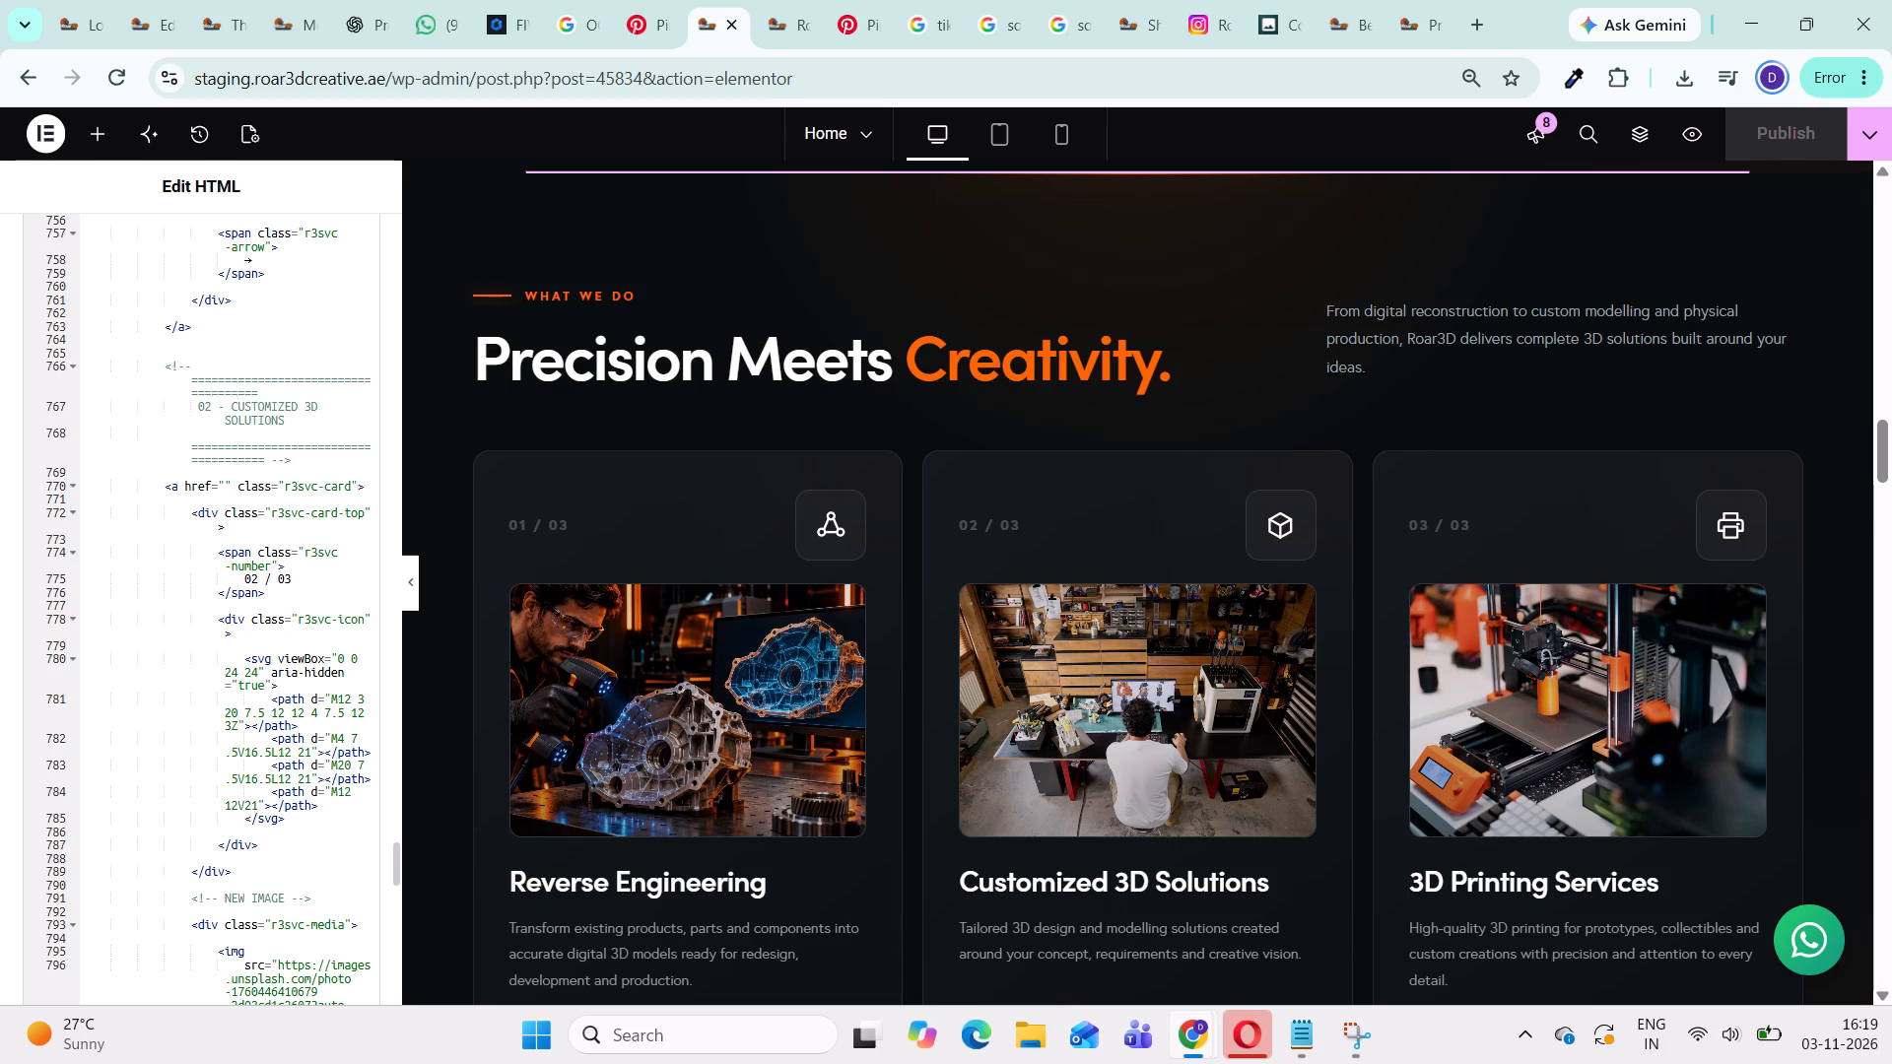
scroll(301, 674, up, 1)
scroll(301, 674, down, 3)
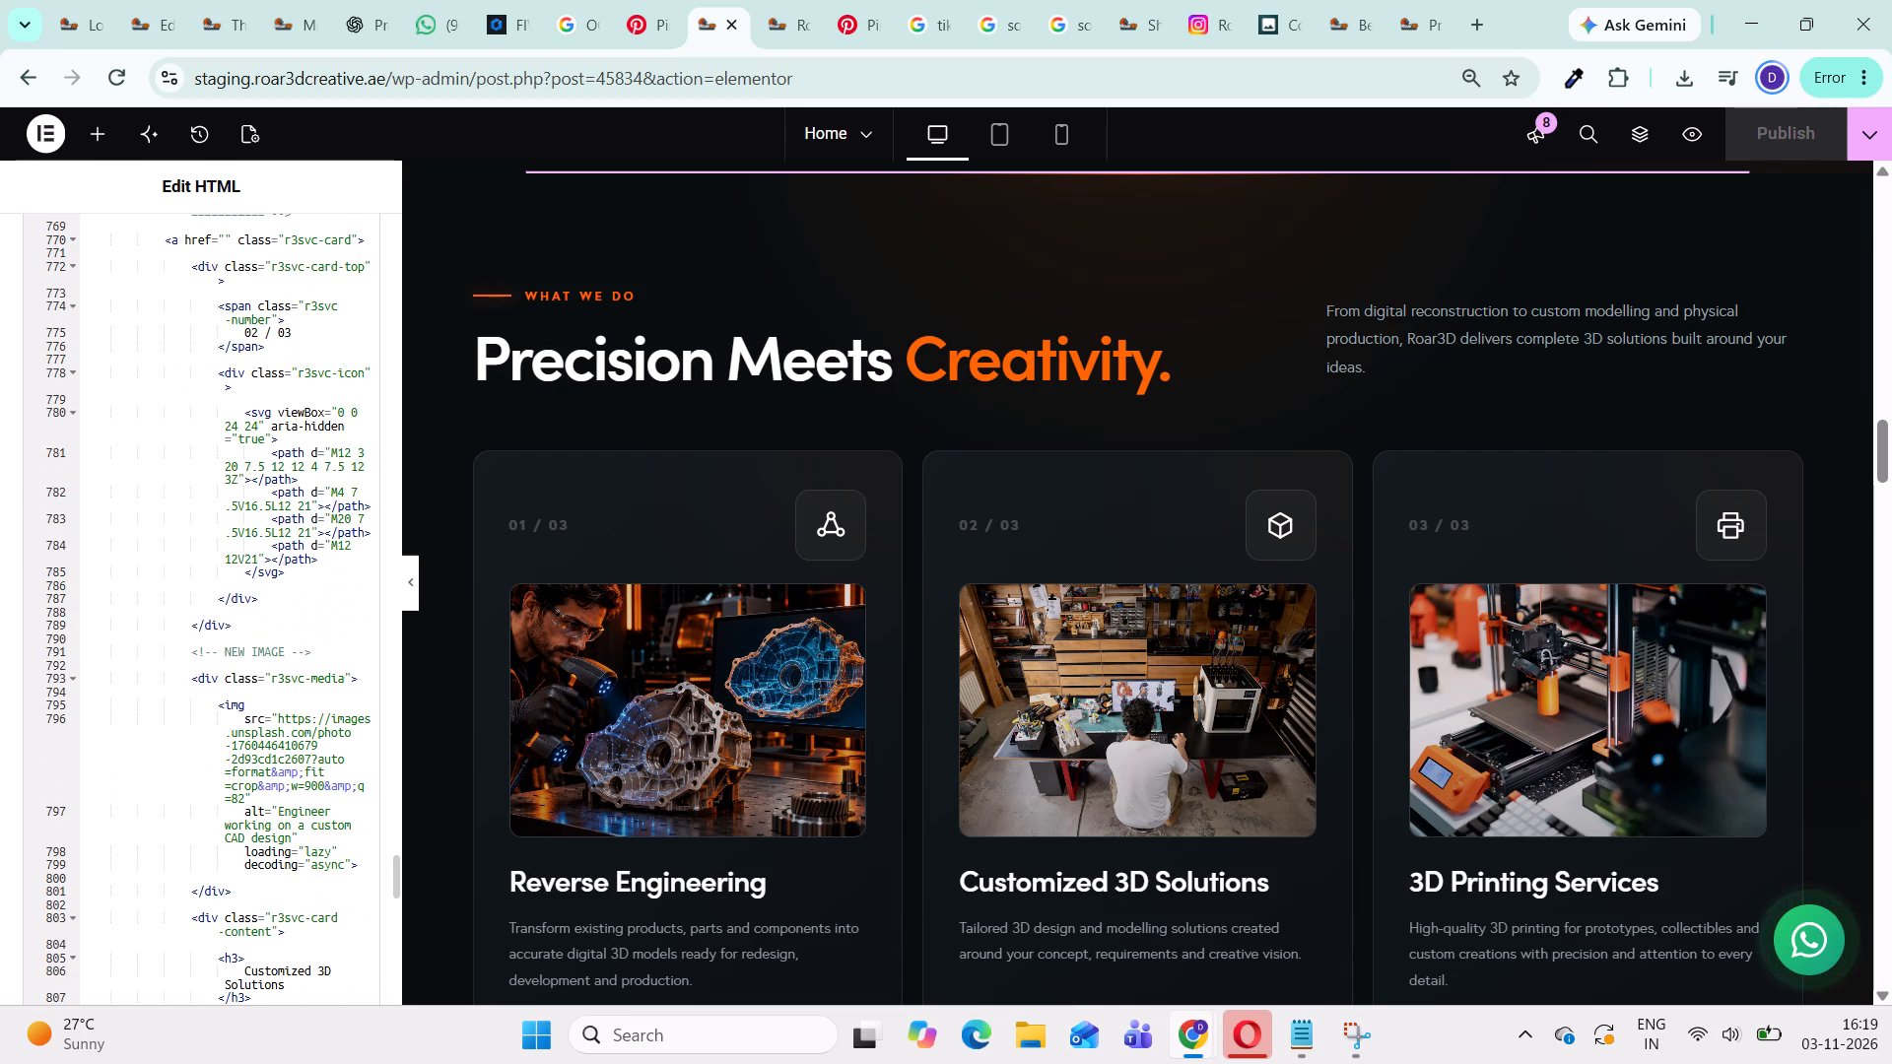
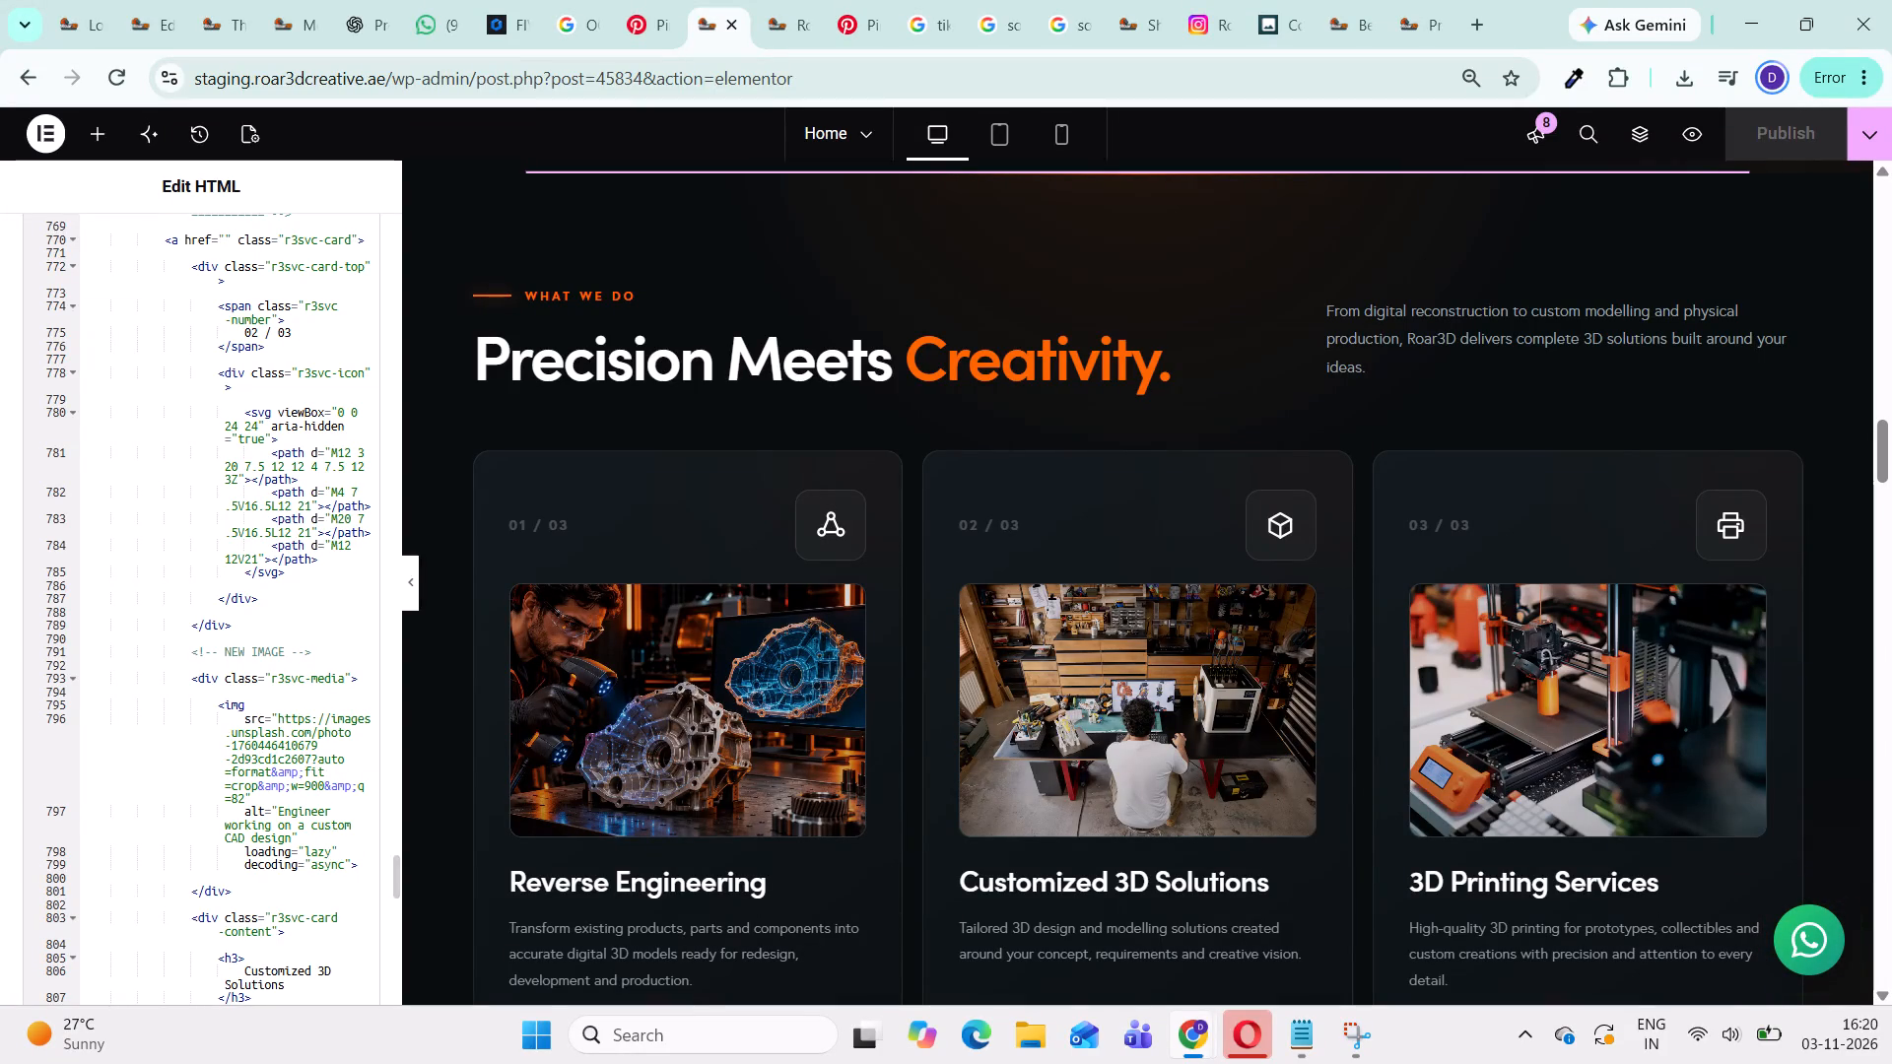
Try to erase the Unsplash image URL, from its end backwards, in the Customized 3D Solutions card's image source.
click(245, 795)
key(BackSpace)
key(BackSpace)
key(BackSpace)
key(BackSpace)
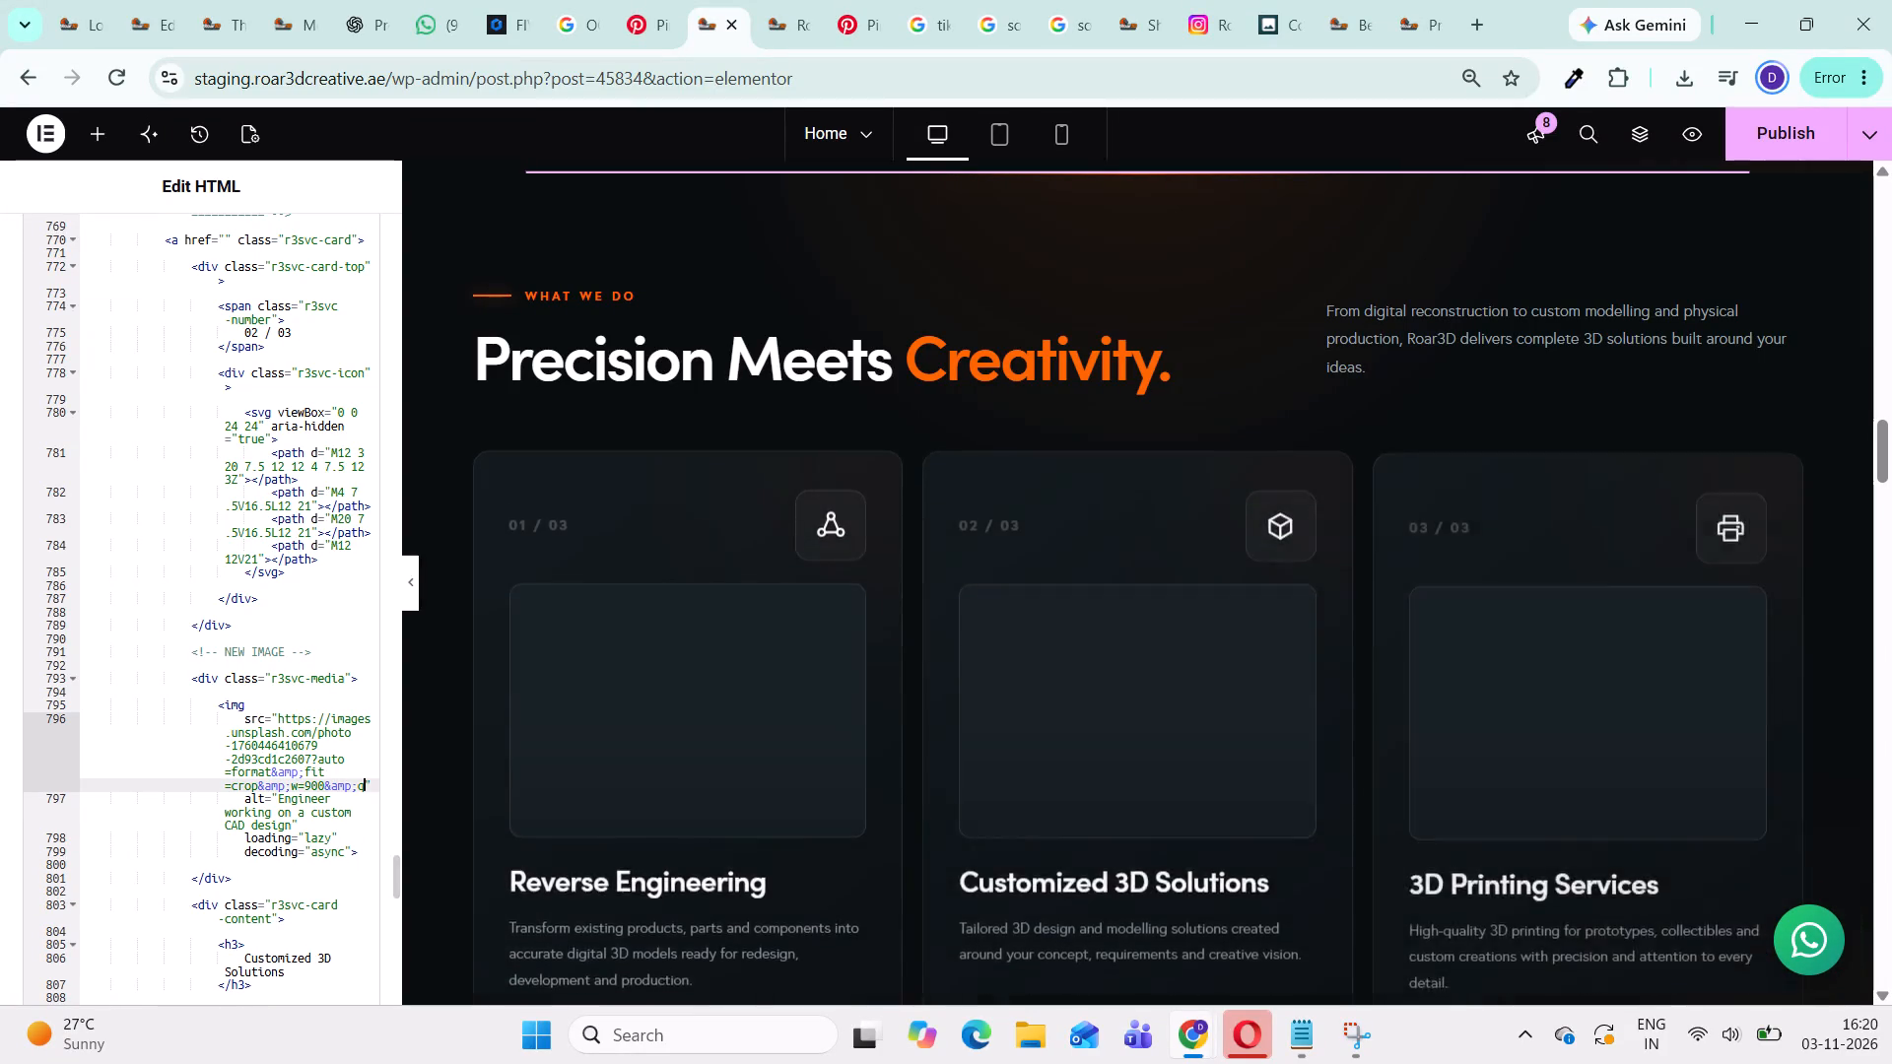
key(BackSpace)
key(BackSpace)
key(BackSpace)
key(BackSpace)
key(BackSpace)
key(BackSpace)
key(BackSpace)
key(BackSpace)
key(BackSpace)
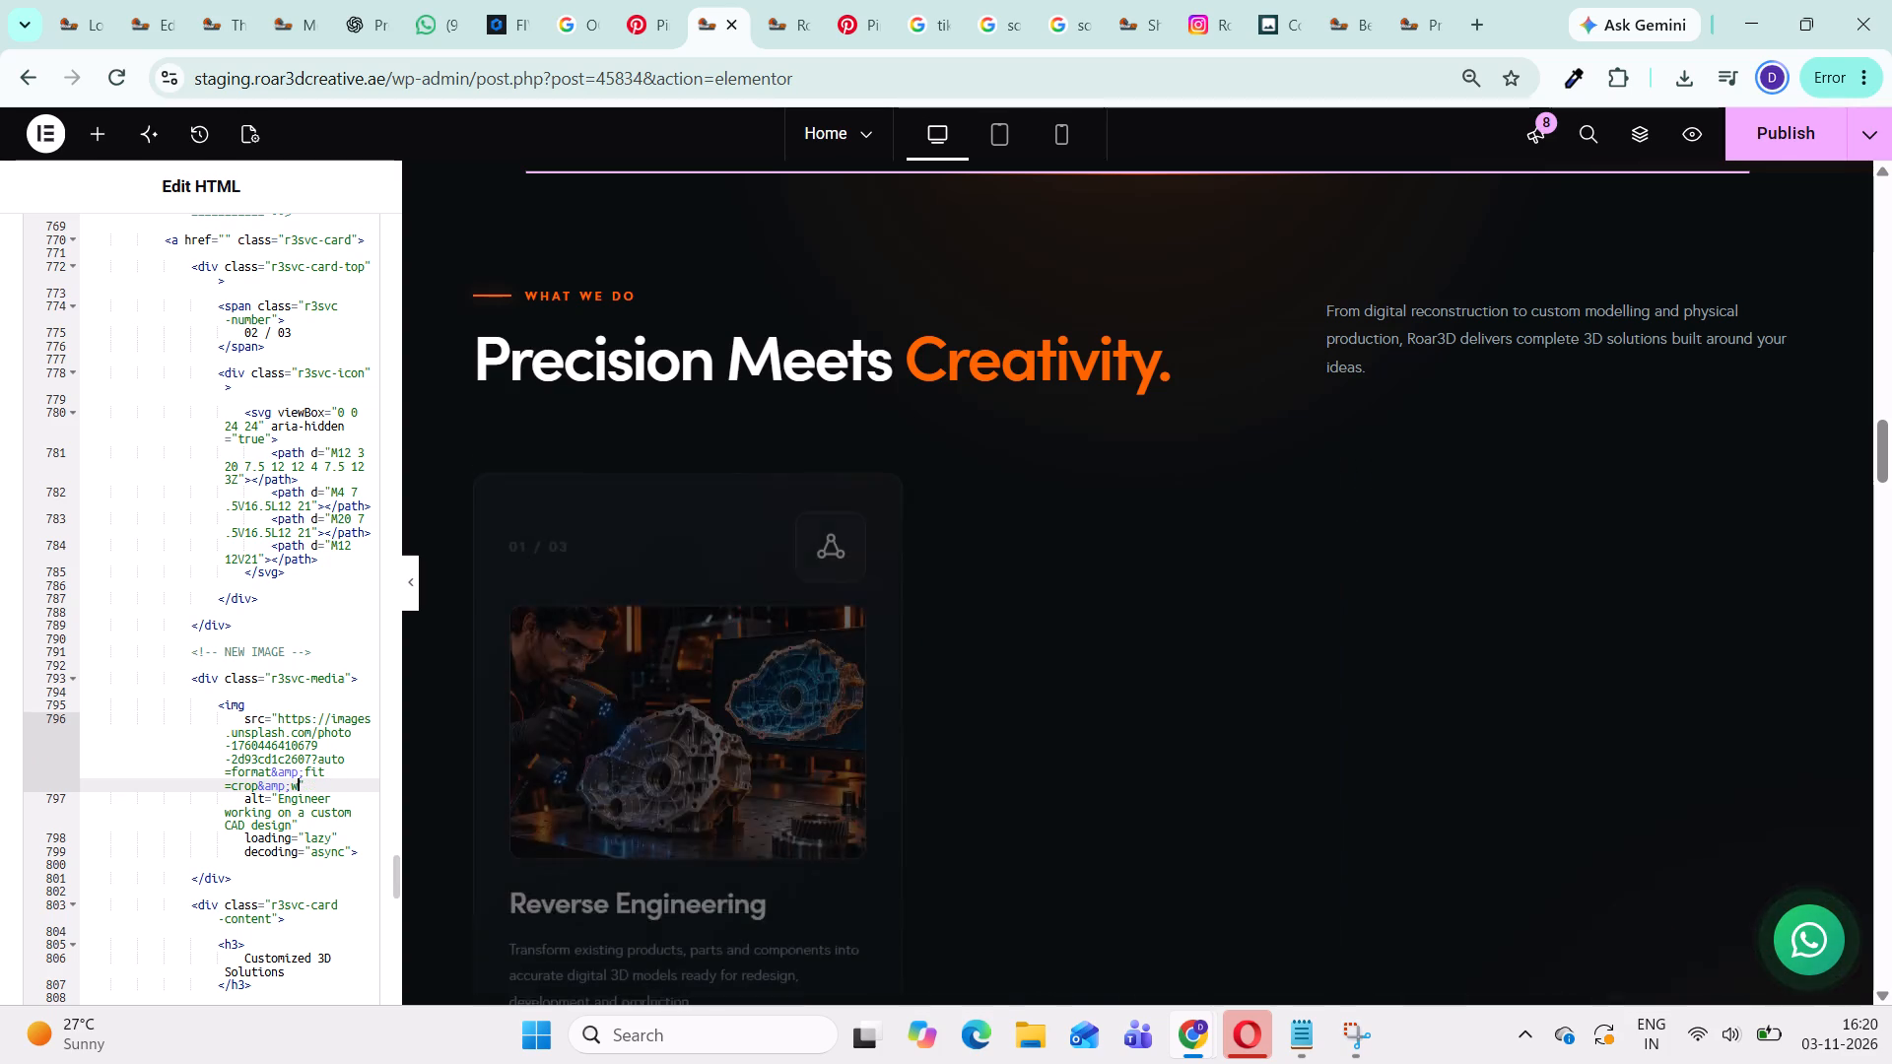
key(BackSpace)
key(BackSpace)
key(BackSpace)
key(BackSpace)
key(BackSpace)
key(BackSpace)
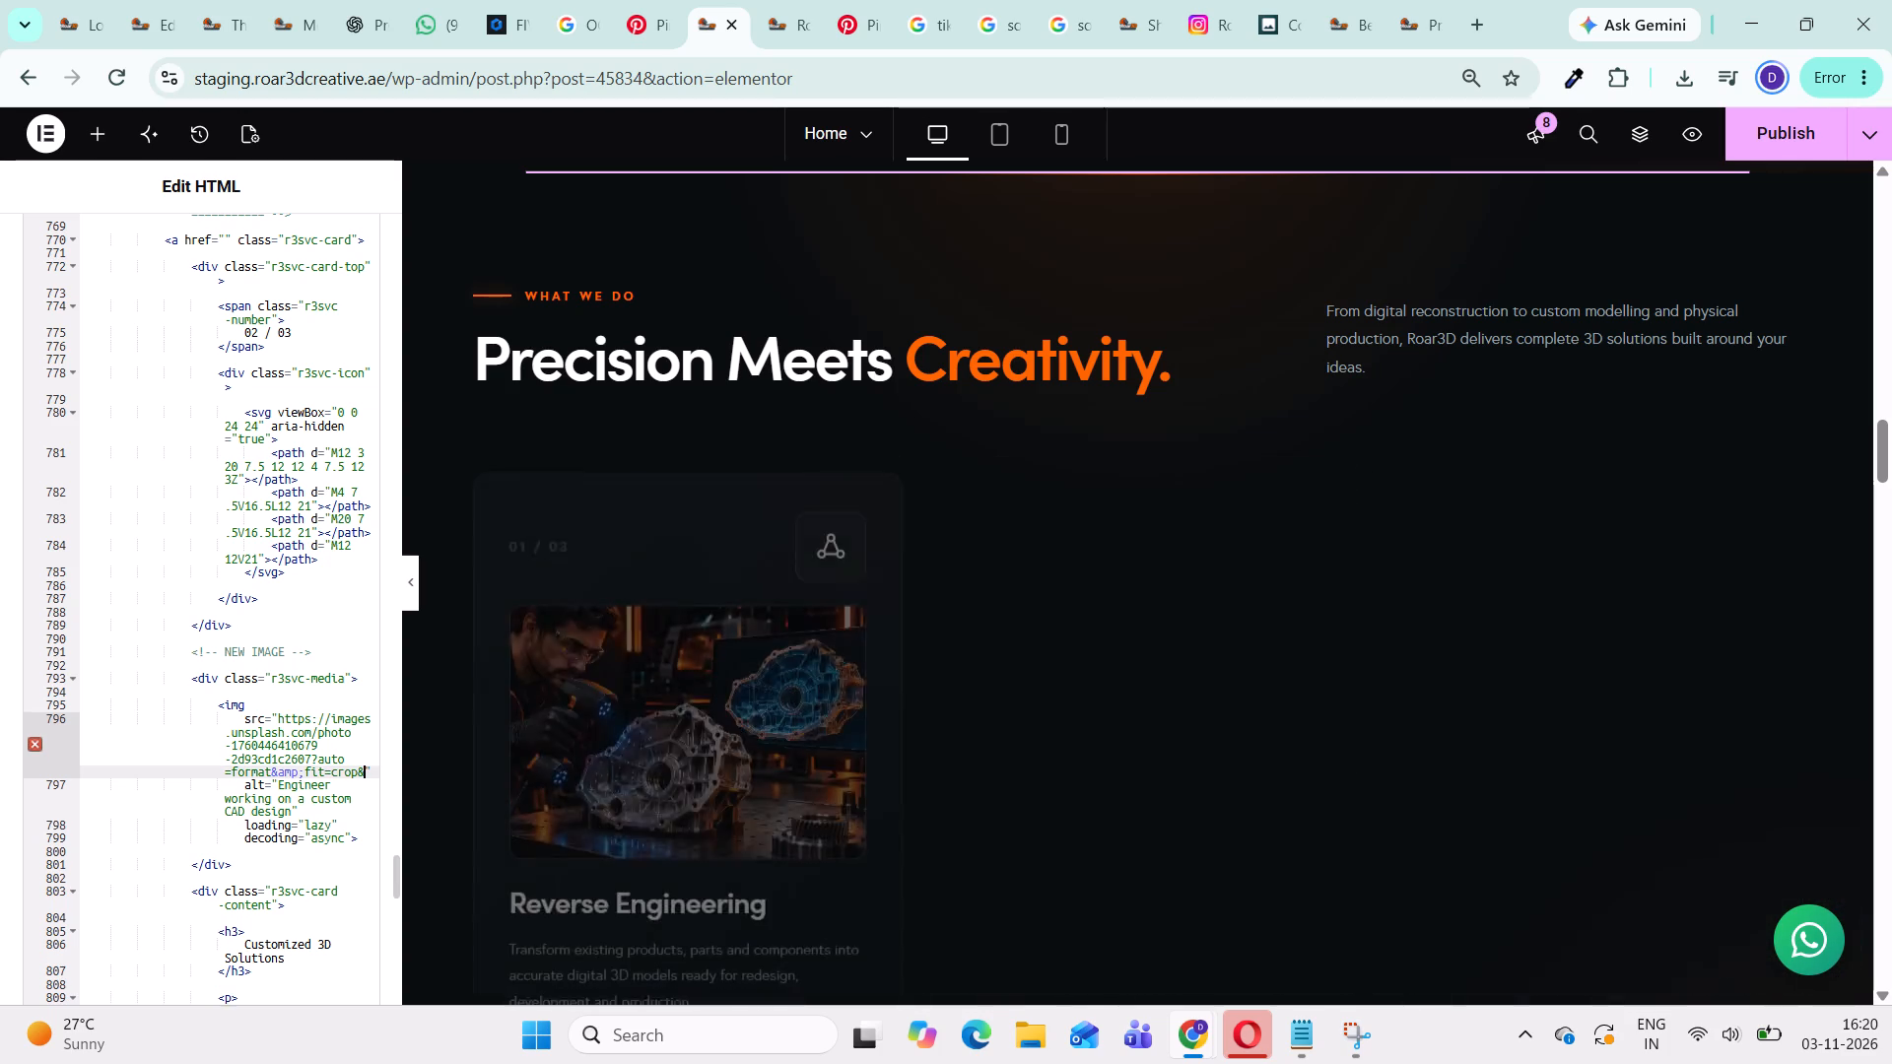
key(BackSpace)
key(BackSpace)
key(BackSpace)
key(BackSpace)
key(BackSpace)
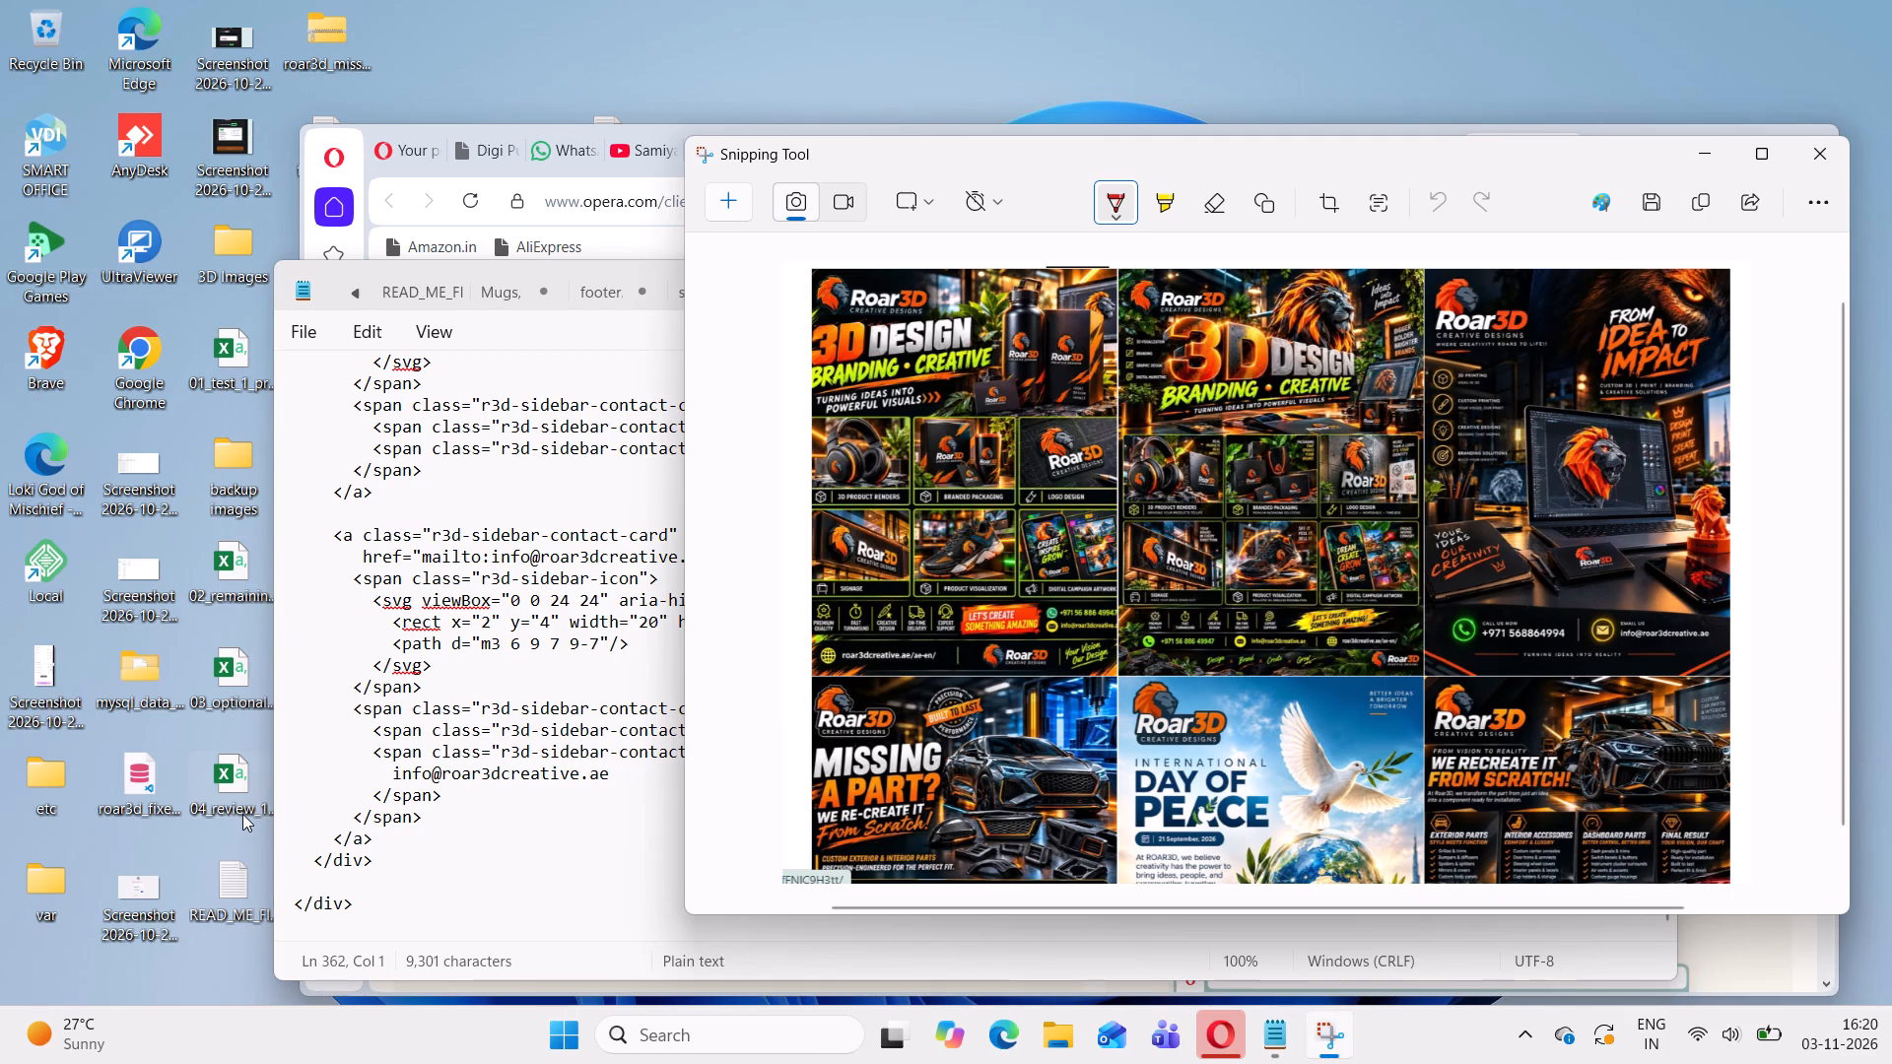
Relaunch Google Chrome maximized, open the Person 1 profile and restore the previous session's pages.
double_click(130, 381)
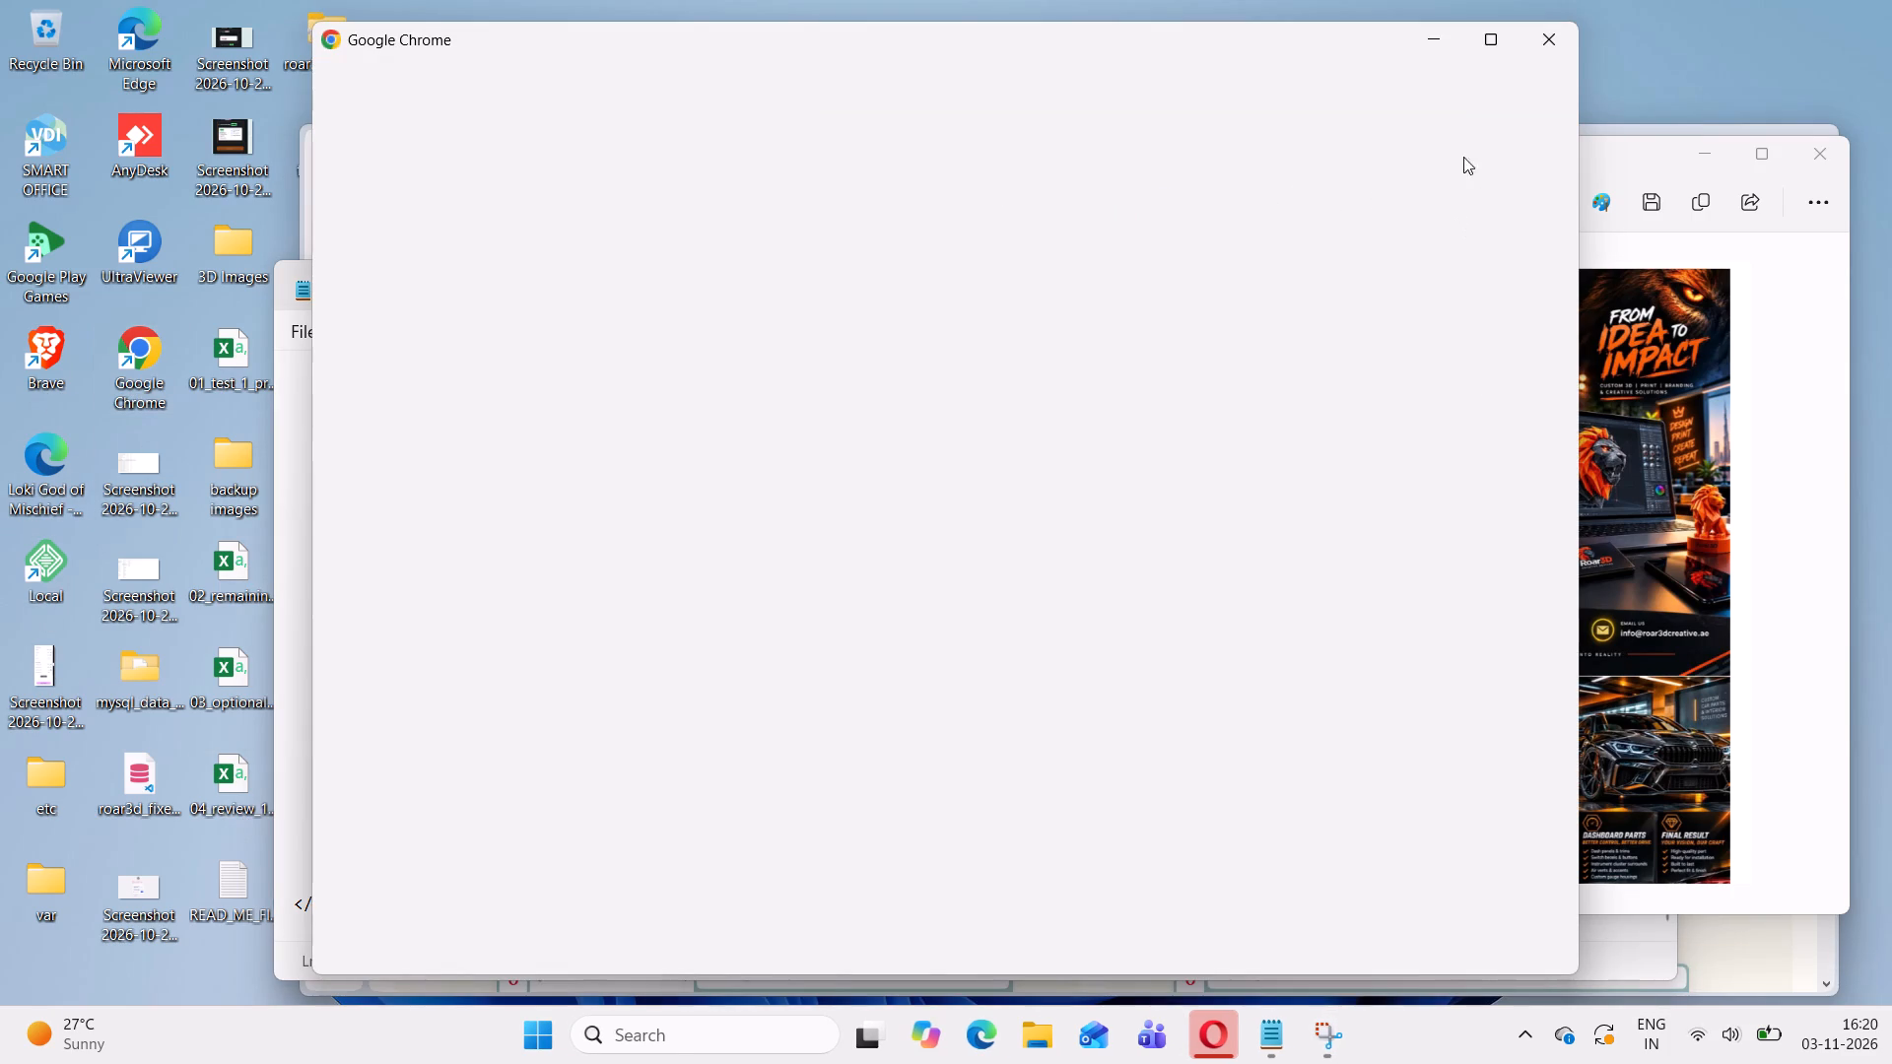
click(1490, 36)
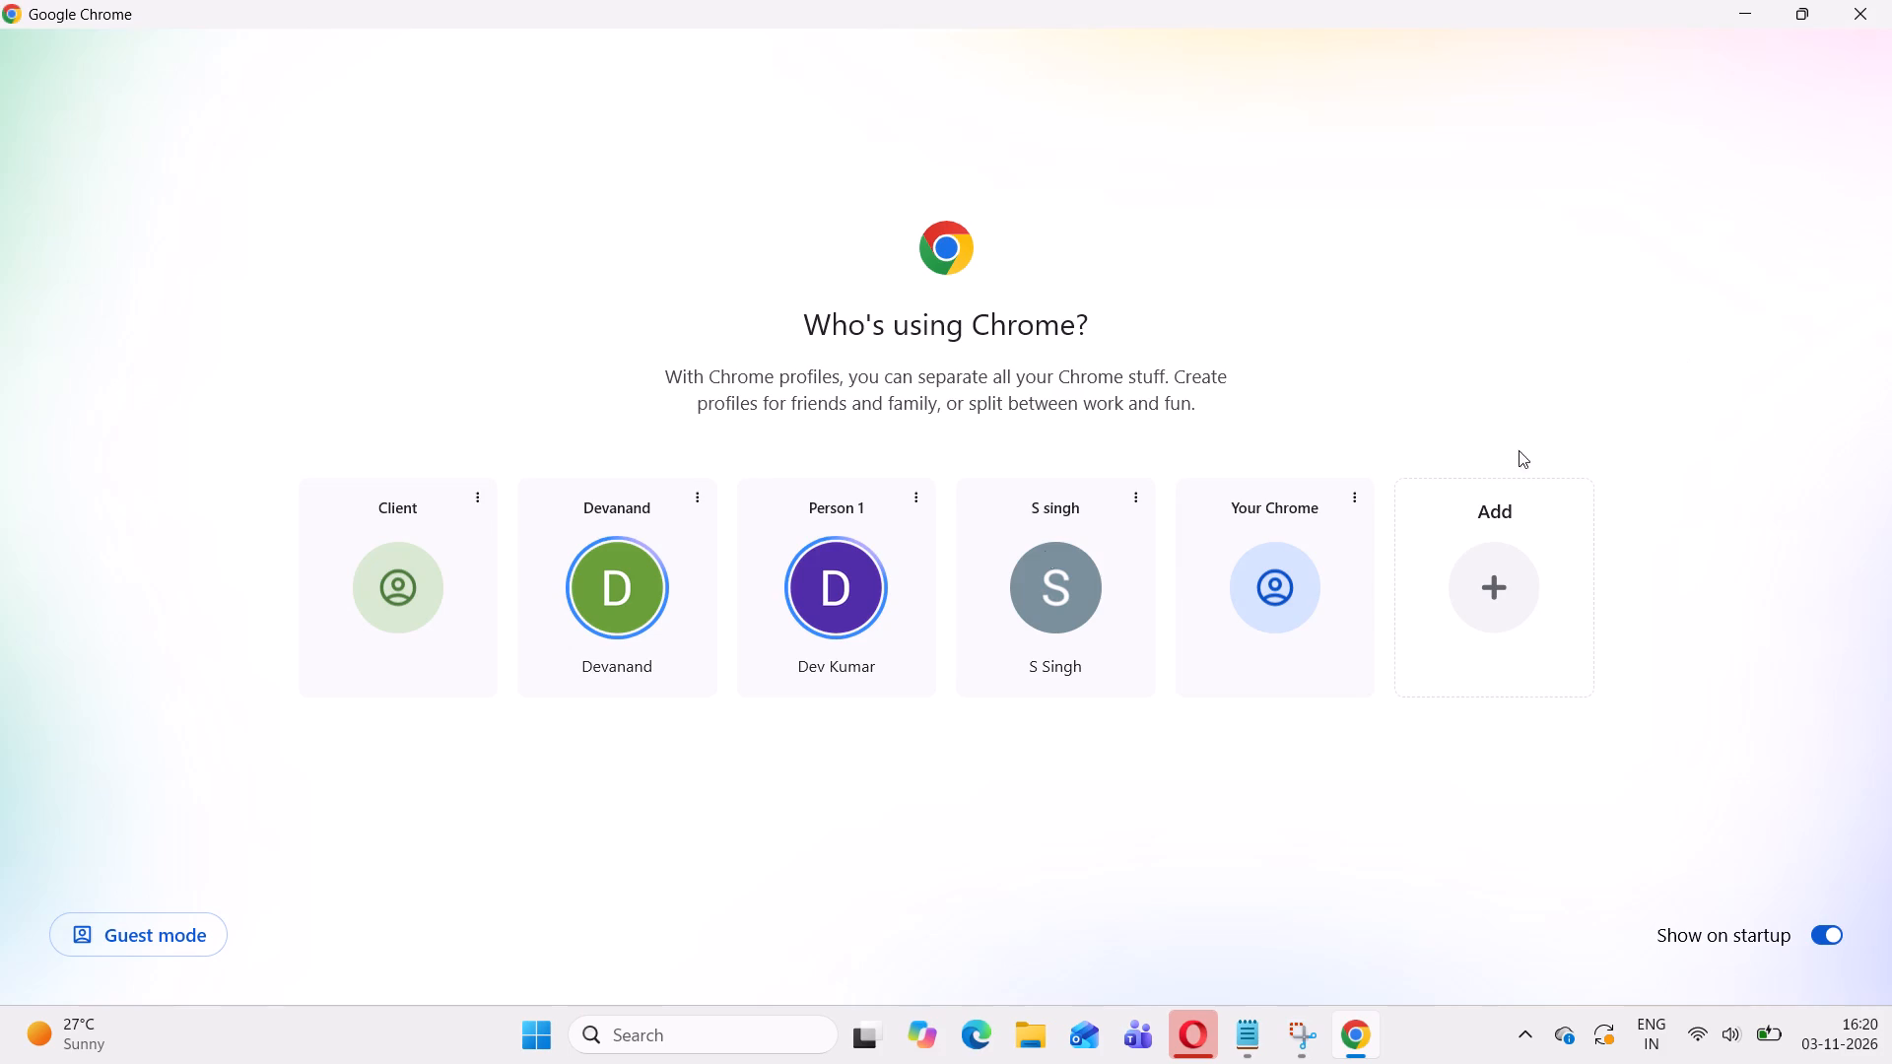
click(815, 568)
click(1779, 224)
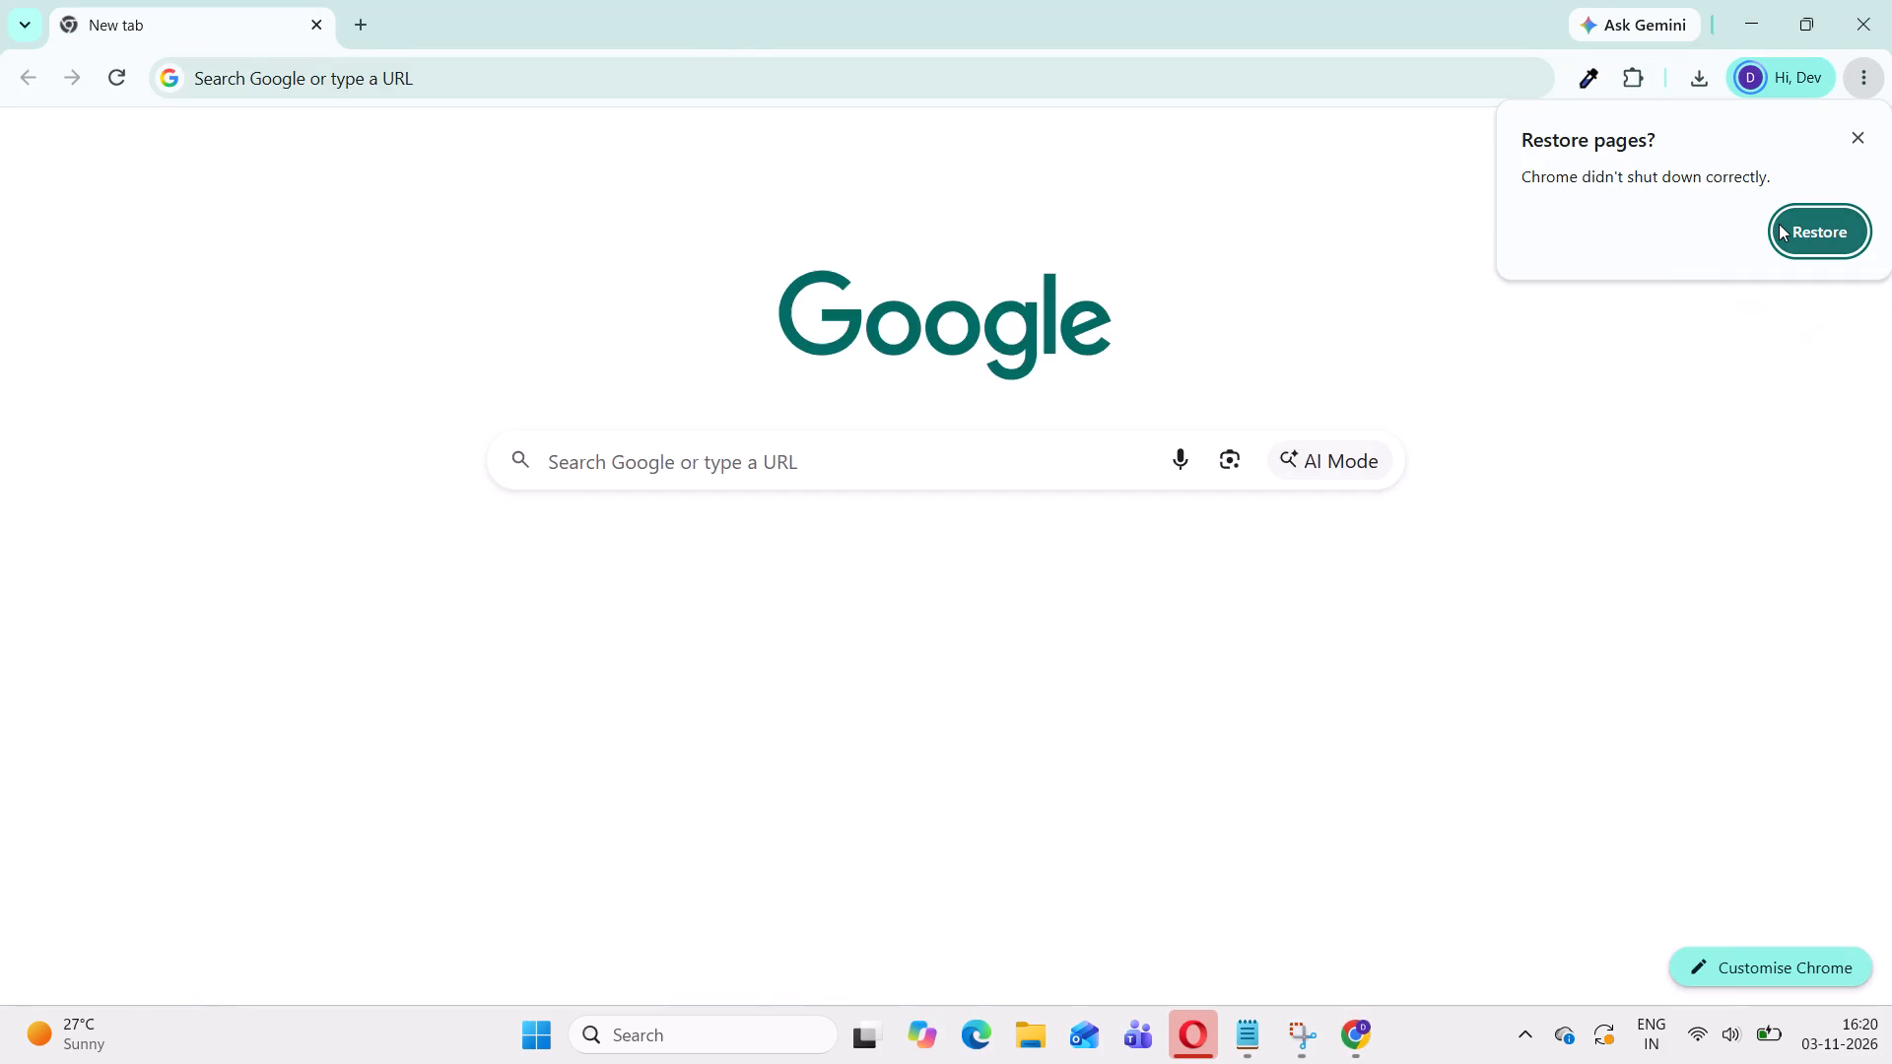
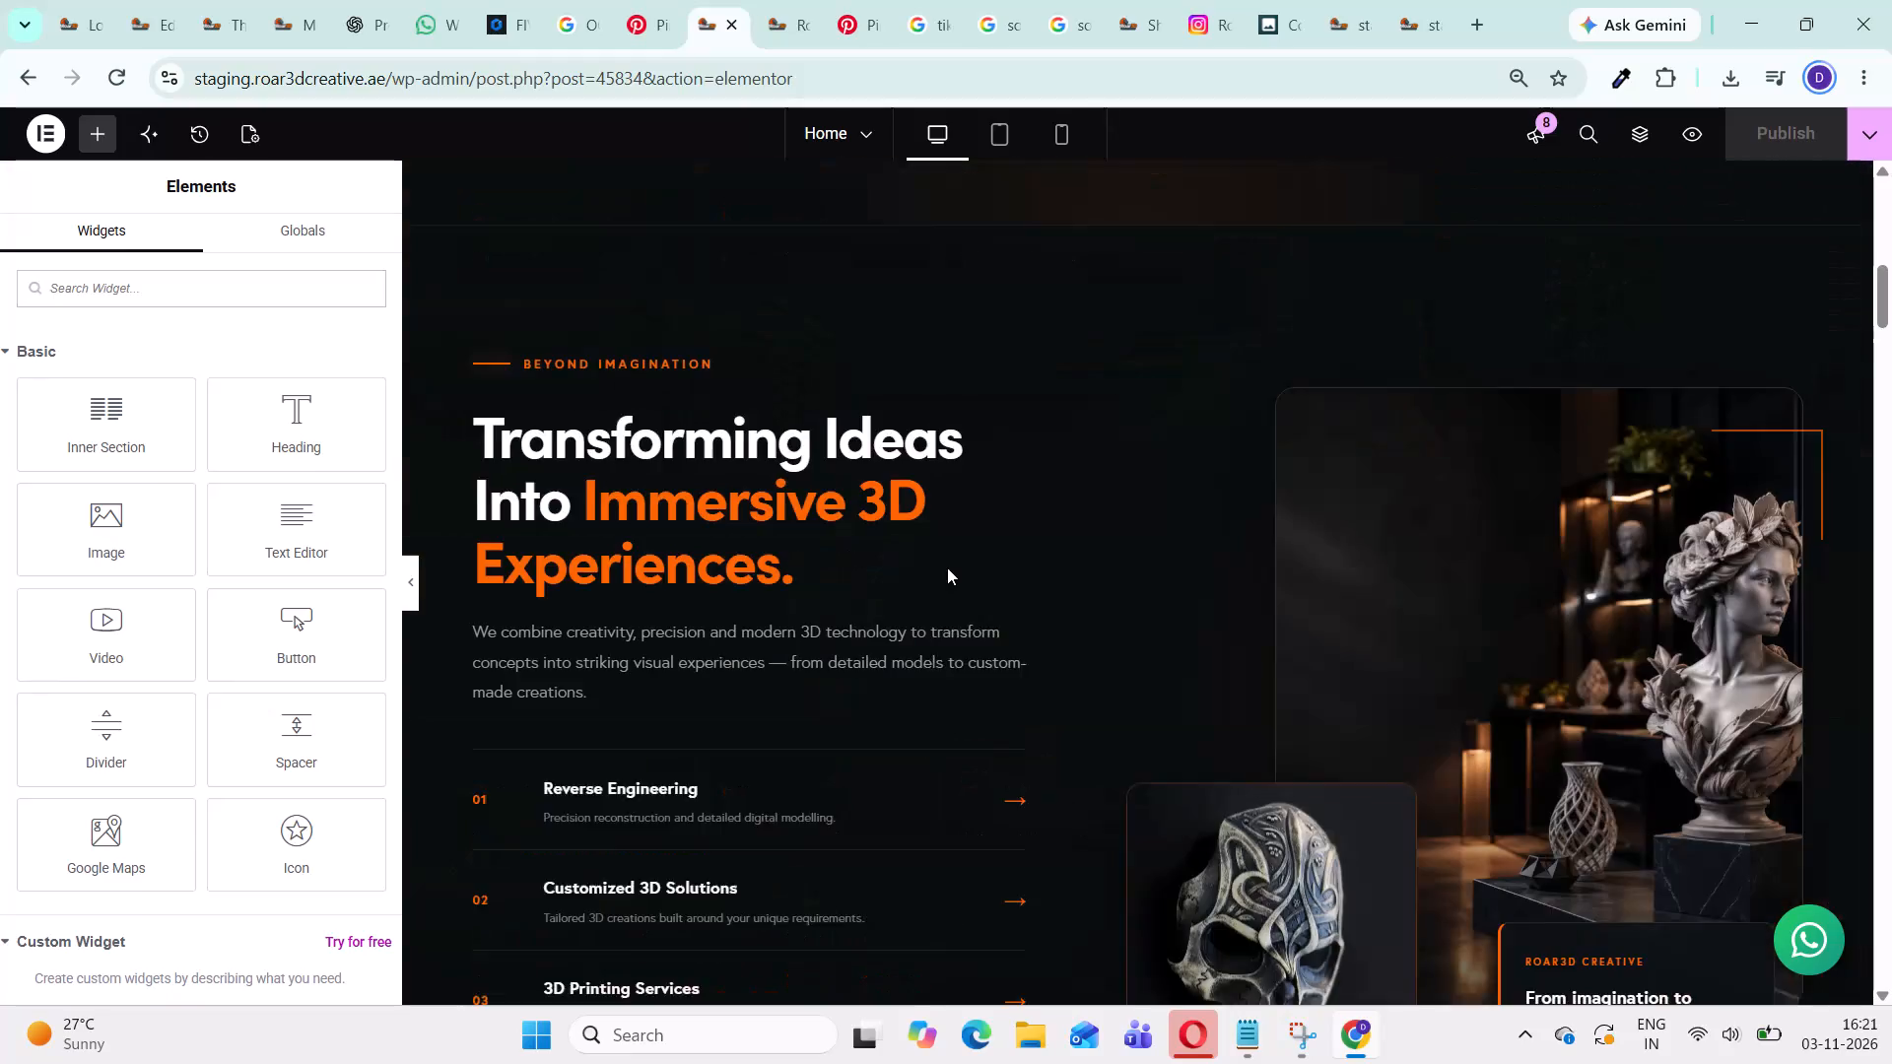
Open the HTML widget of the home page's "Precision Meets Creativity." services section for editing.
scroll(947, 567, down, 4)
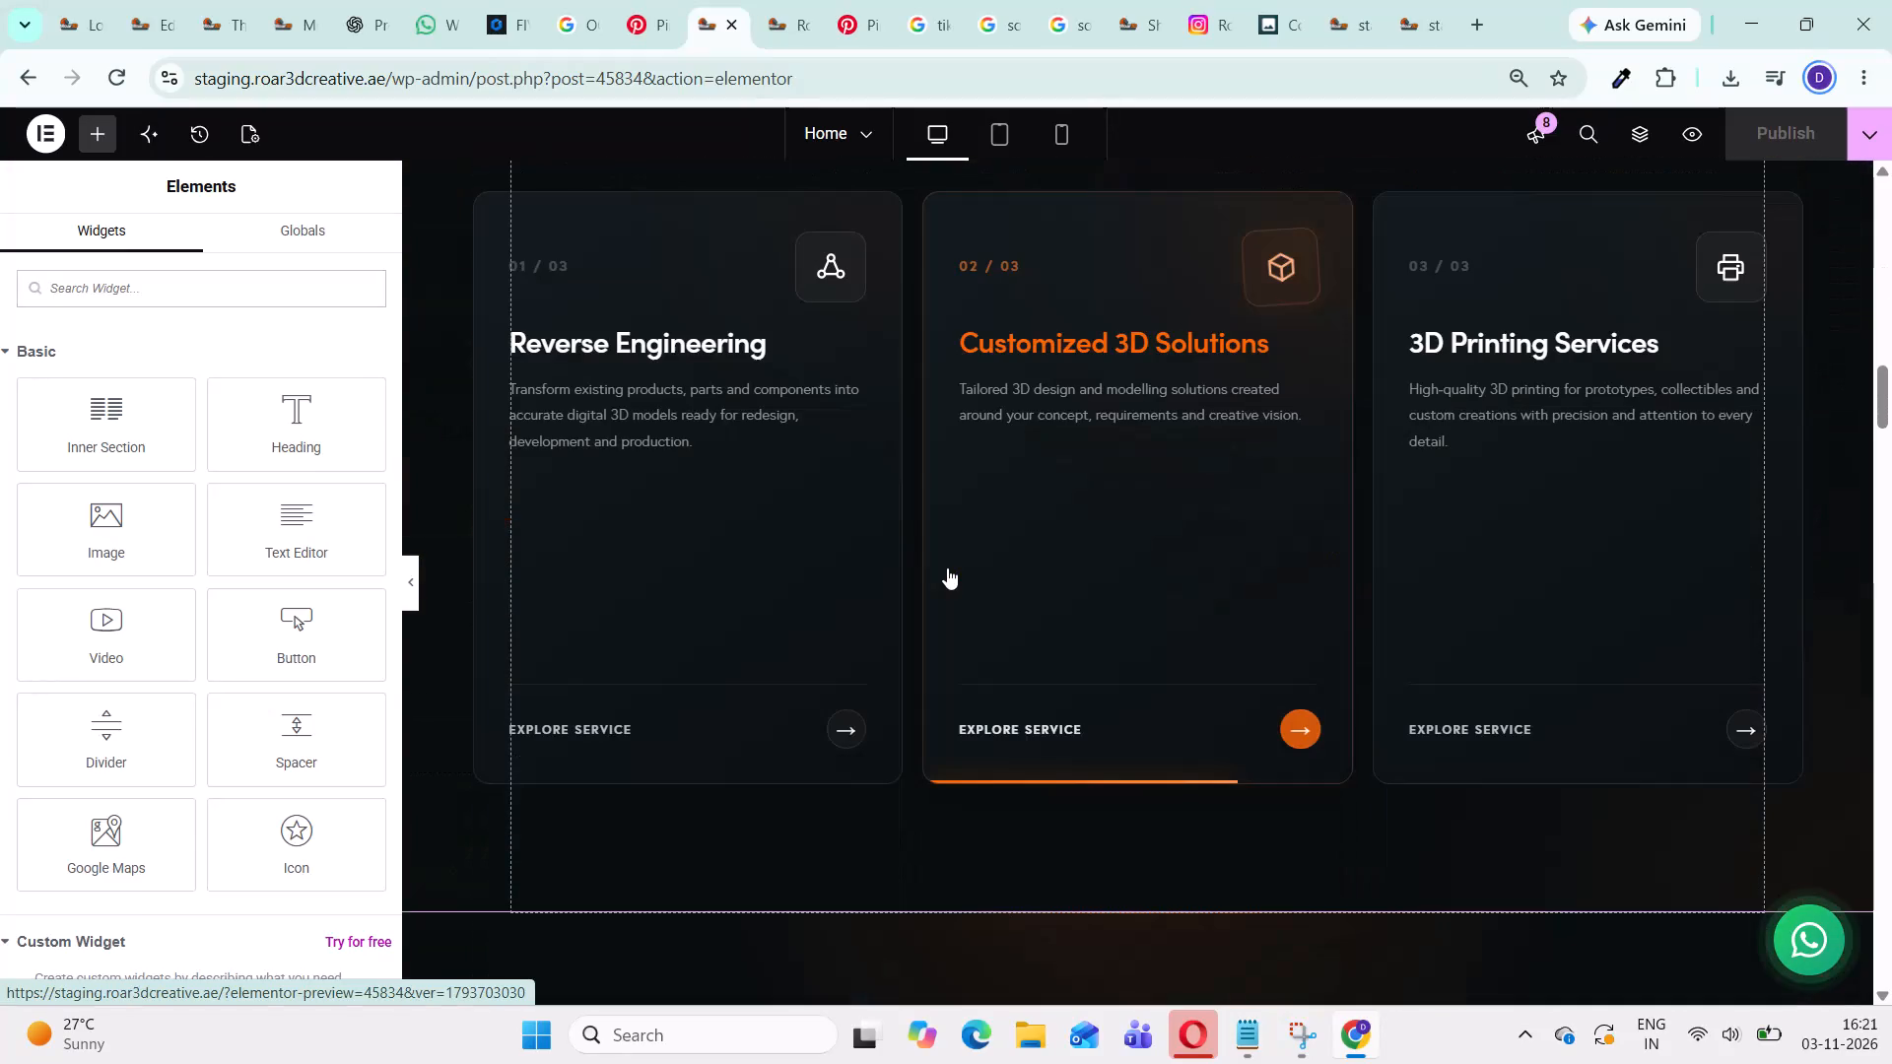
scroll(1343, 687, down, 3)
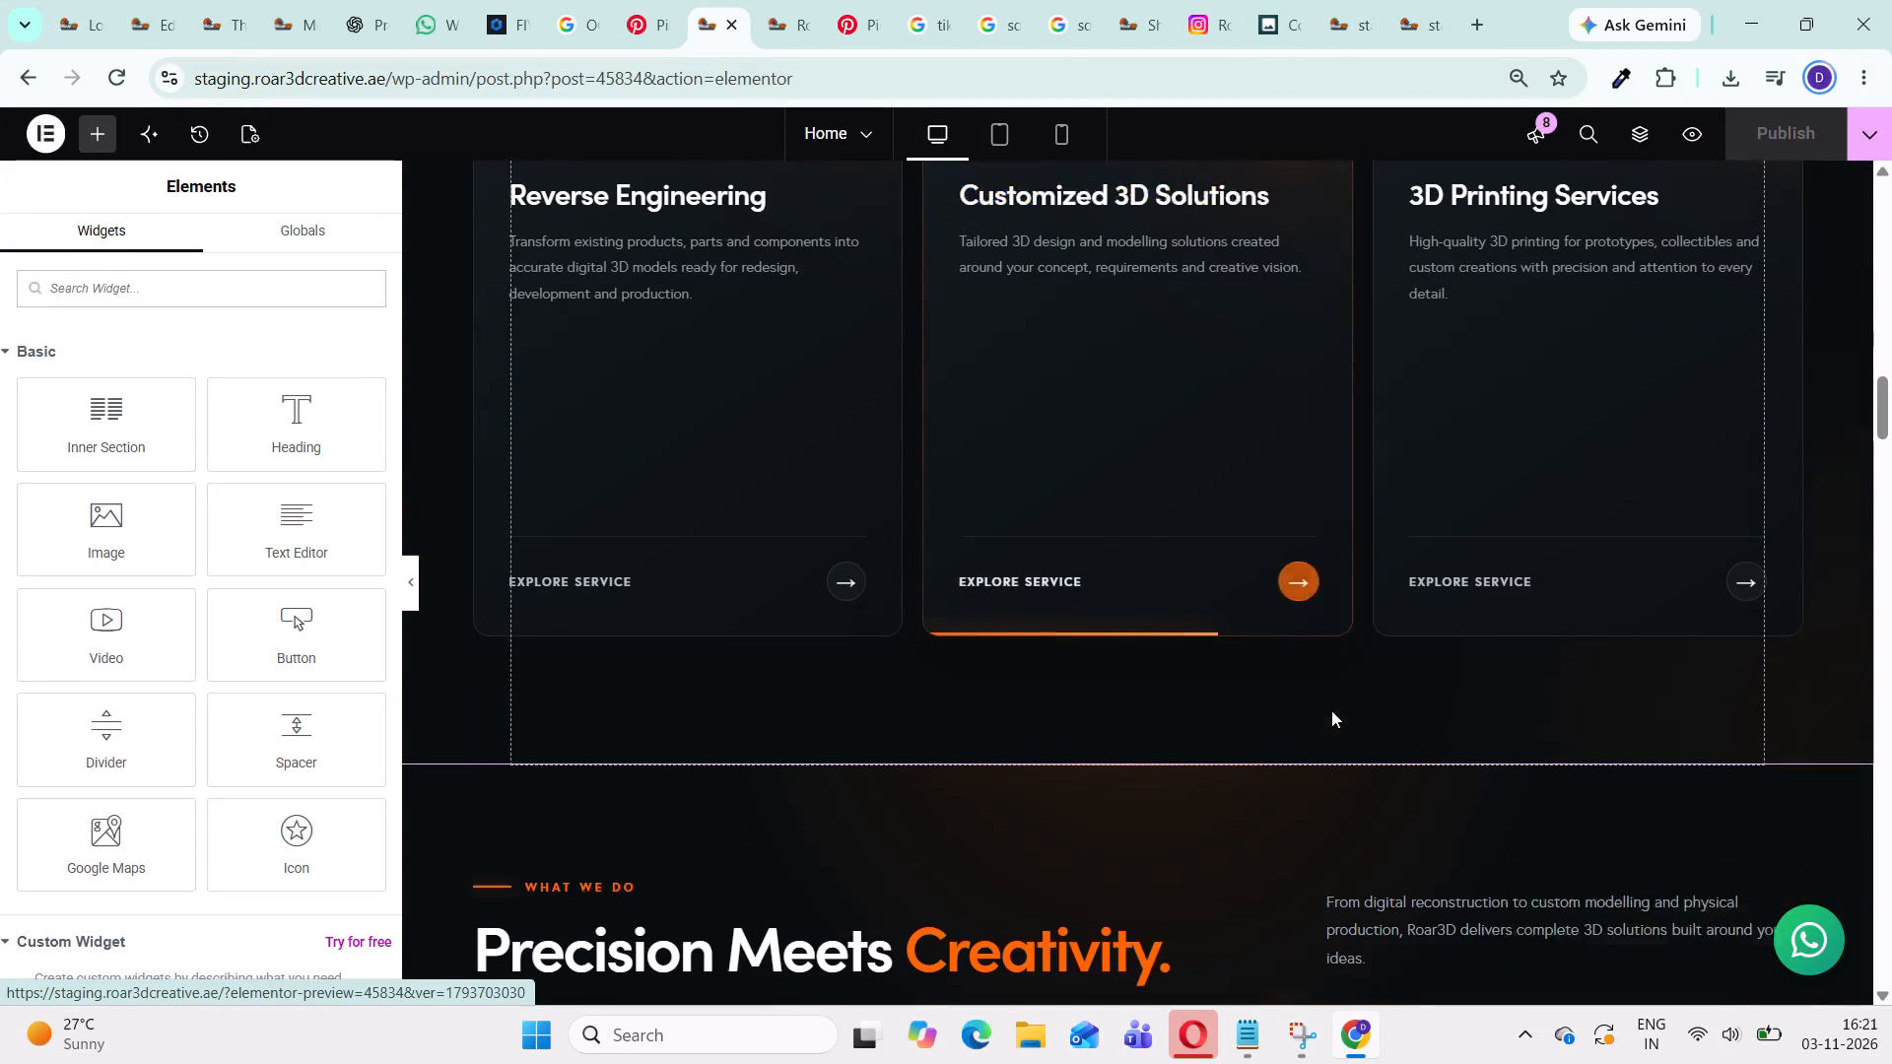
scroll(1331, 710, down, 3)
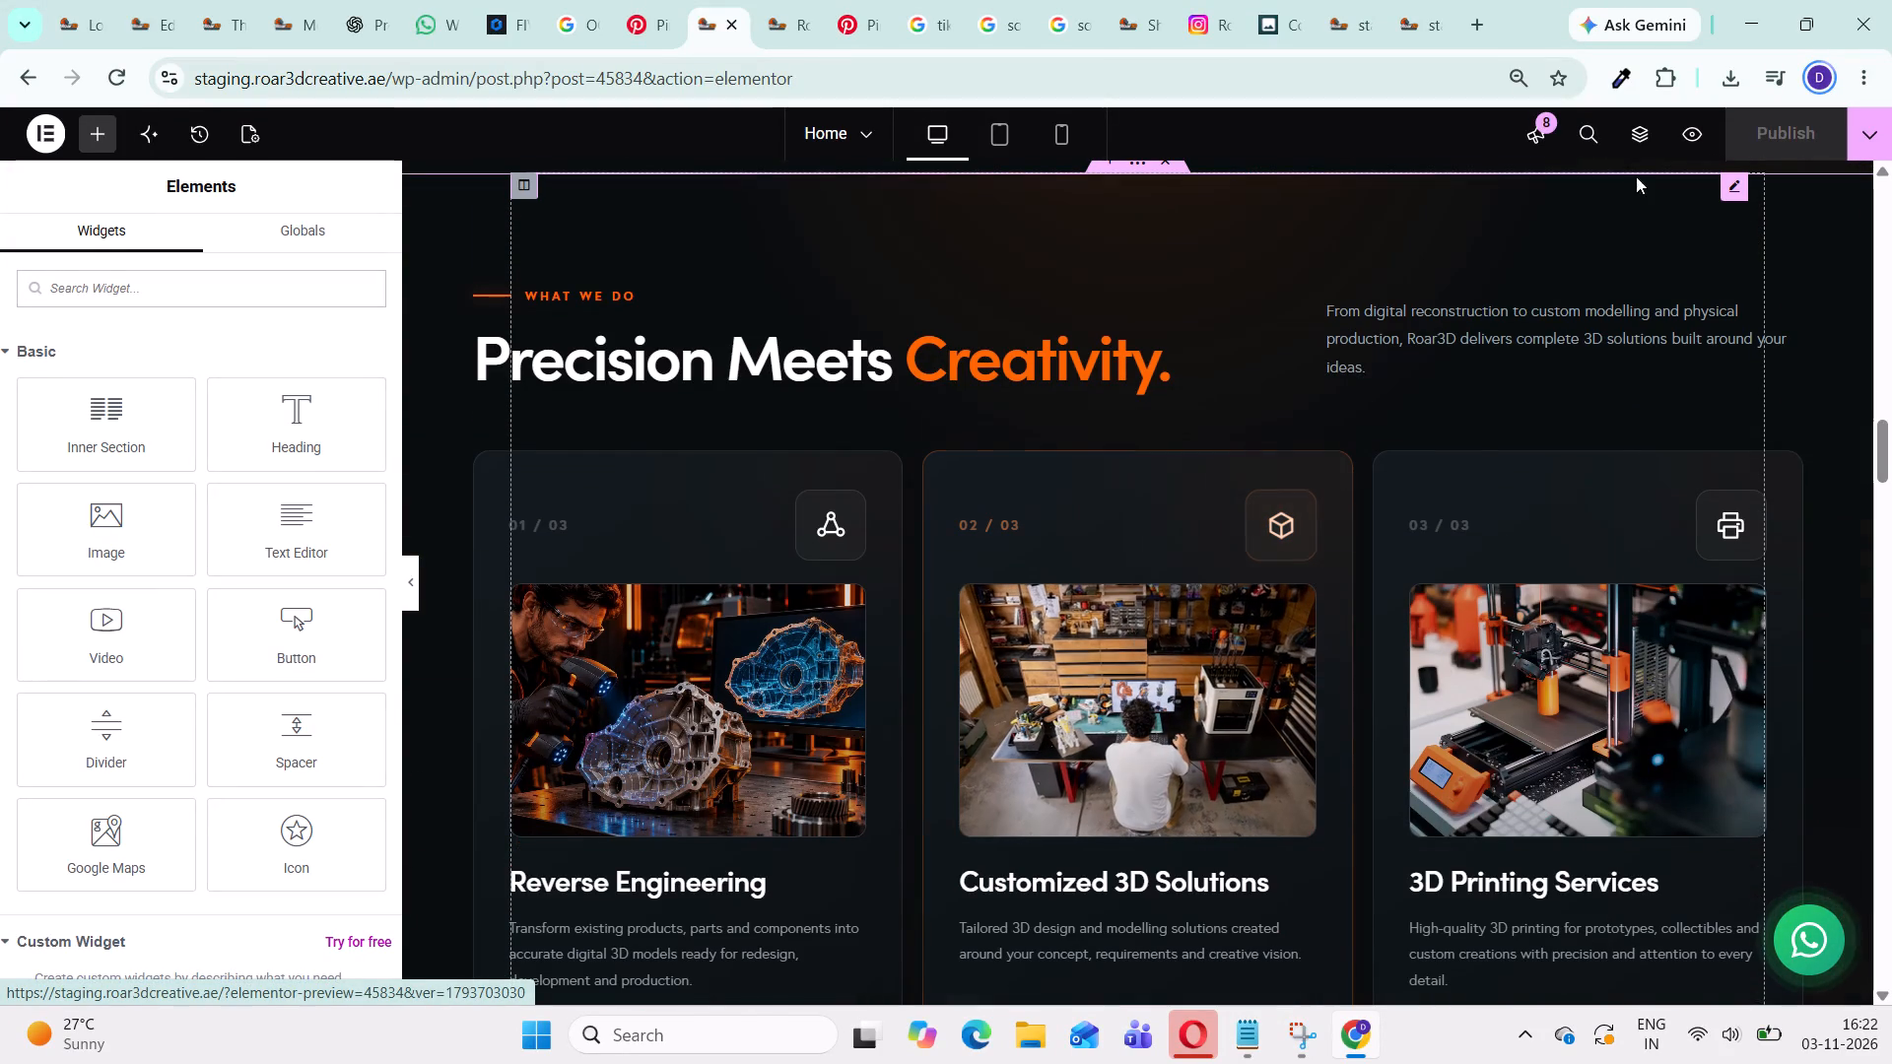
click(1730, 183)
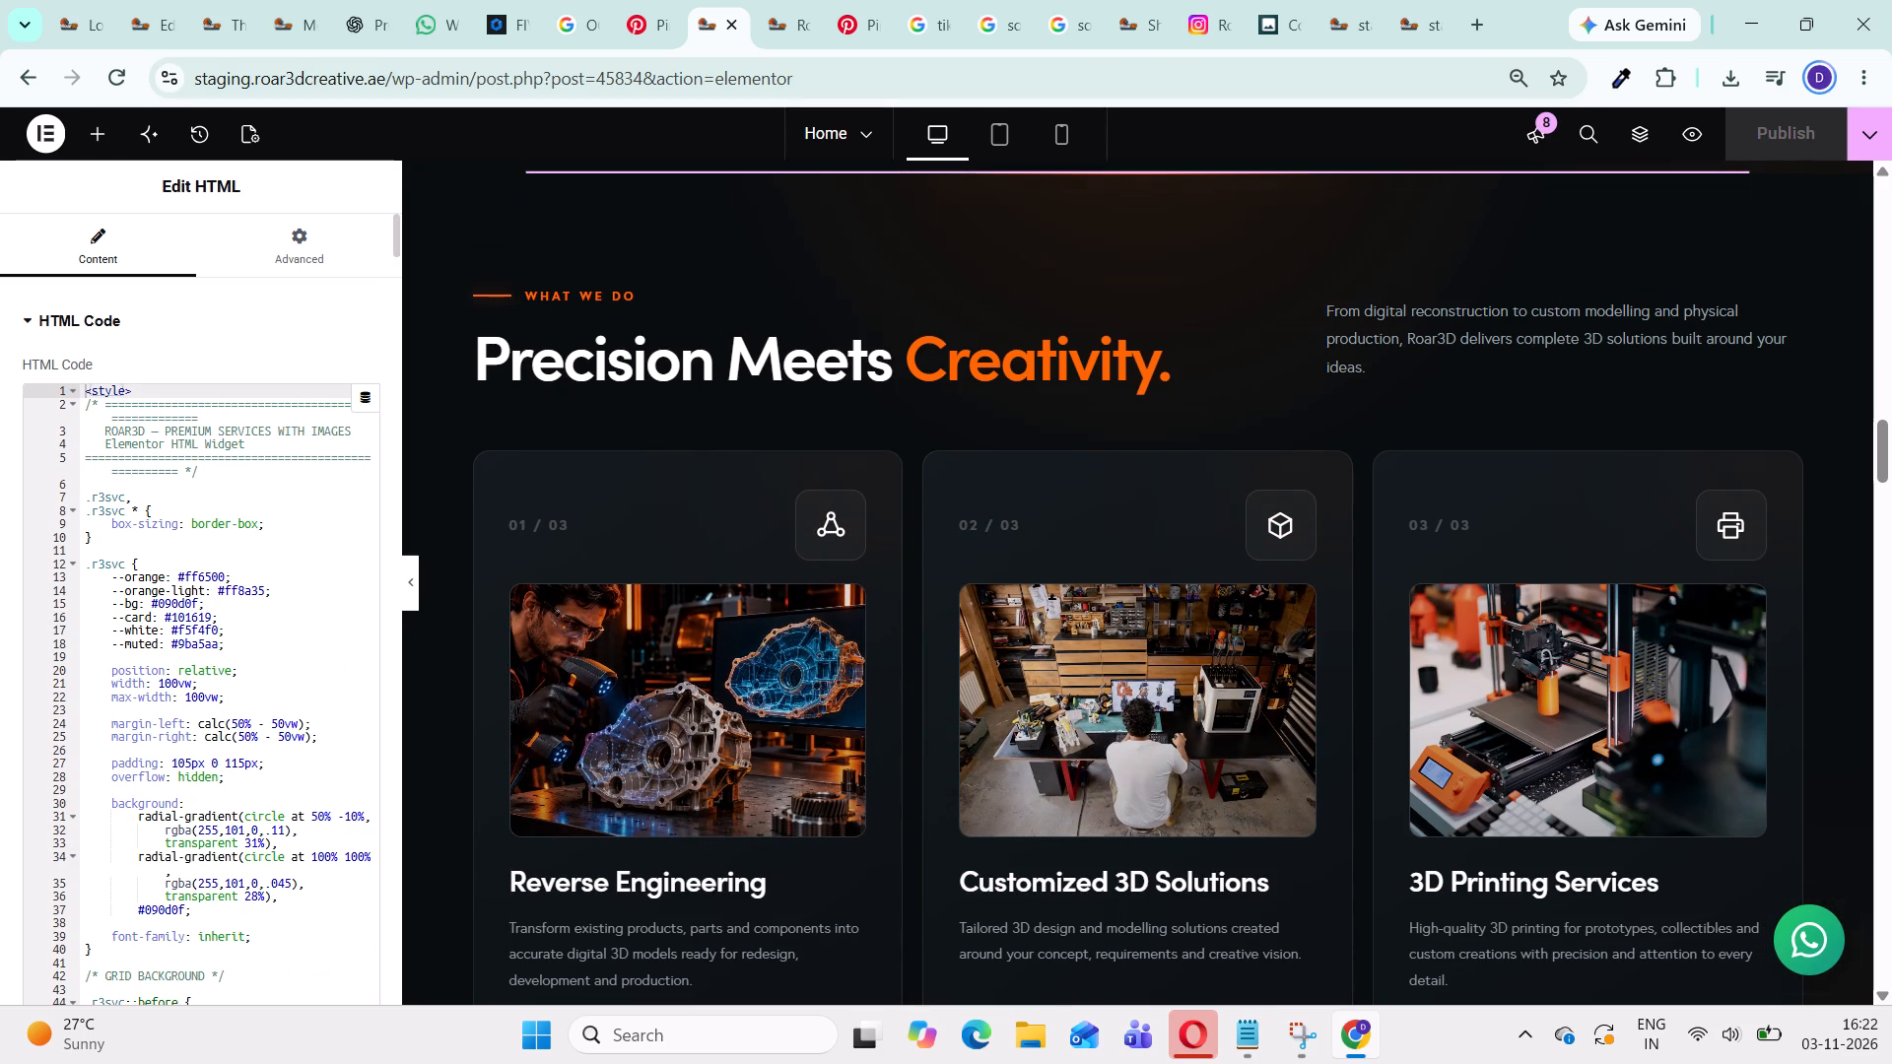
Look through the section's HTML code for the image sources of the Reverse Engineering and Customized 3D Solutions cards.
scroll(293, 688, down, 12)
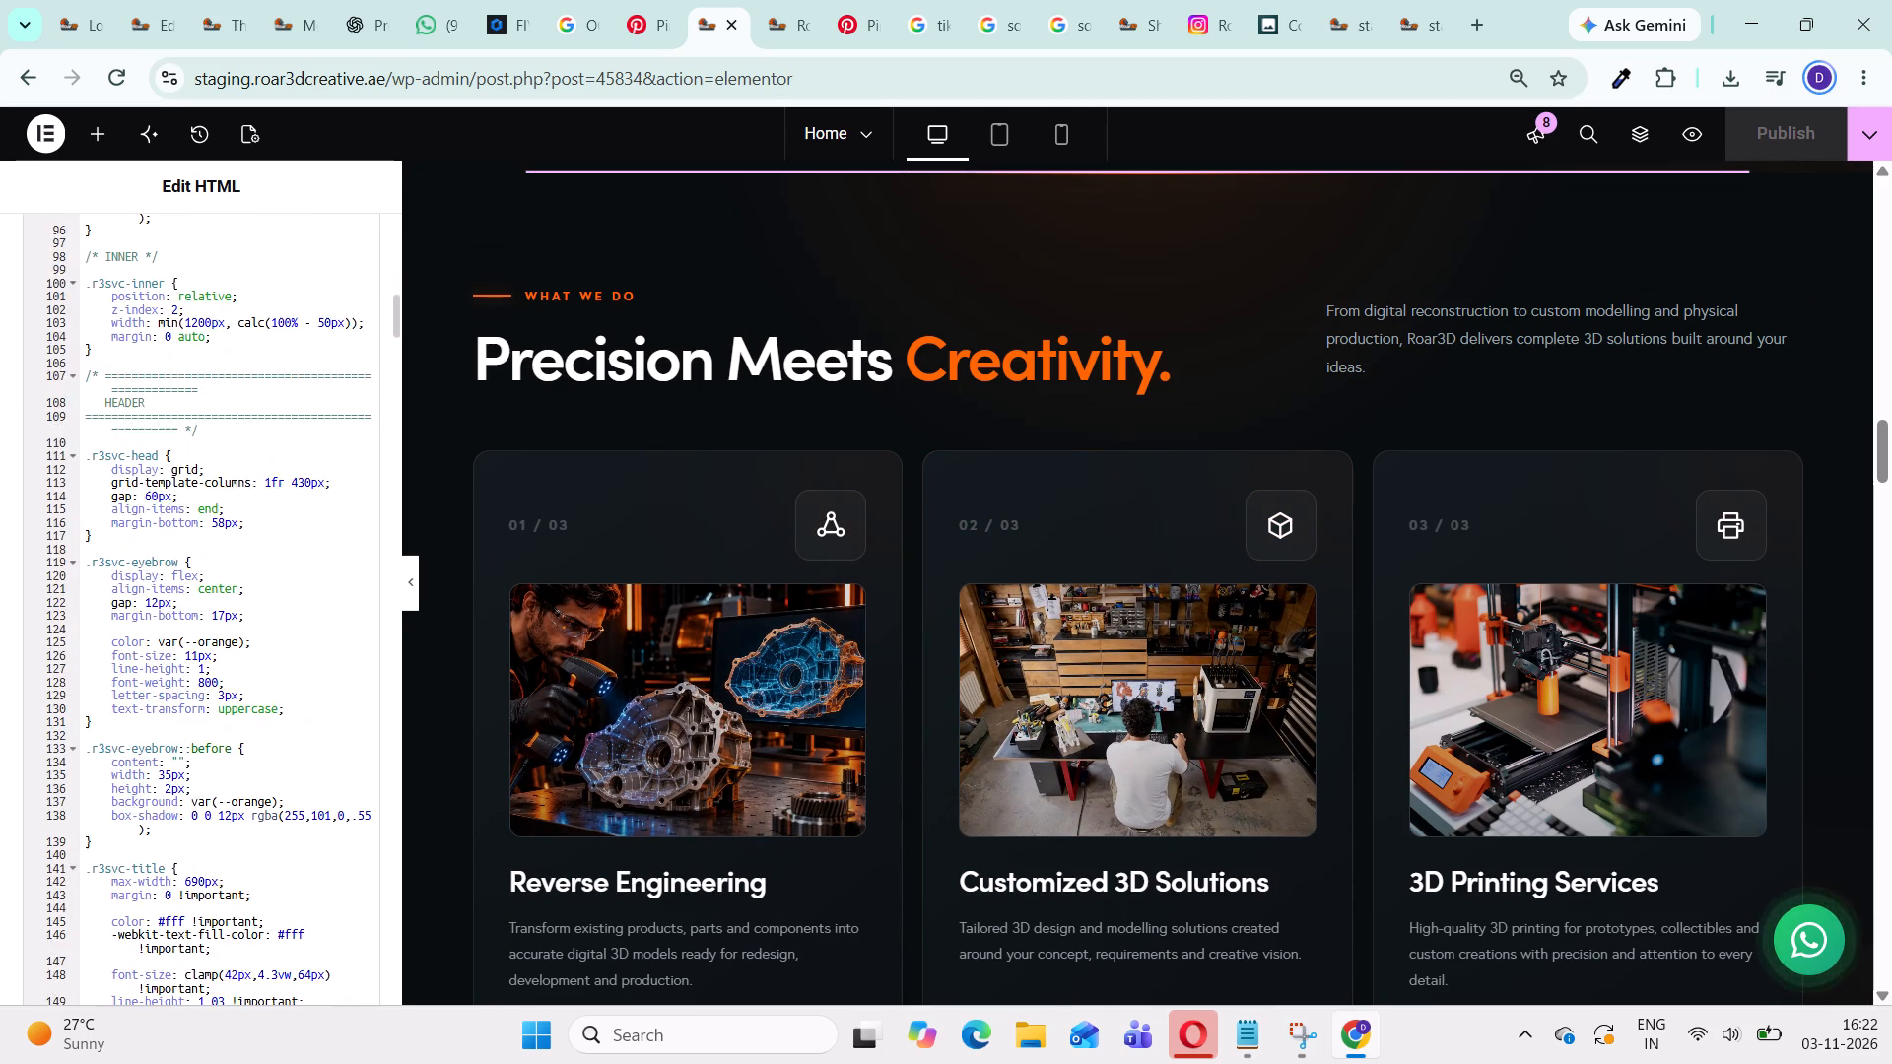
scroll(290, 696, down, 7)
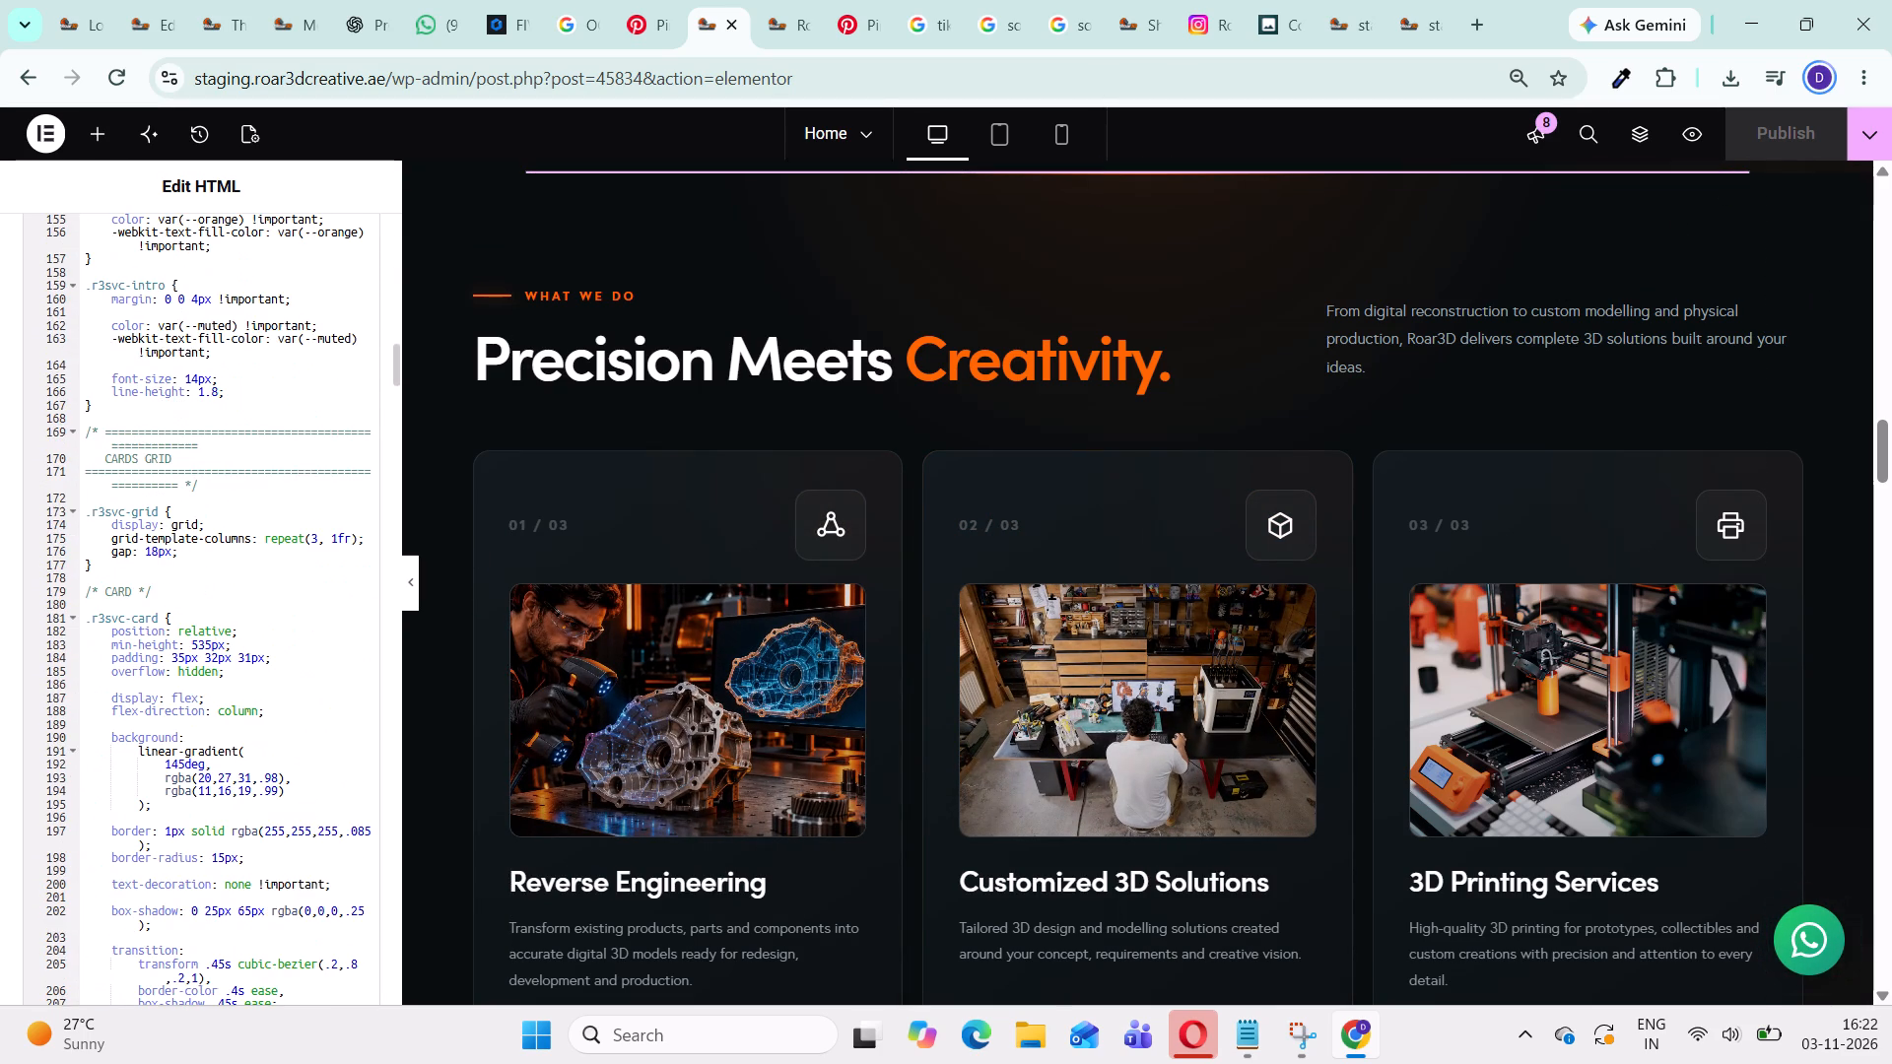
scroll(290, 694, down, 11)
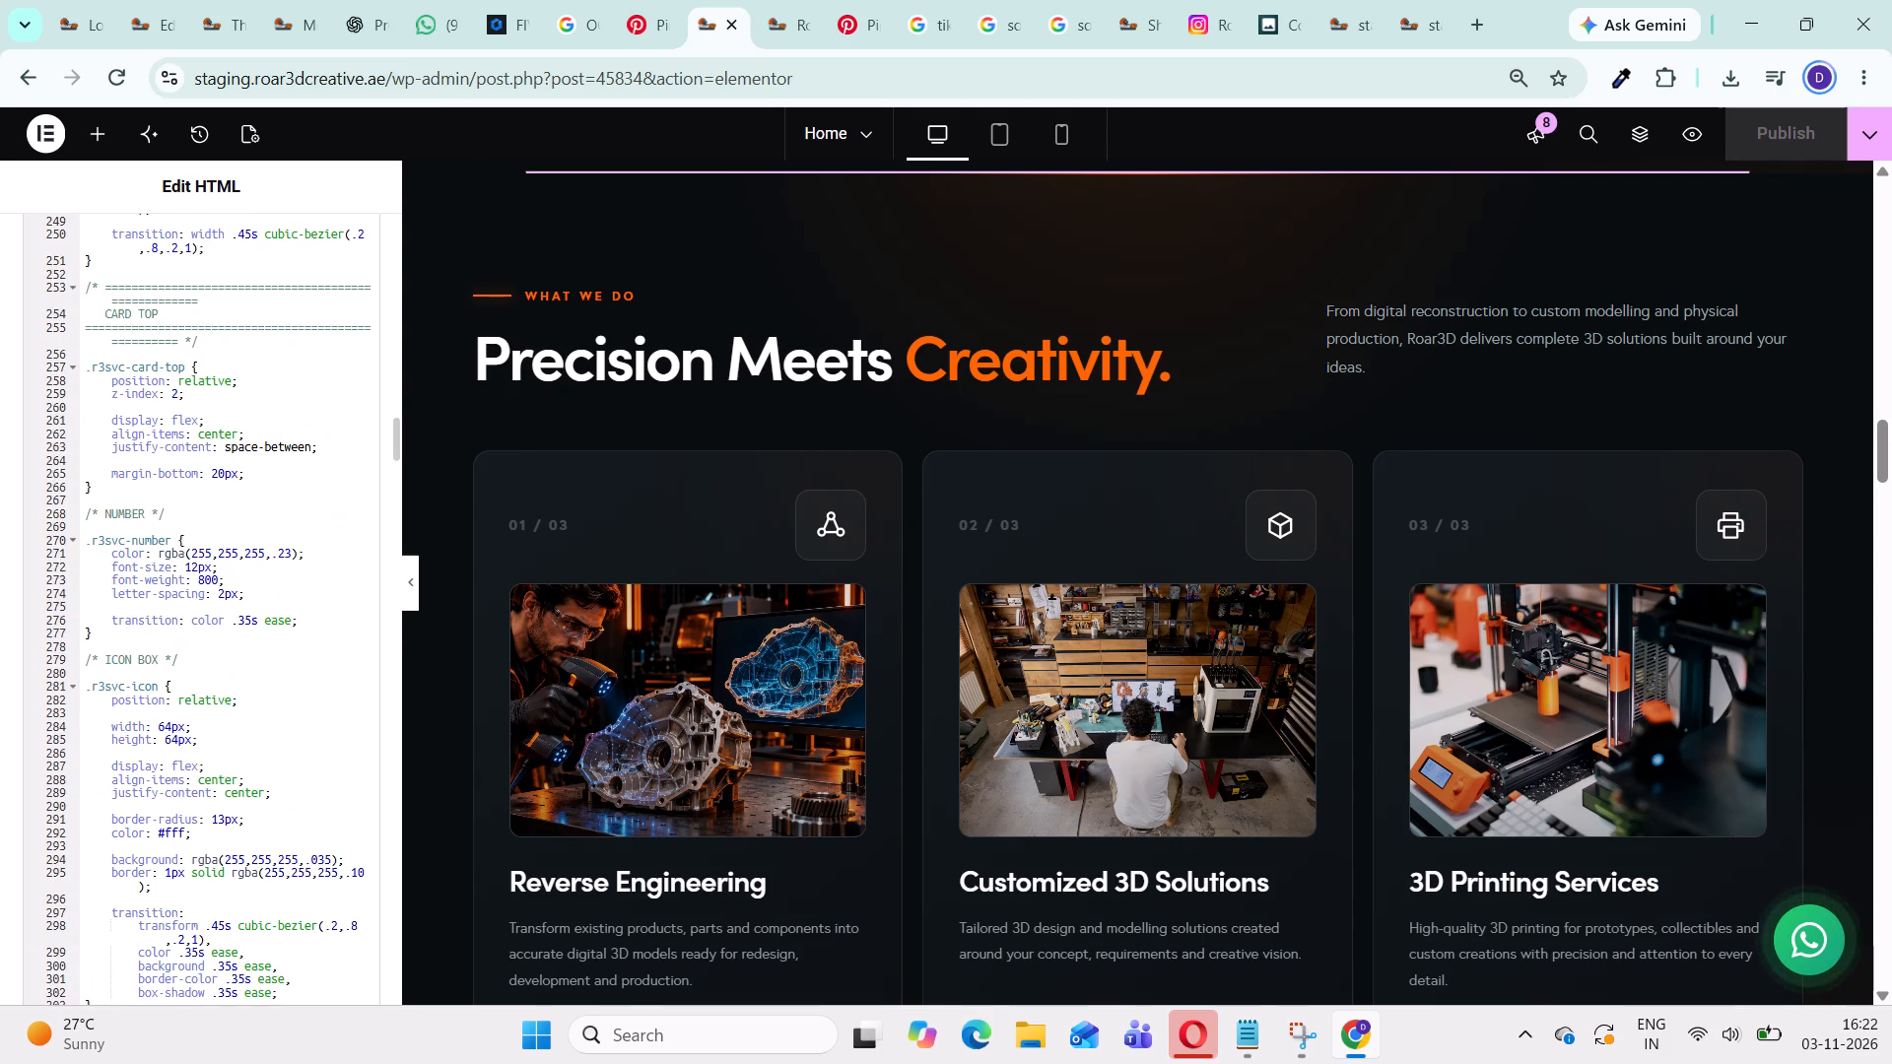
scroll(290, 694, down, 12)
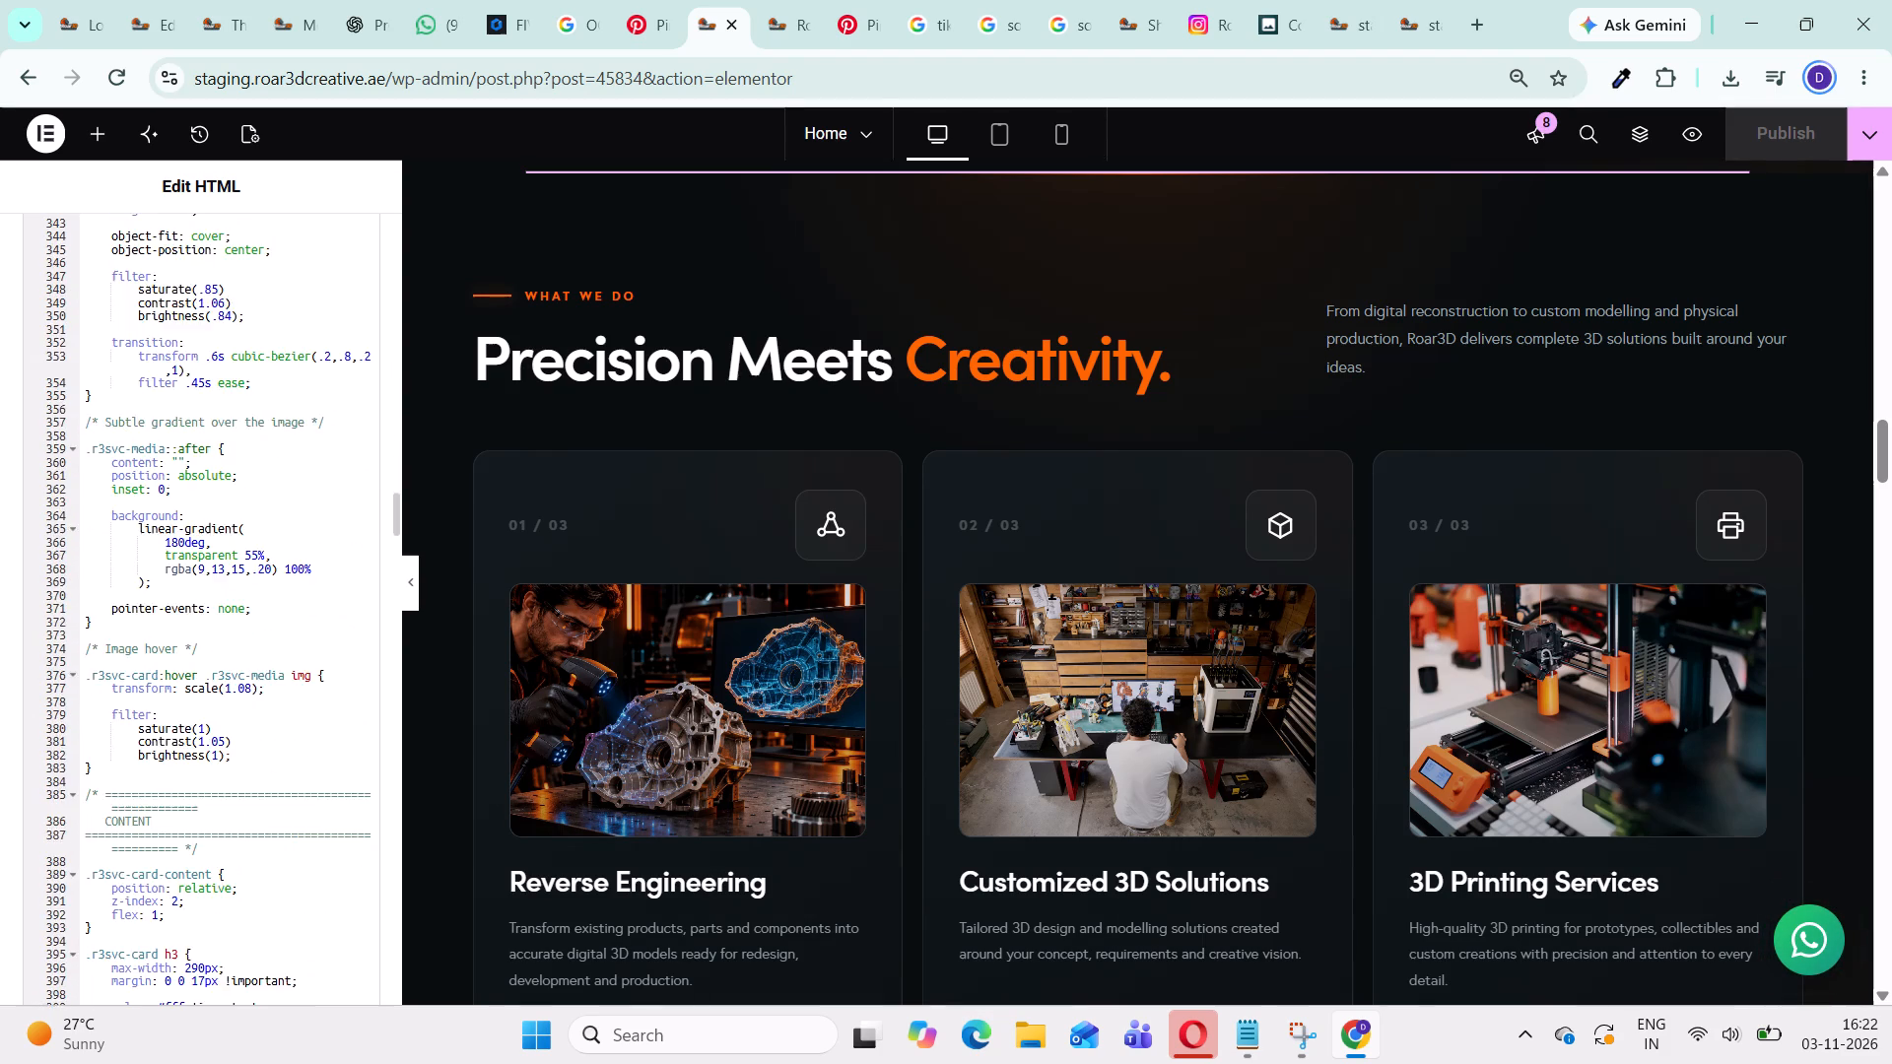
scroll(290, 694, down, 11)
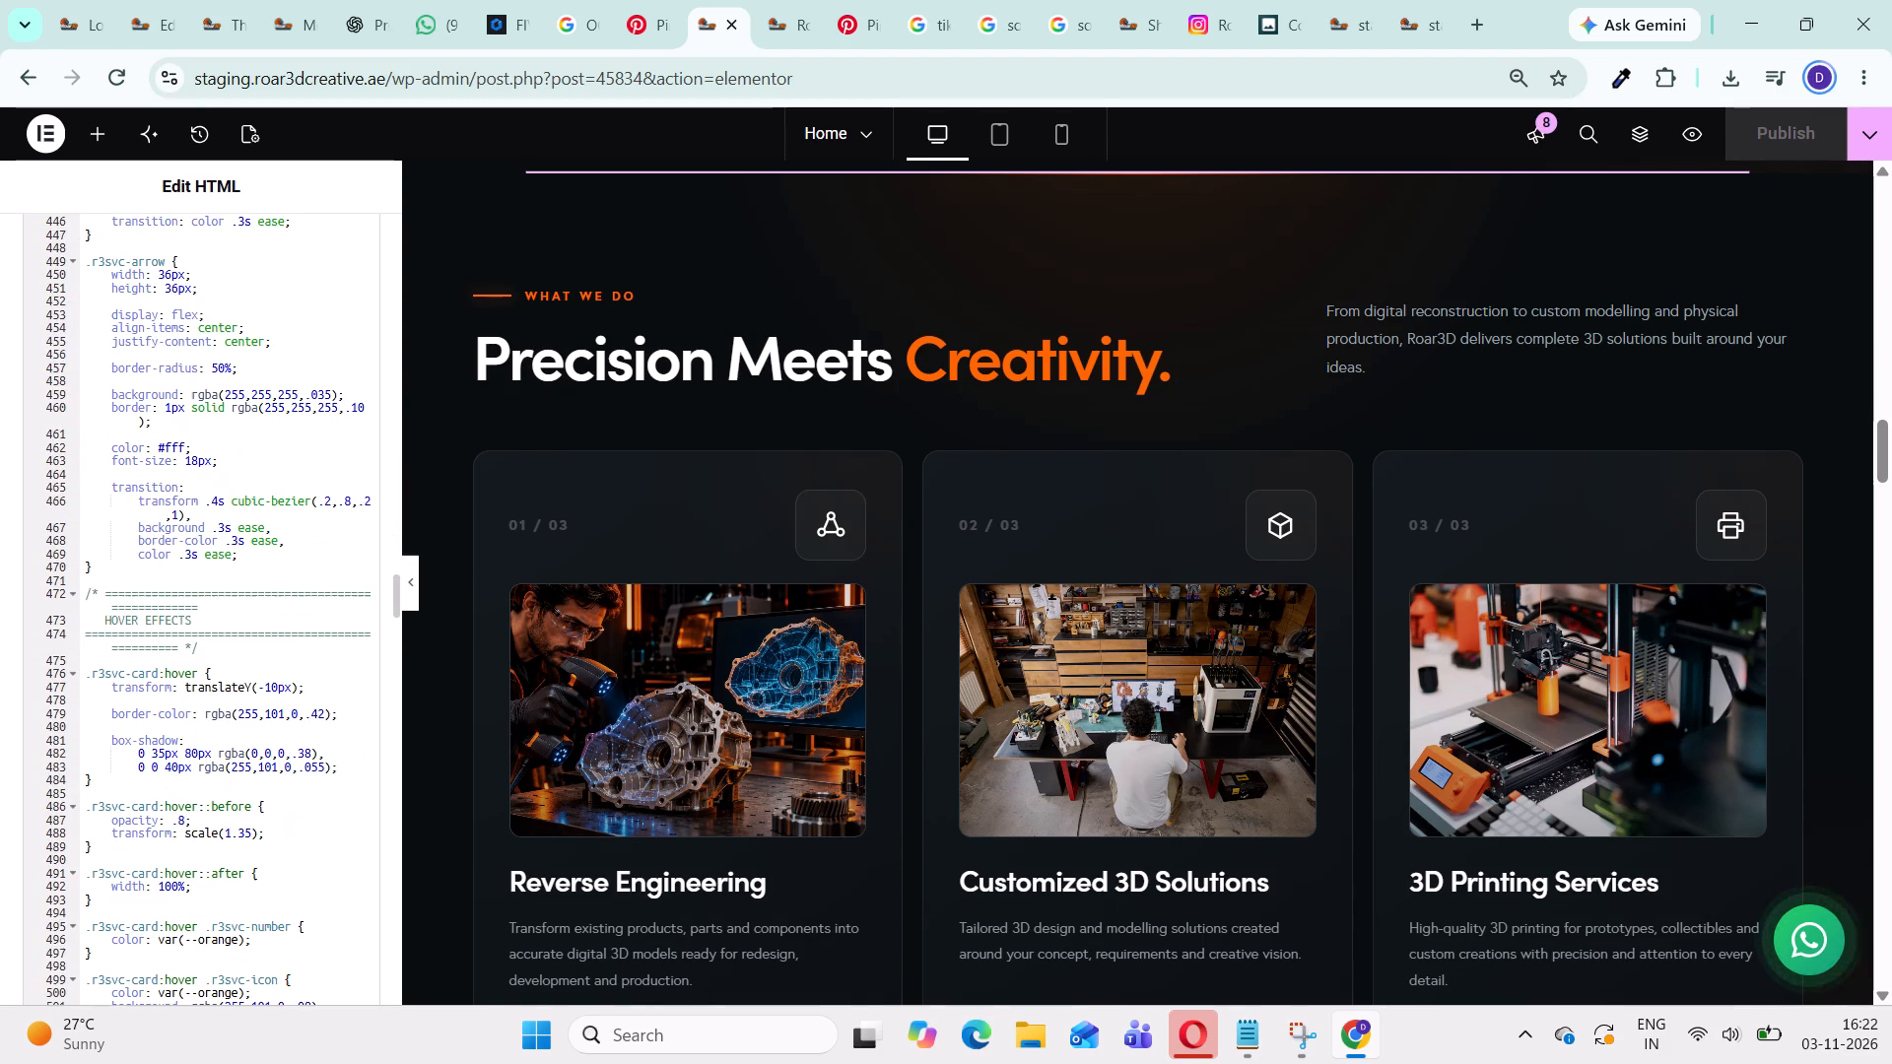
scroll(290, 694, down, 6)
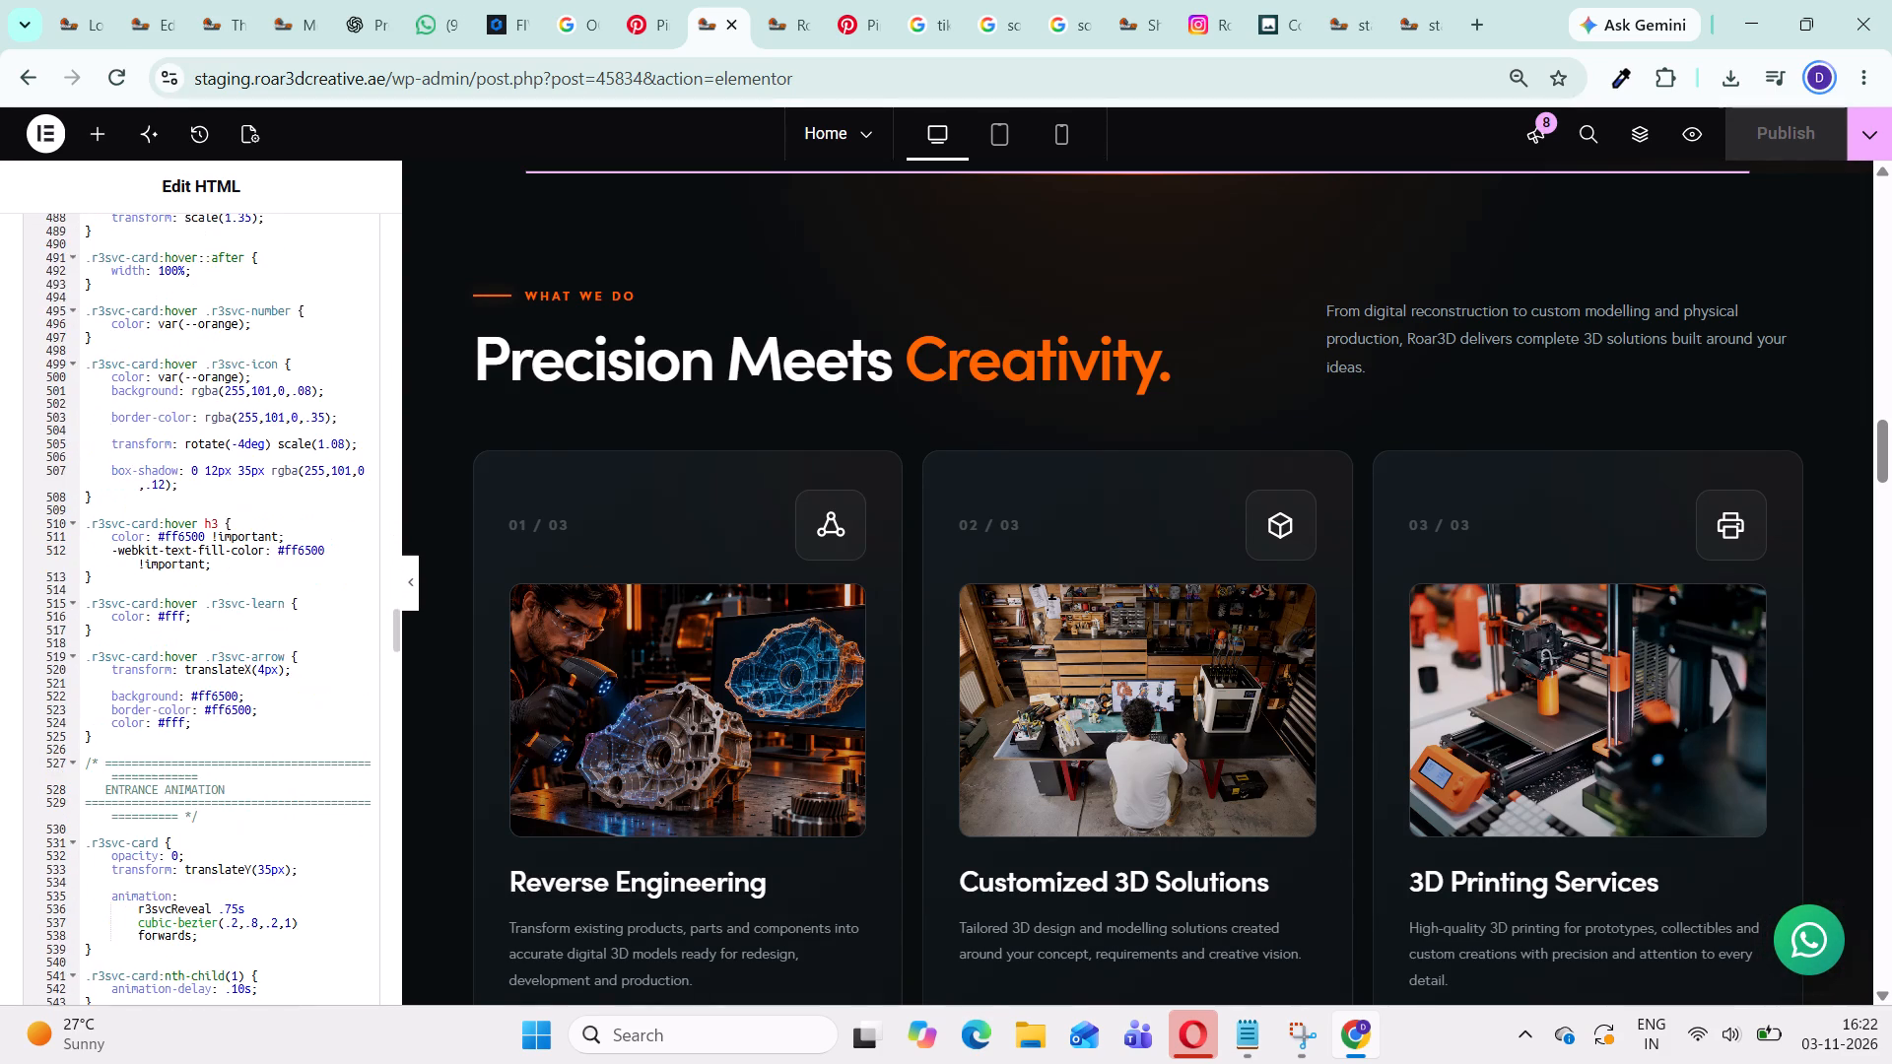
scroll(290, 694, down, 19)
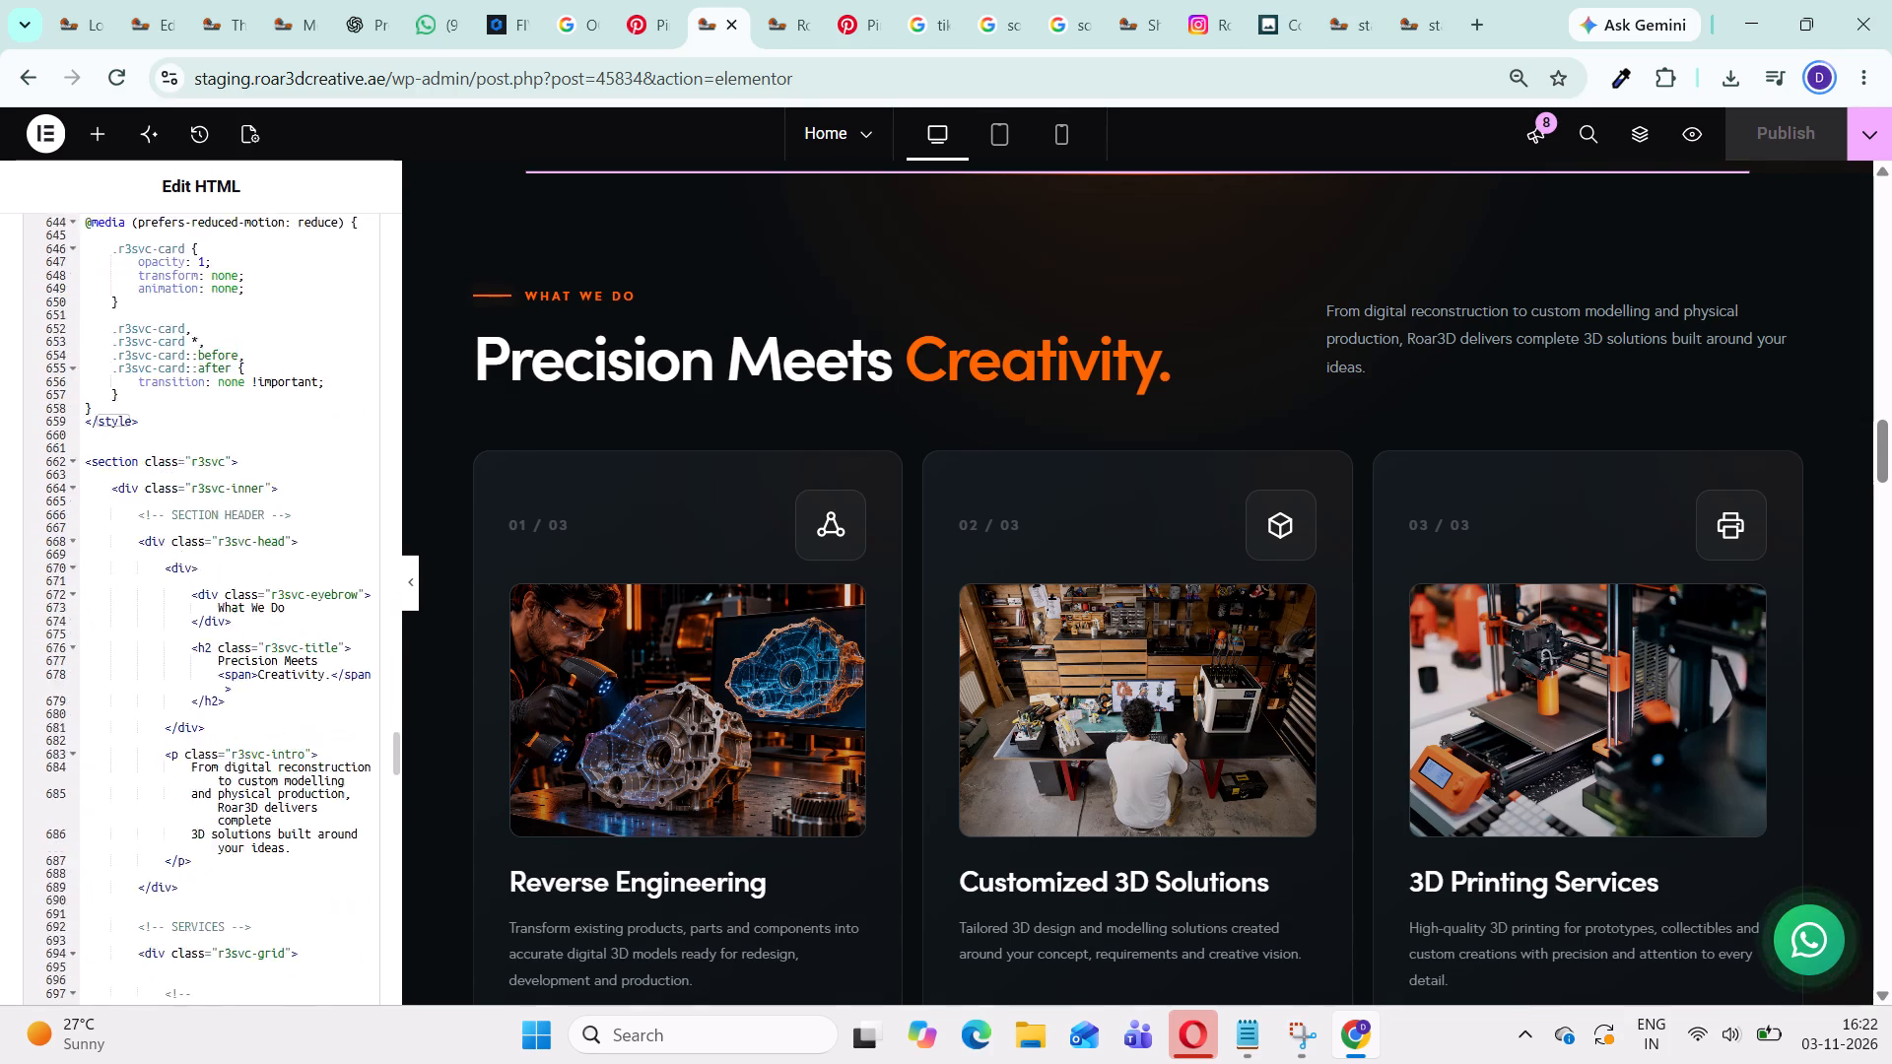
scroll(290, 694, down, 3)
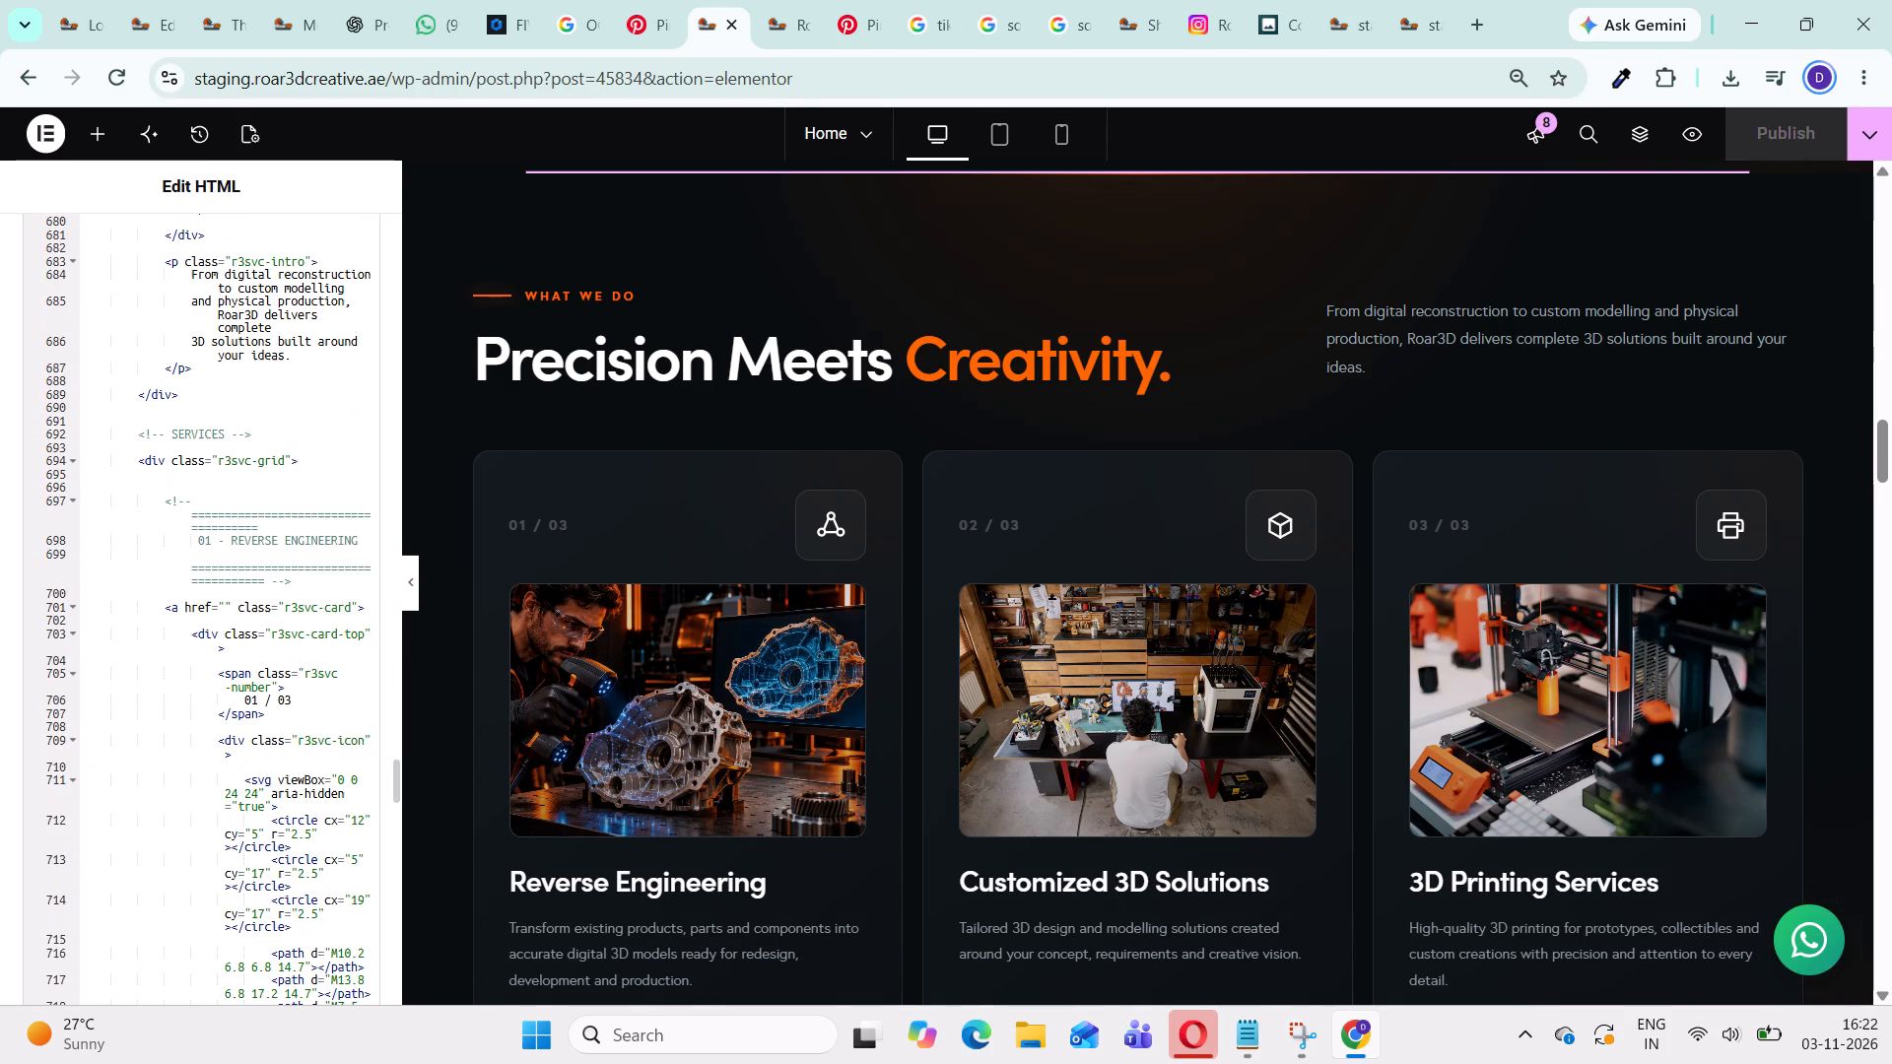
scroll(290, 694, down, 6)
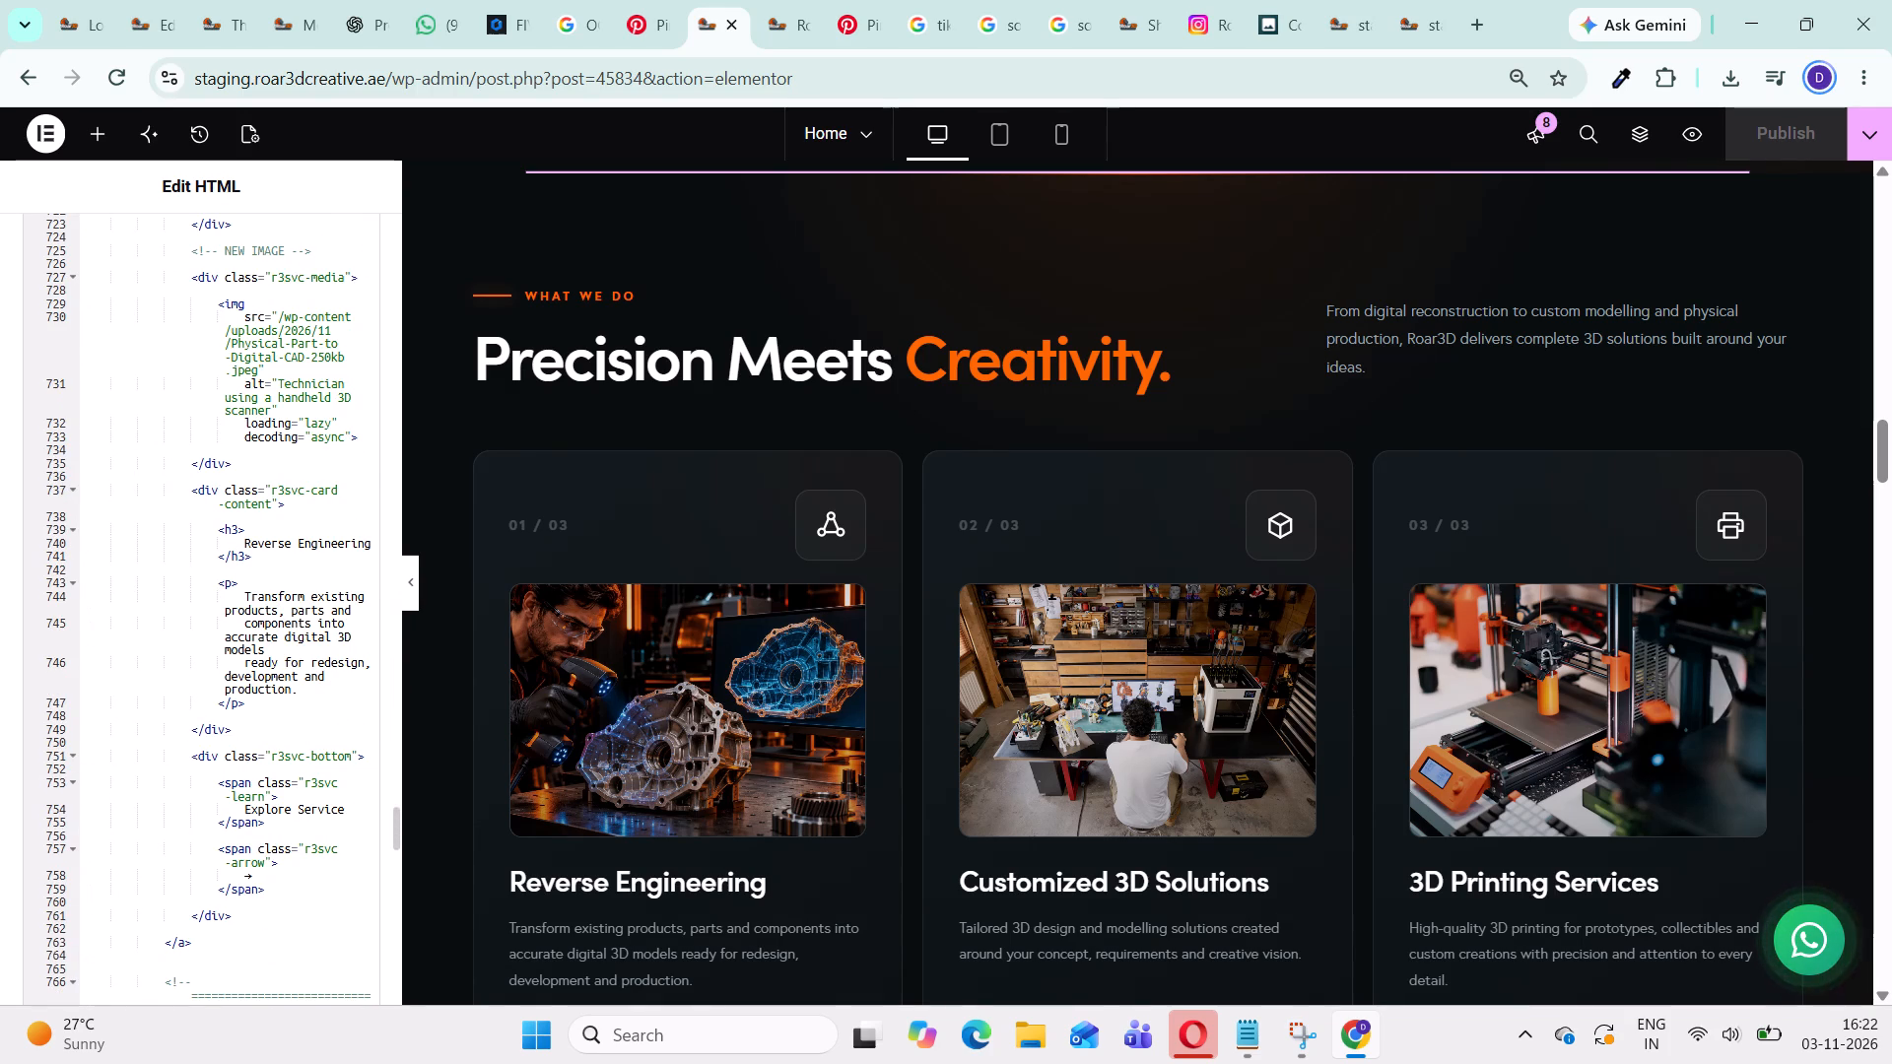
scroll(290, 694, up, 1)
scroll(290, 694, down, 6)
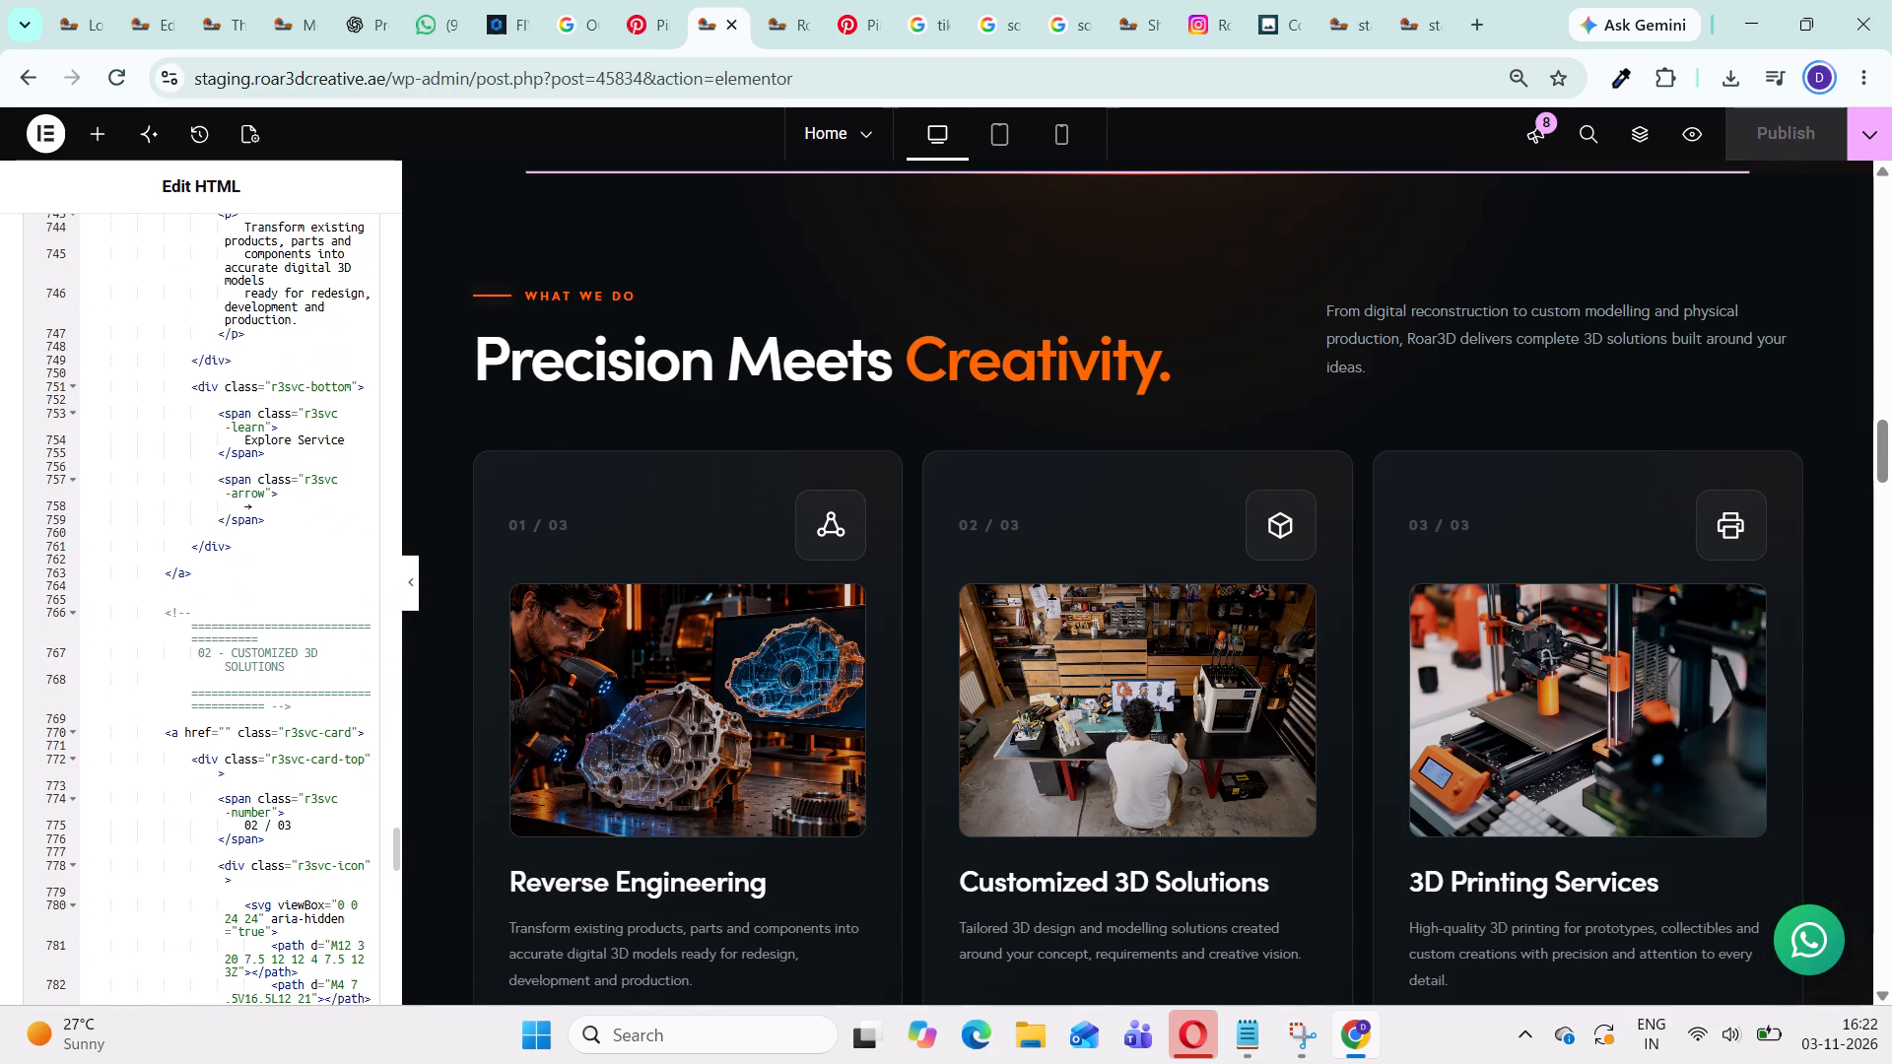
scroll(290, 749, down, 3)
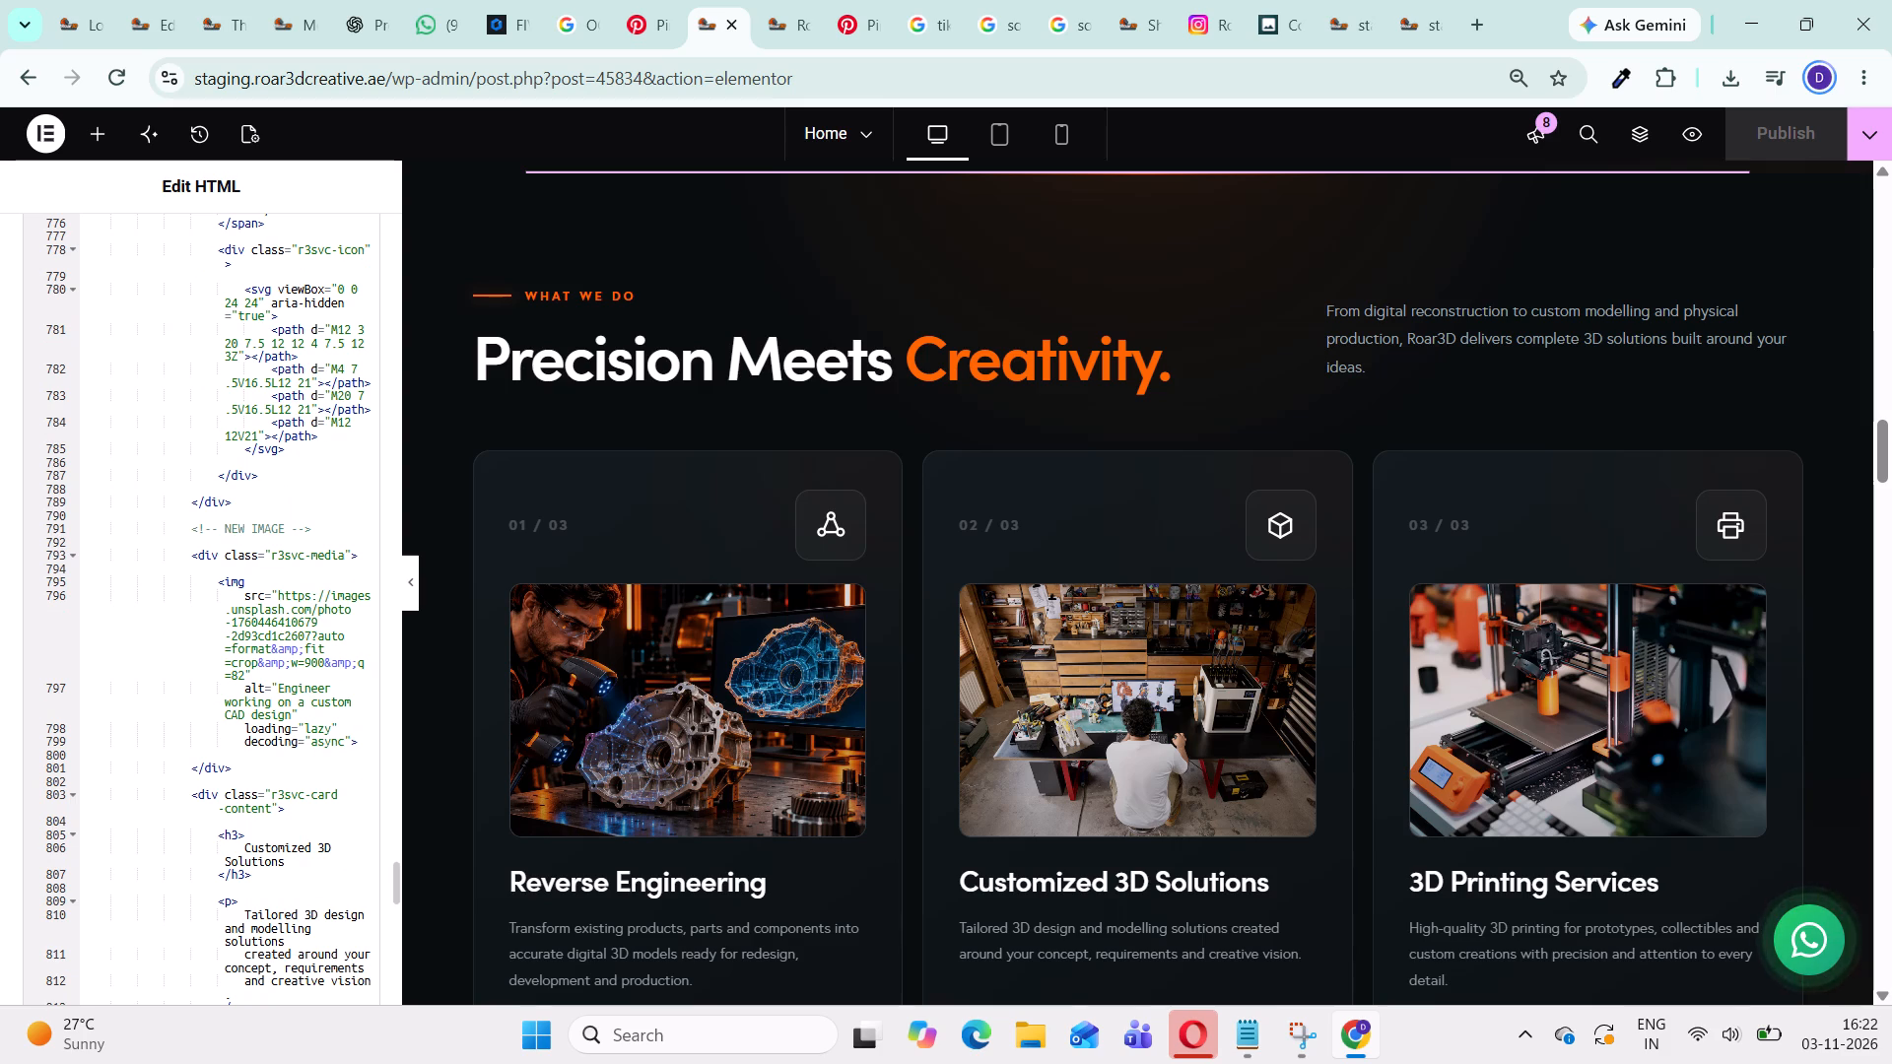
scroll(322, 688, up, 1)
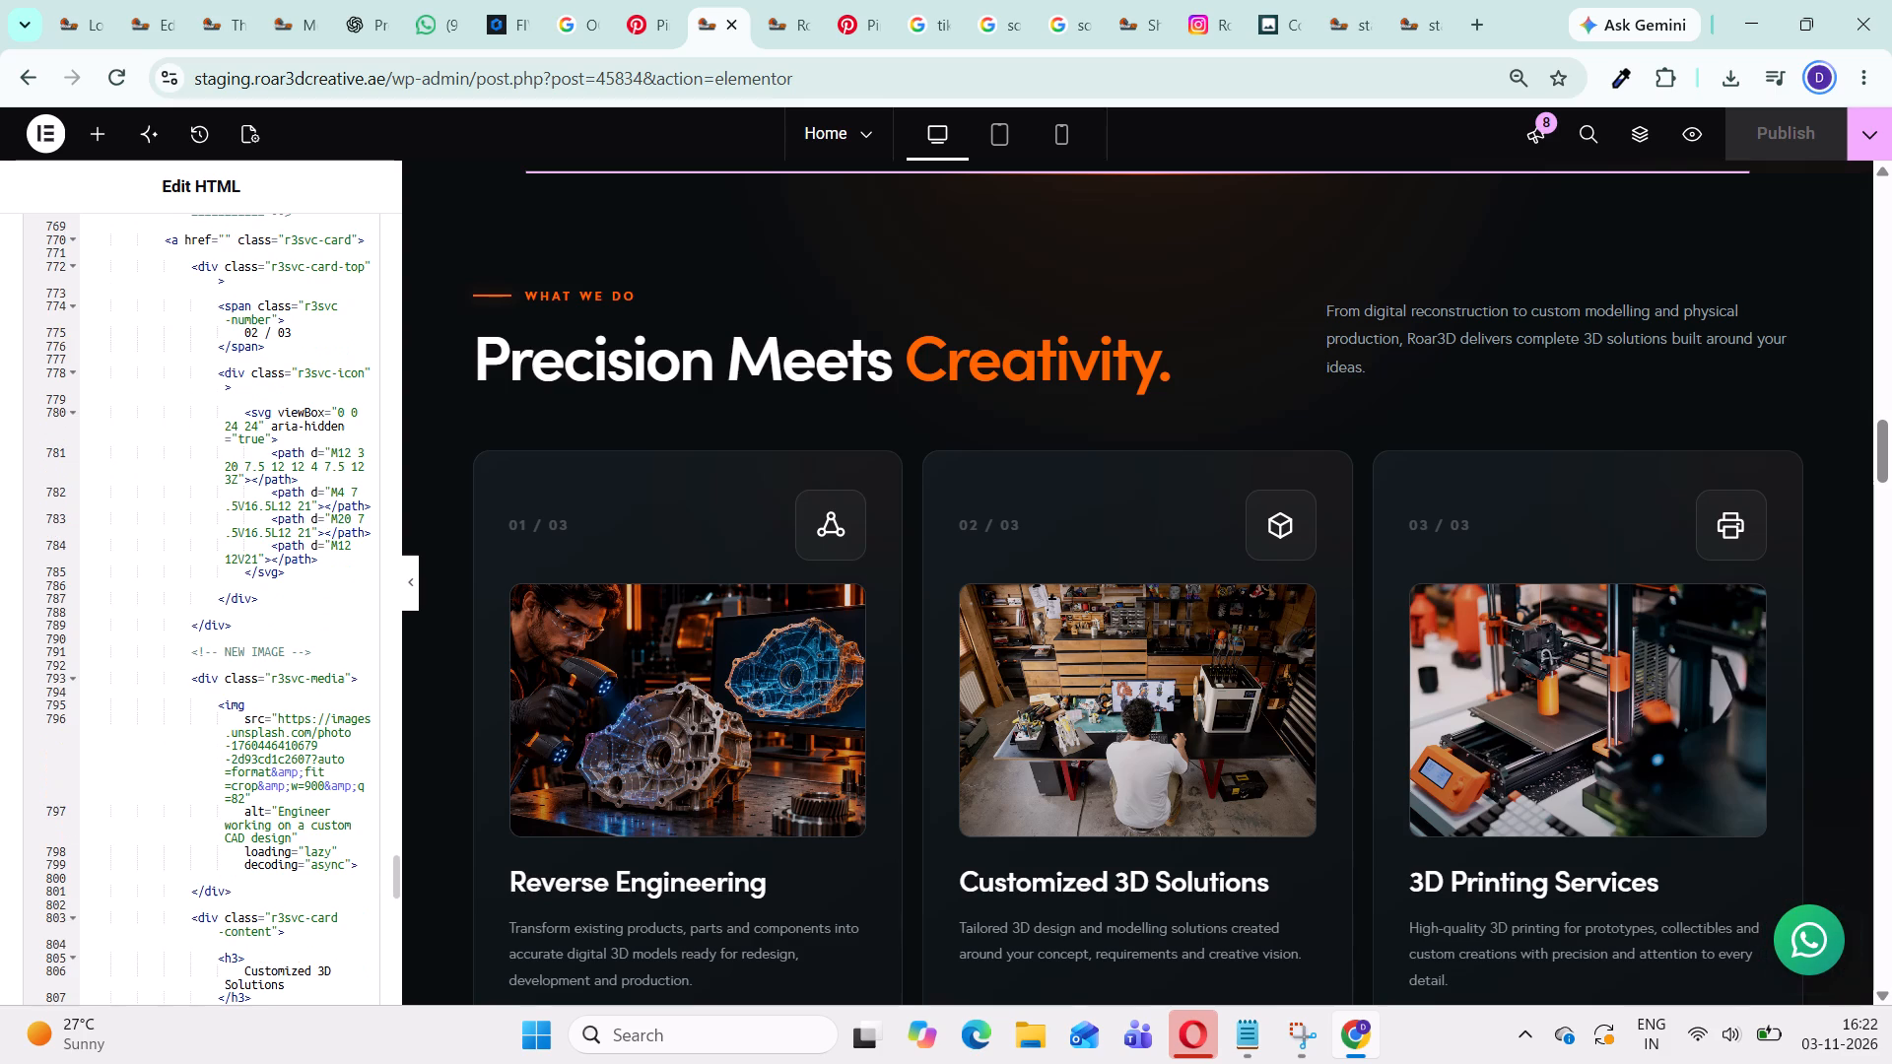
scroll(322, 687, up, 1)
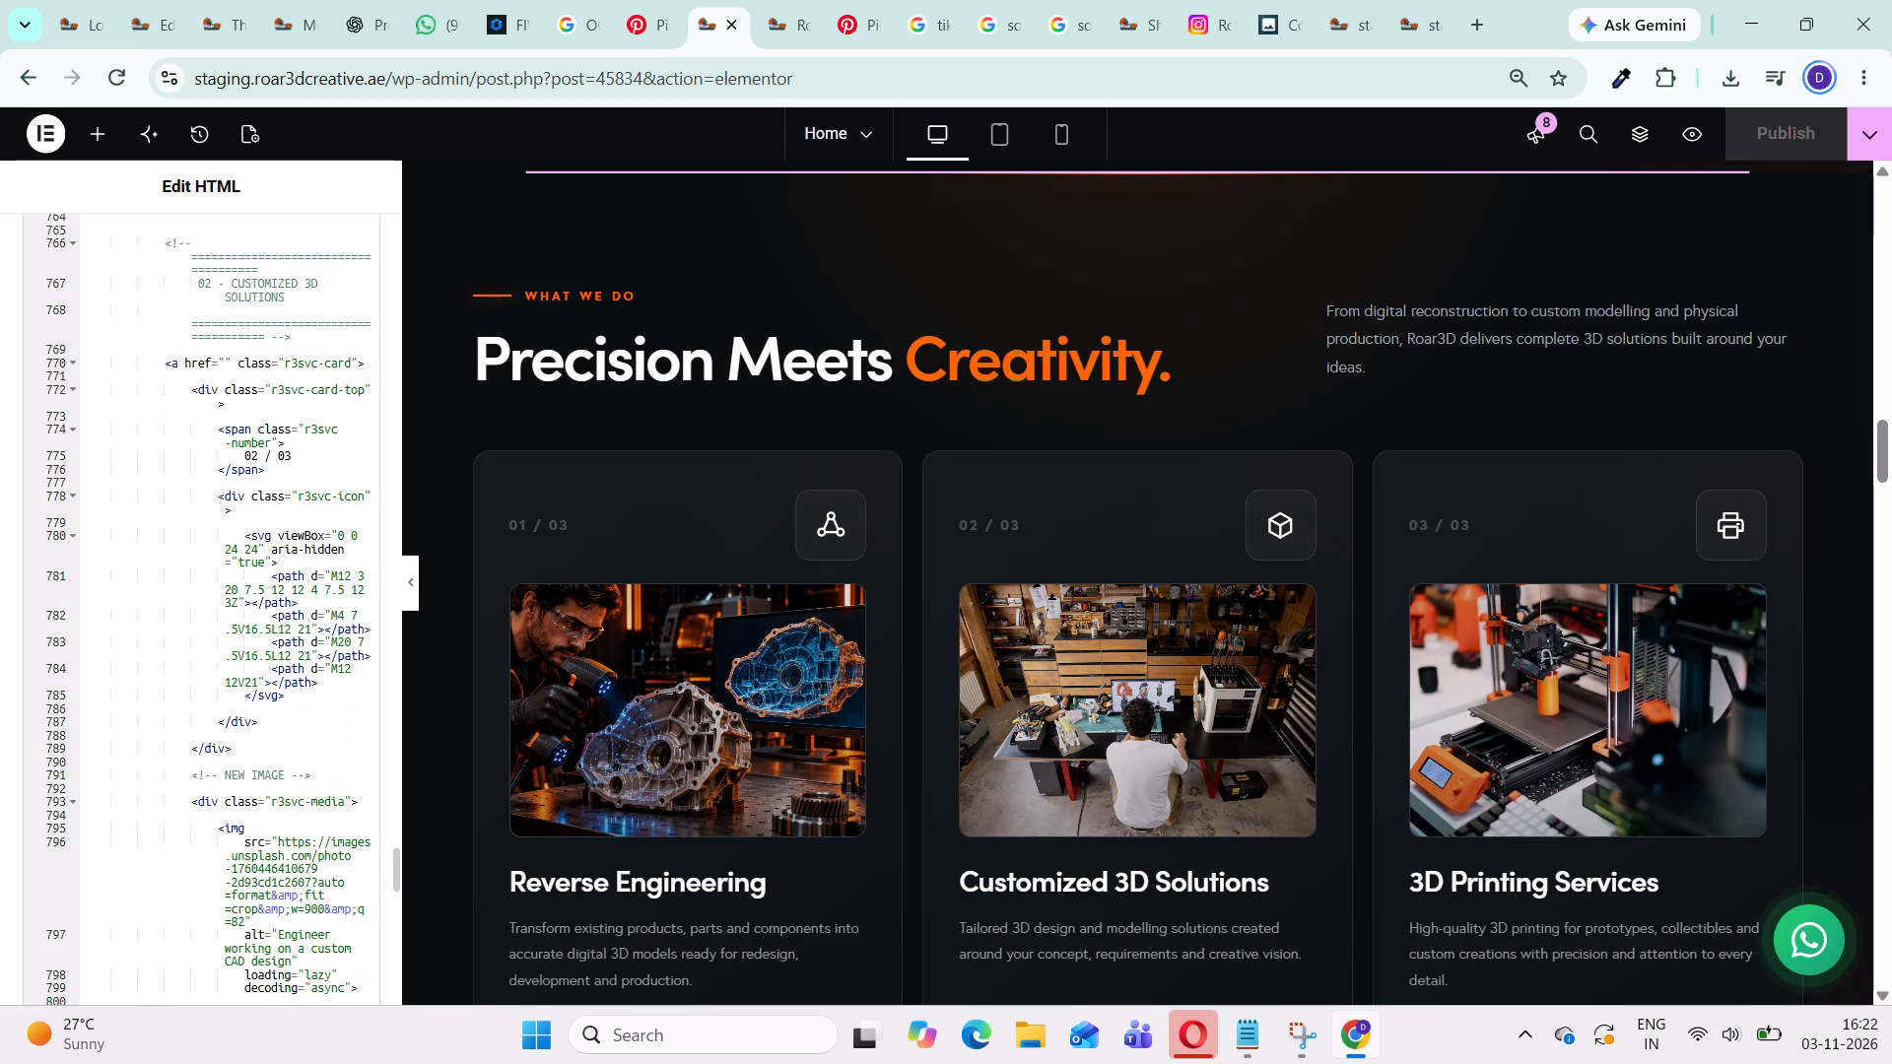
scroll(322, 686, up, 2)
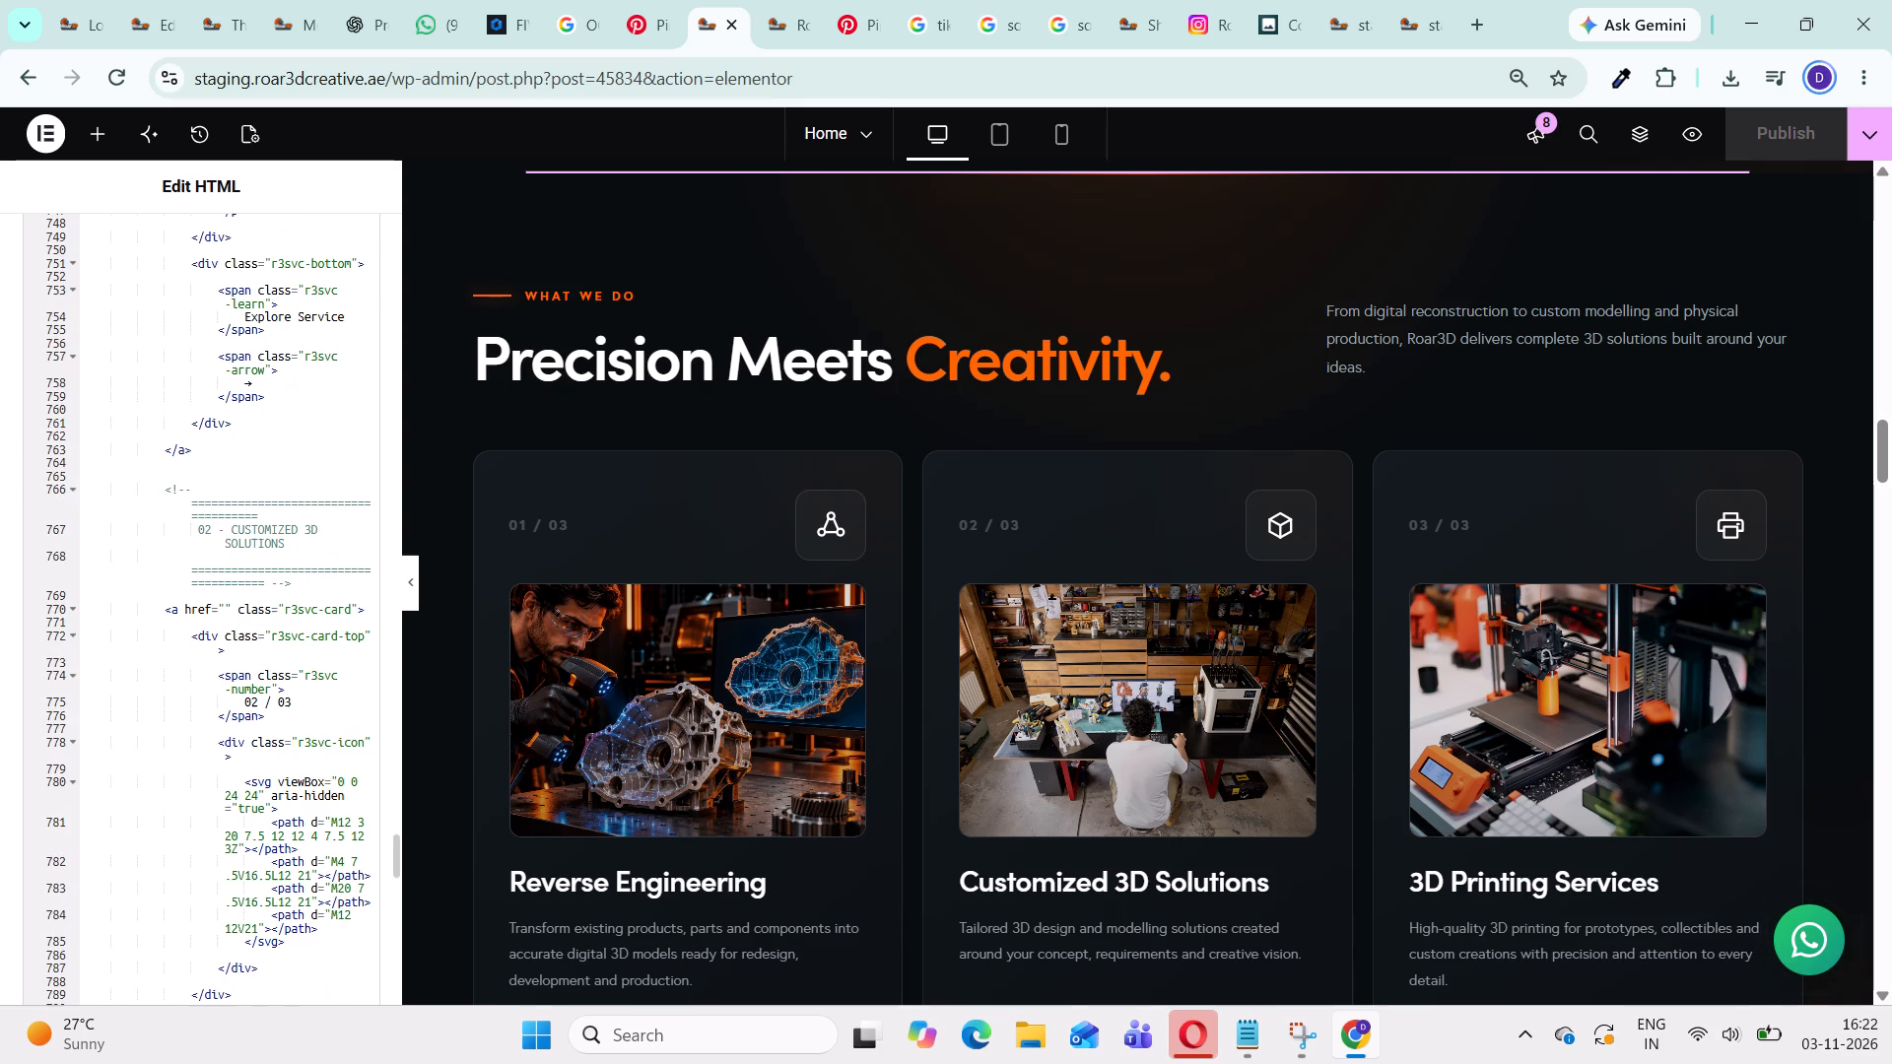
scroll(322, 684, down, 2)
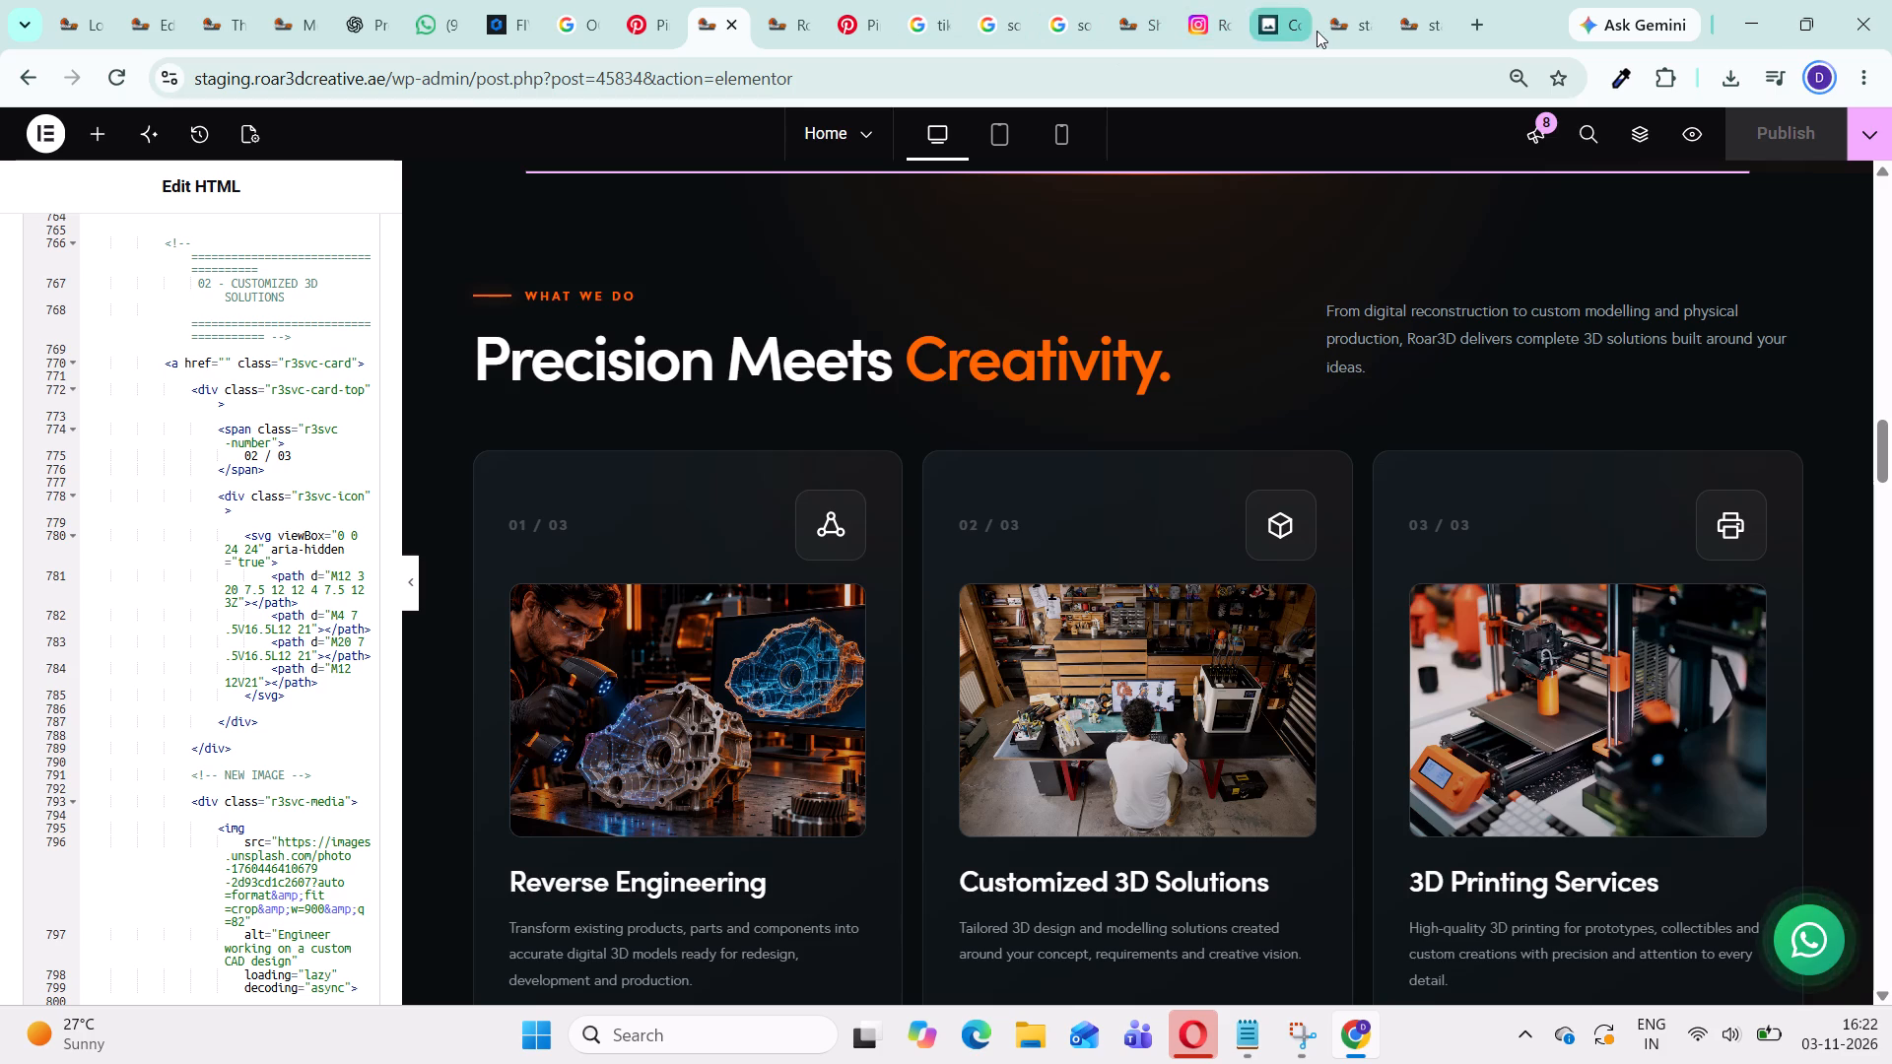
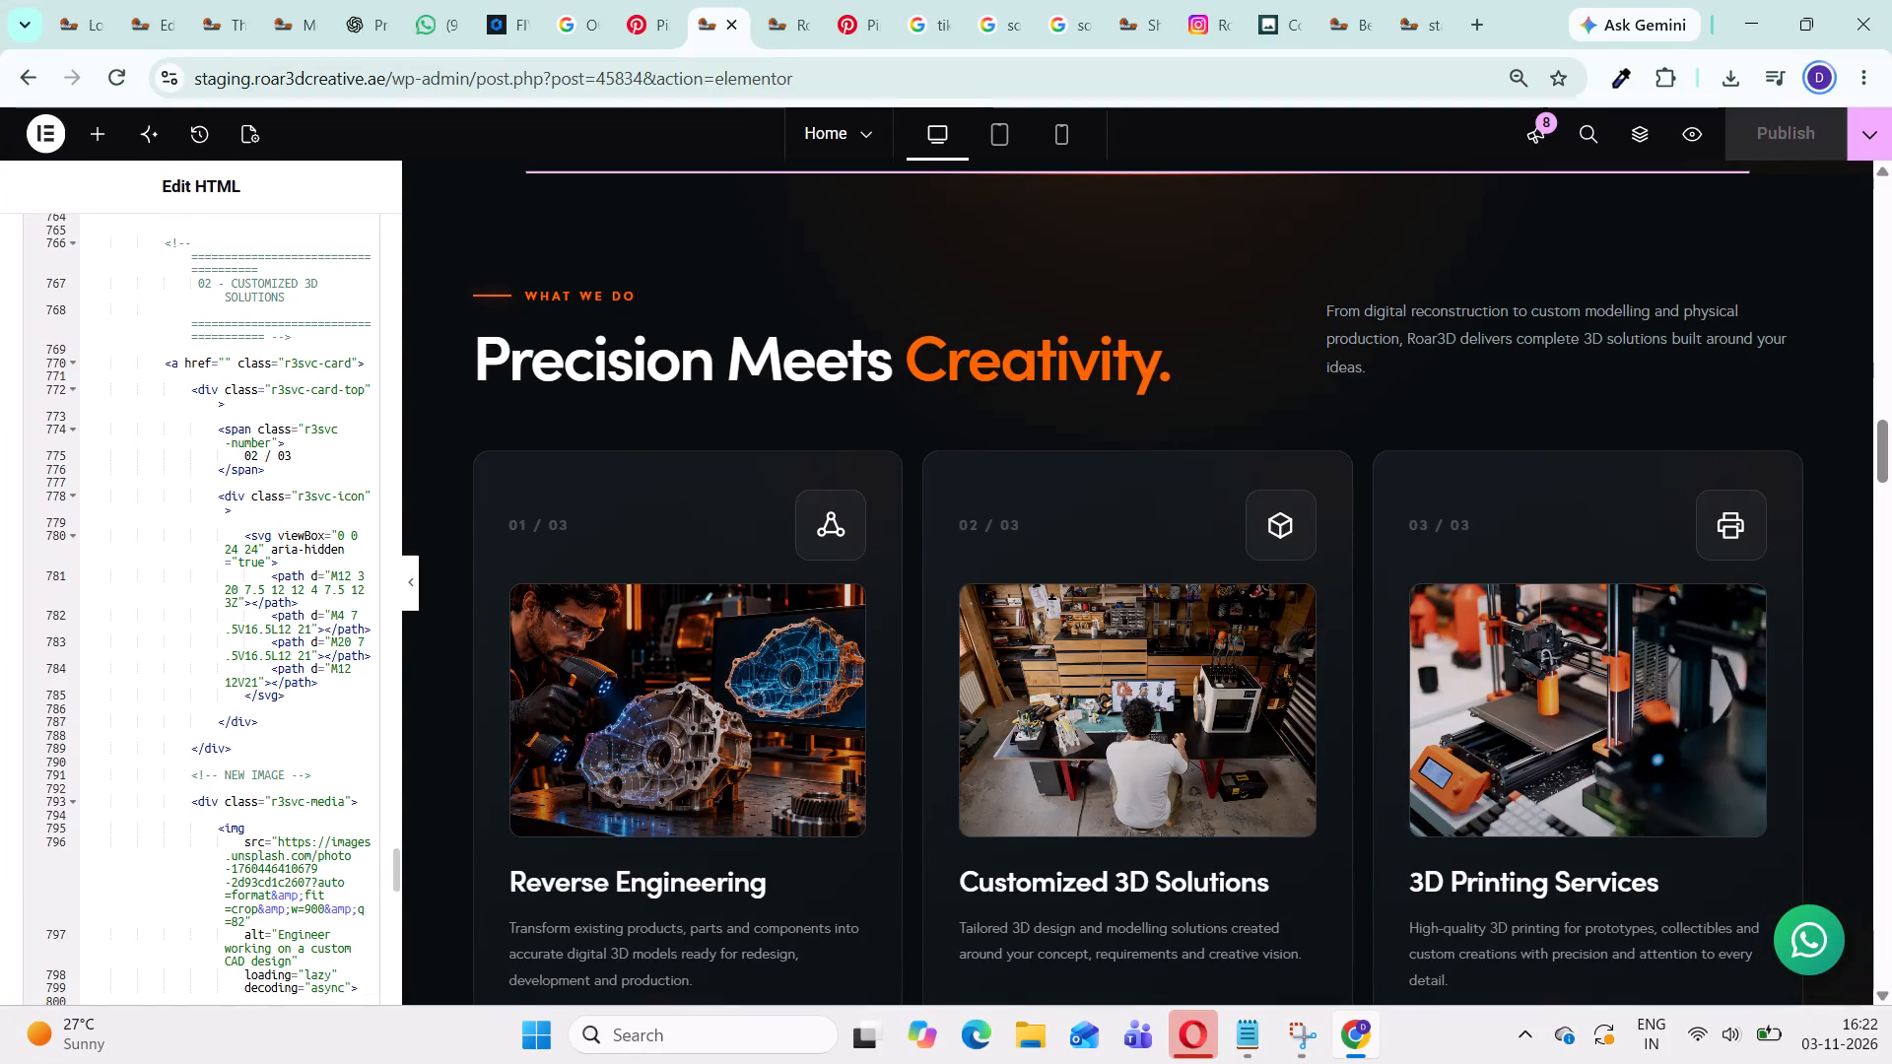
Replace the Customized 3D Solutions card's image source in the HTML with the copied relative URL /wp-content/uploads/2026/11/Bespoke-3D-Design-in-Orange-Glow-250kb.jpeg.
scroll(326, 668, up, 1)
scroll(326, 667, down, 2)
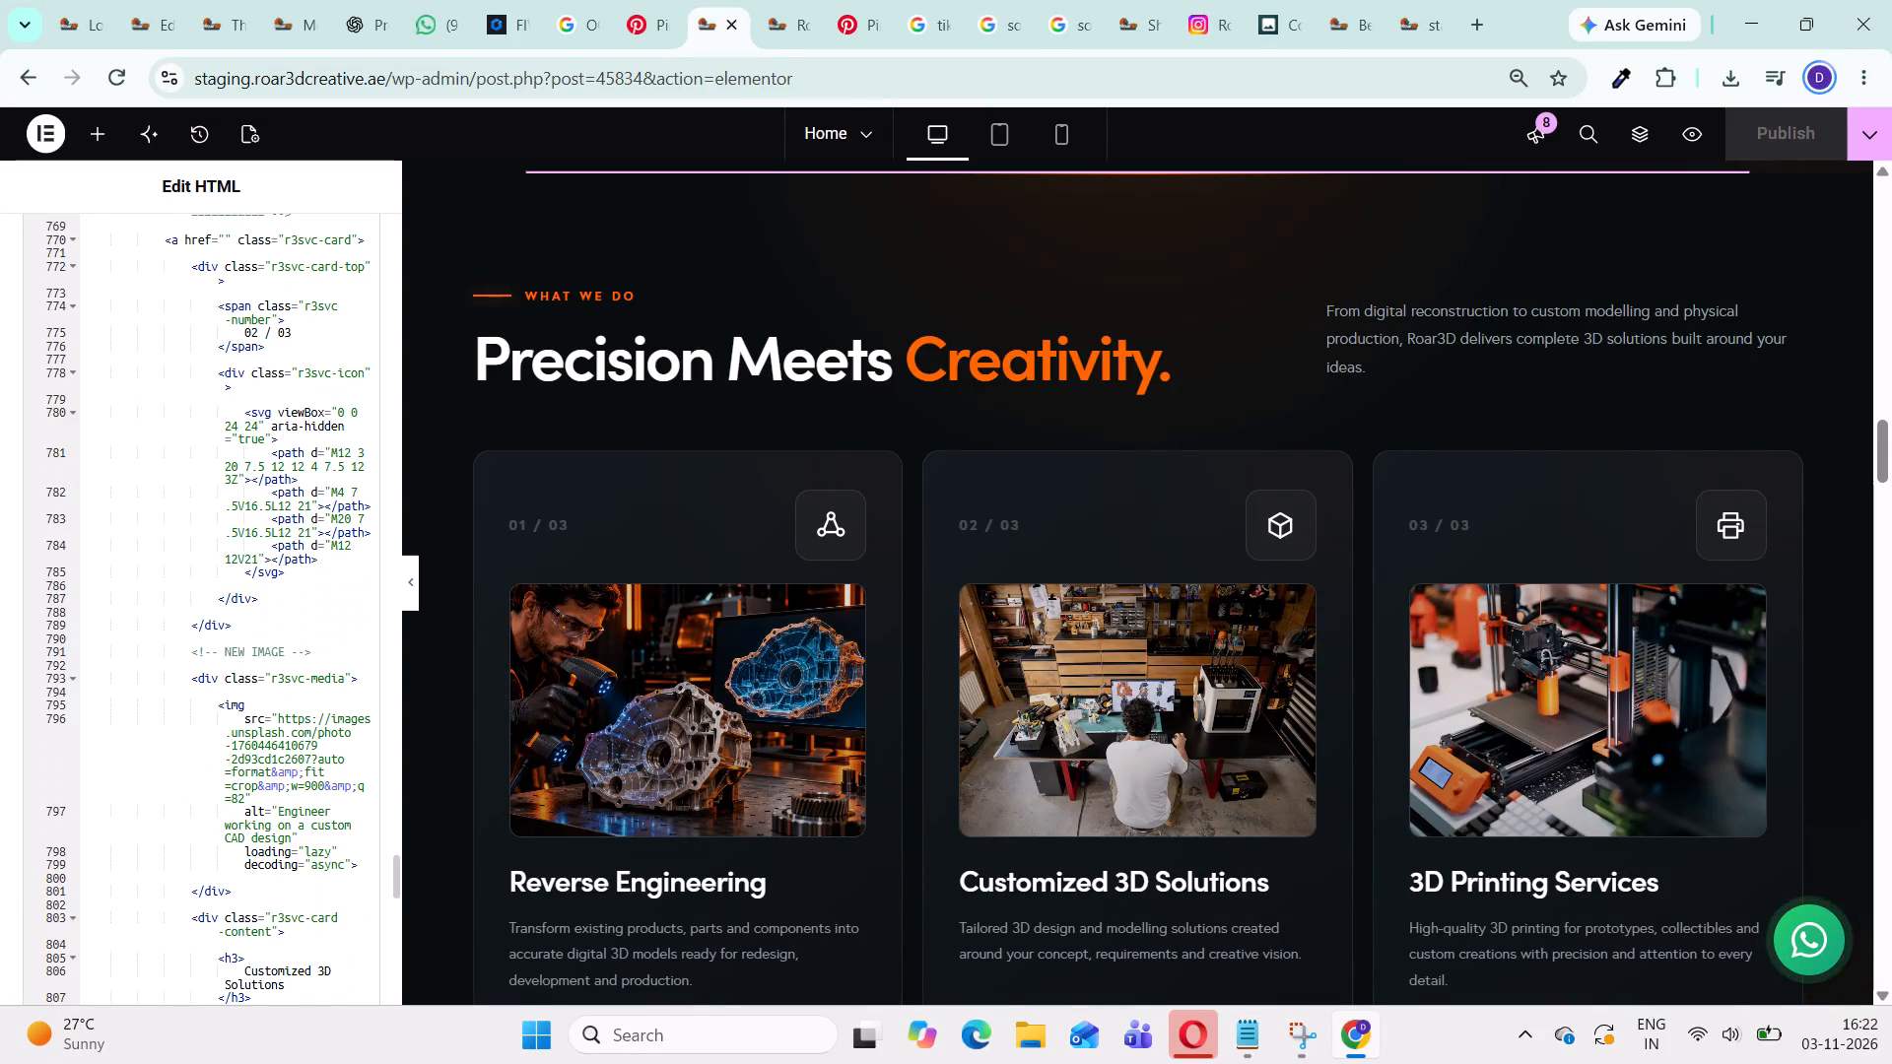
scroll(307, 721, down, 1)
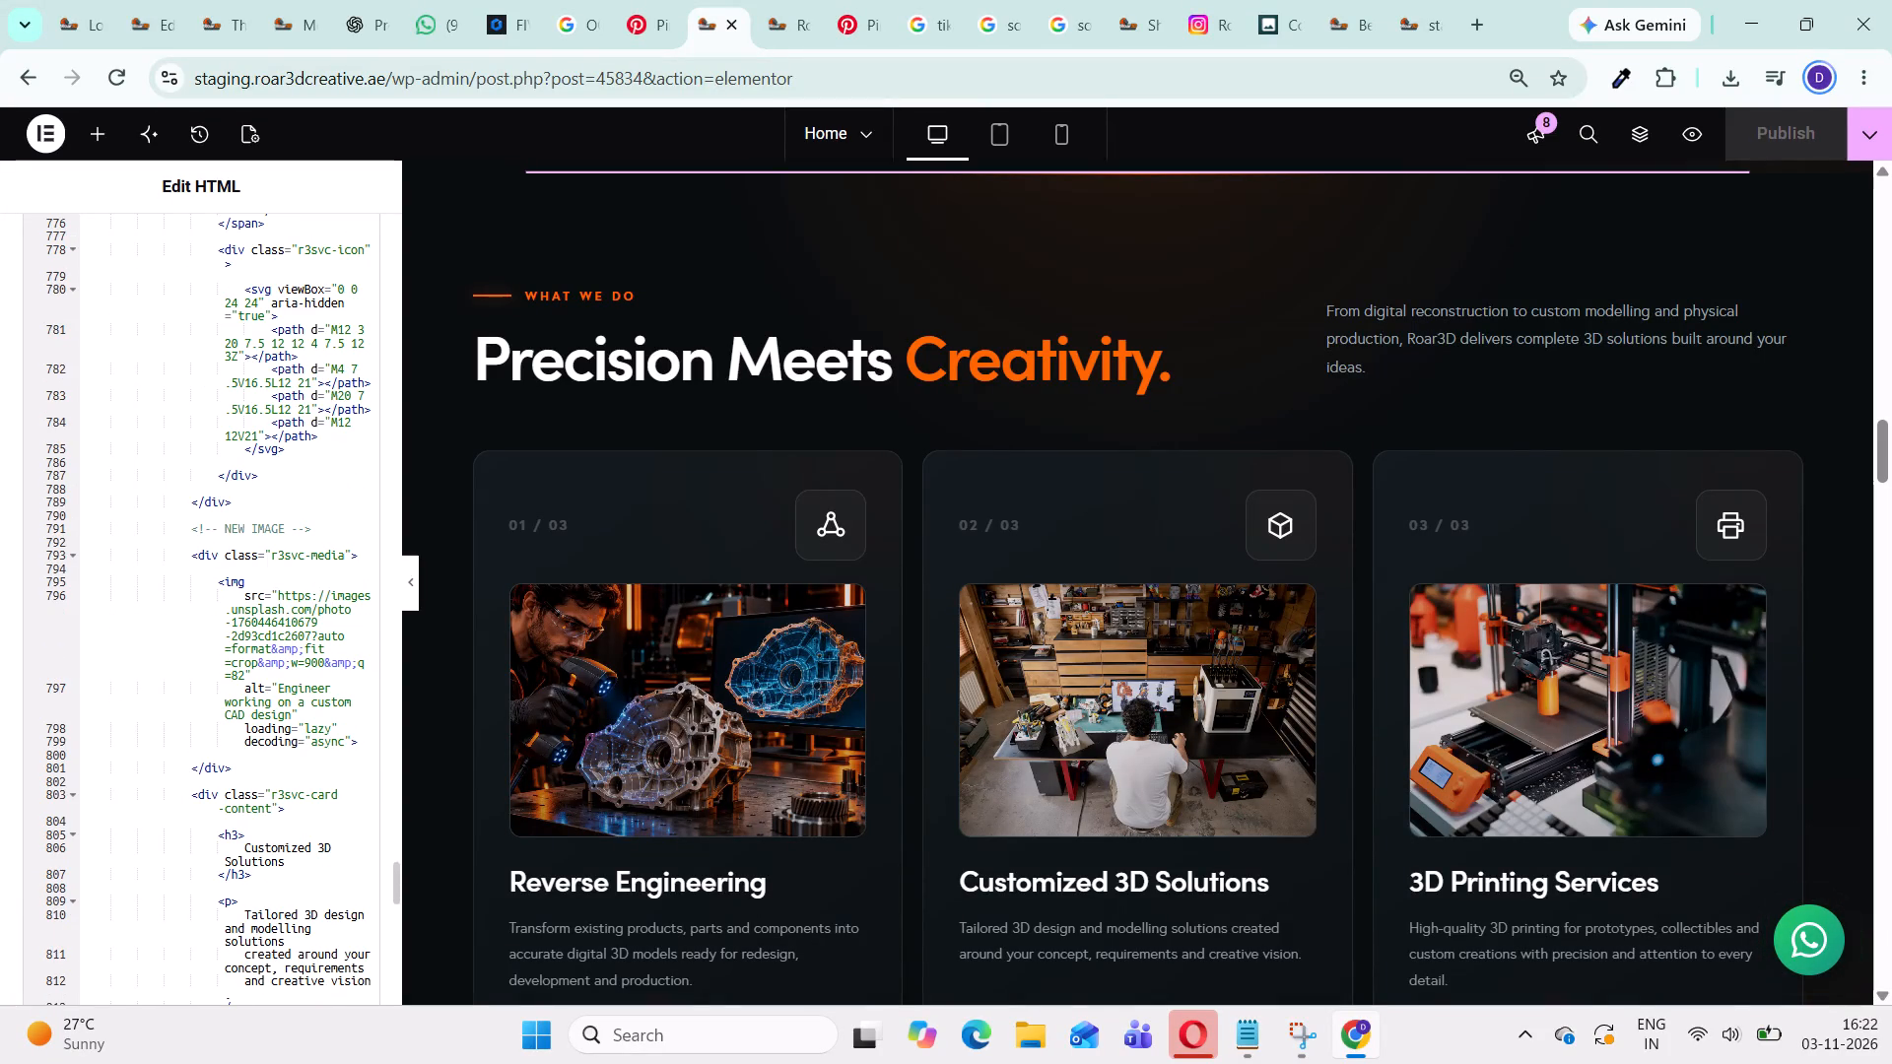
click(245, 672)
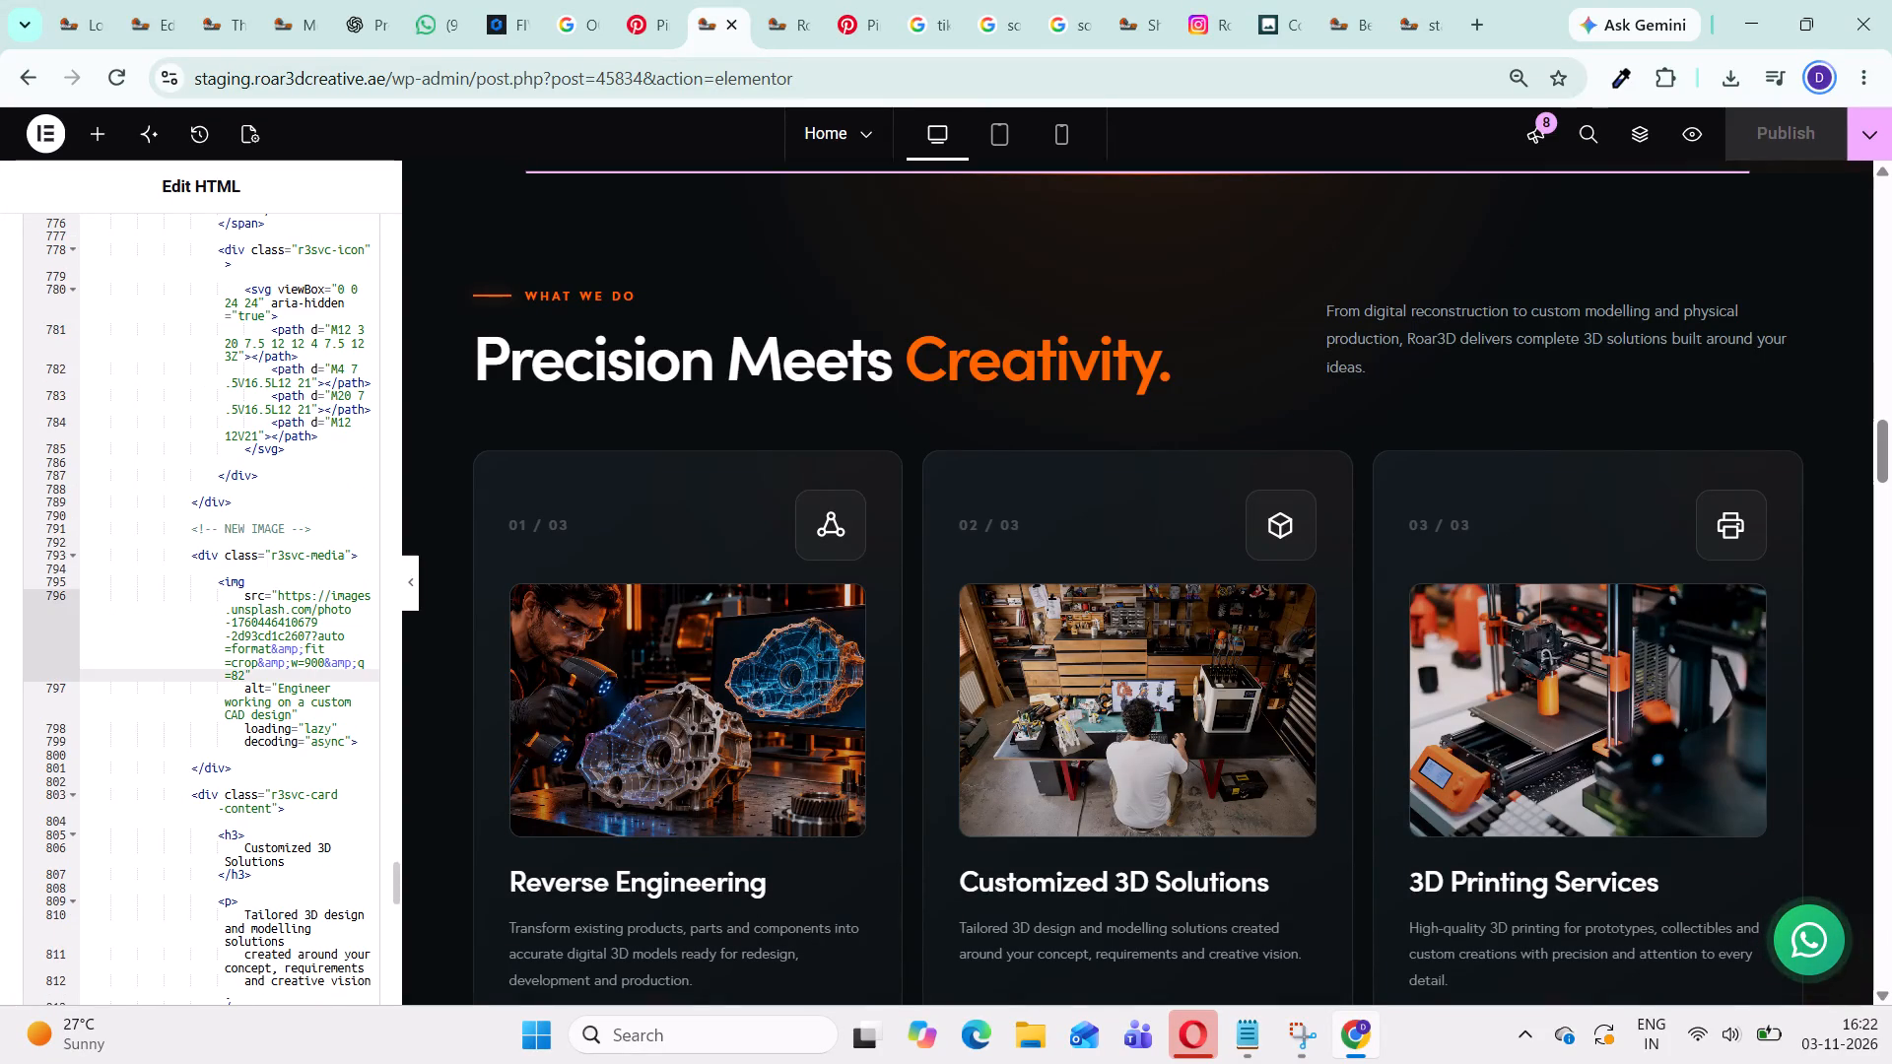
key(BackSpace)
key(BackSpace)
key(BackSpace)
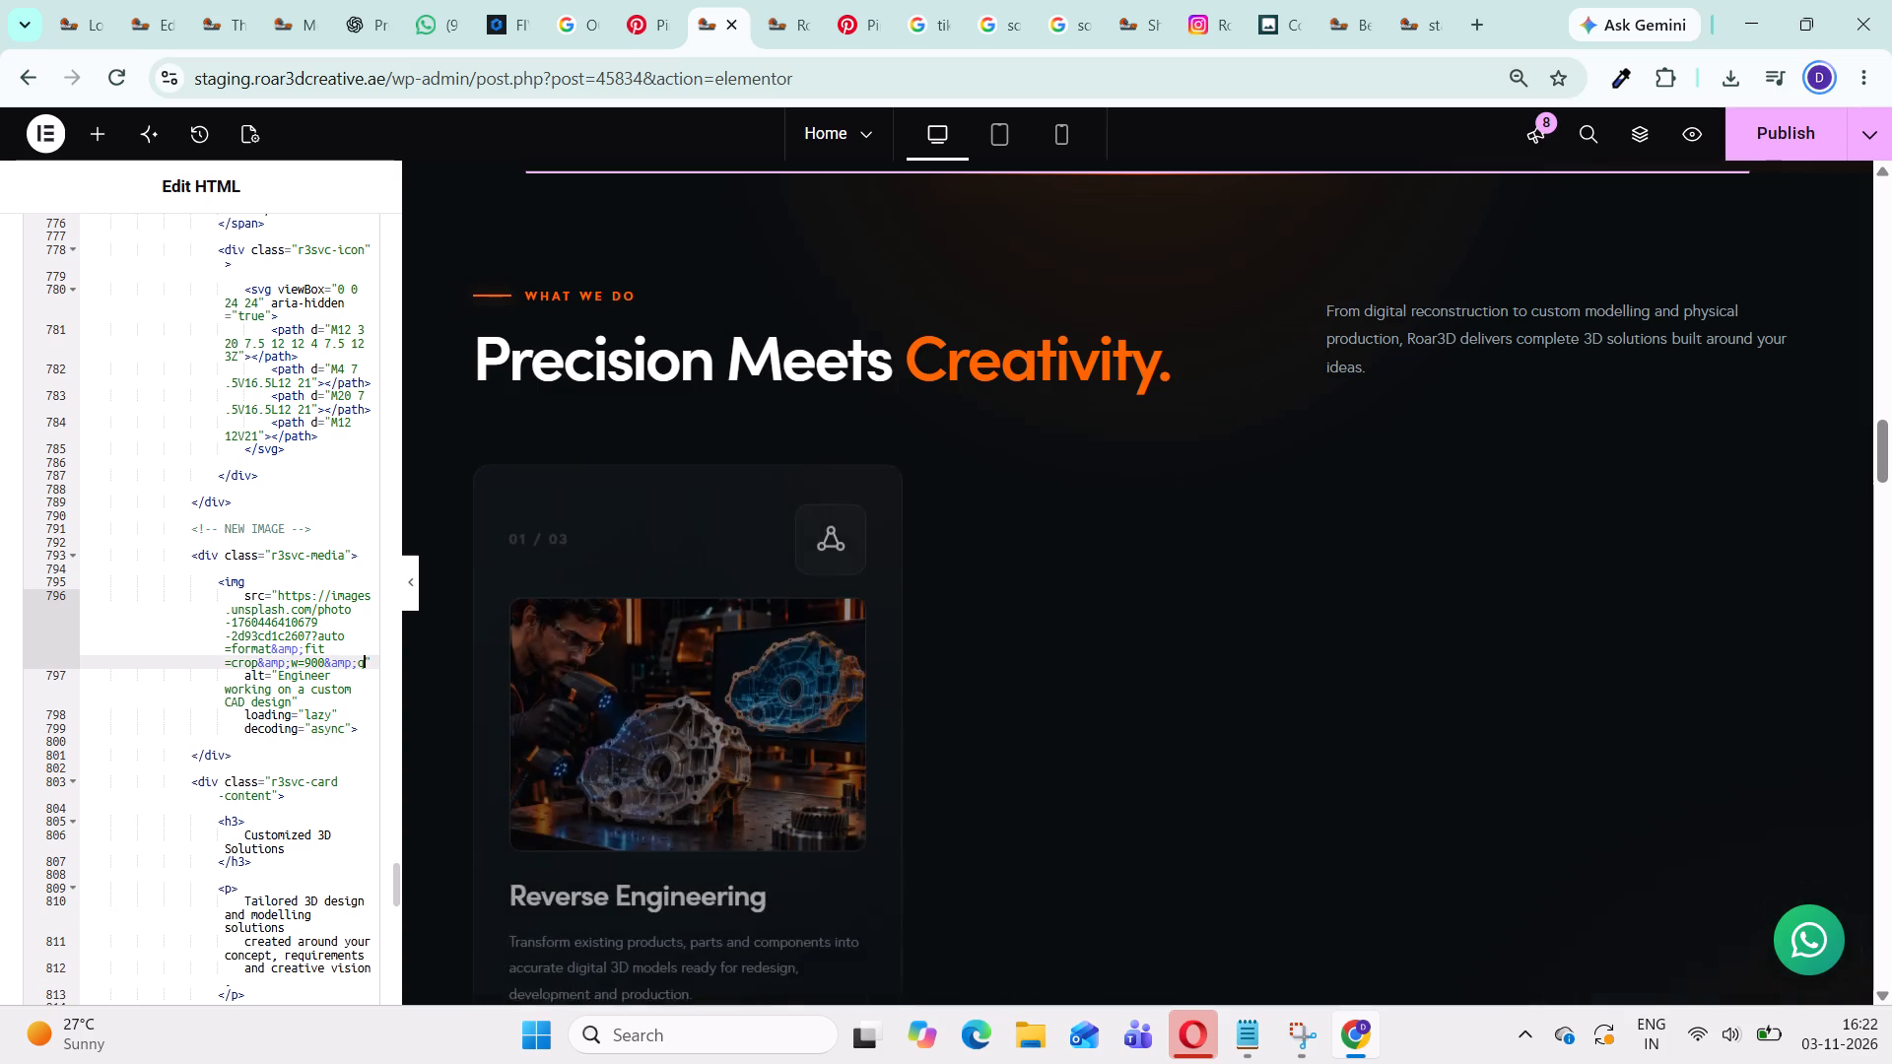
key(BackSpace)
key(BackSpace)
key(BackSpace)
key(BackSpace)
key(BackSpace)
key(BackSpace)
key(BackSpace)
key(BackSpace)
key(BackSpace)
key(BackSpace)
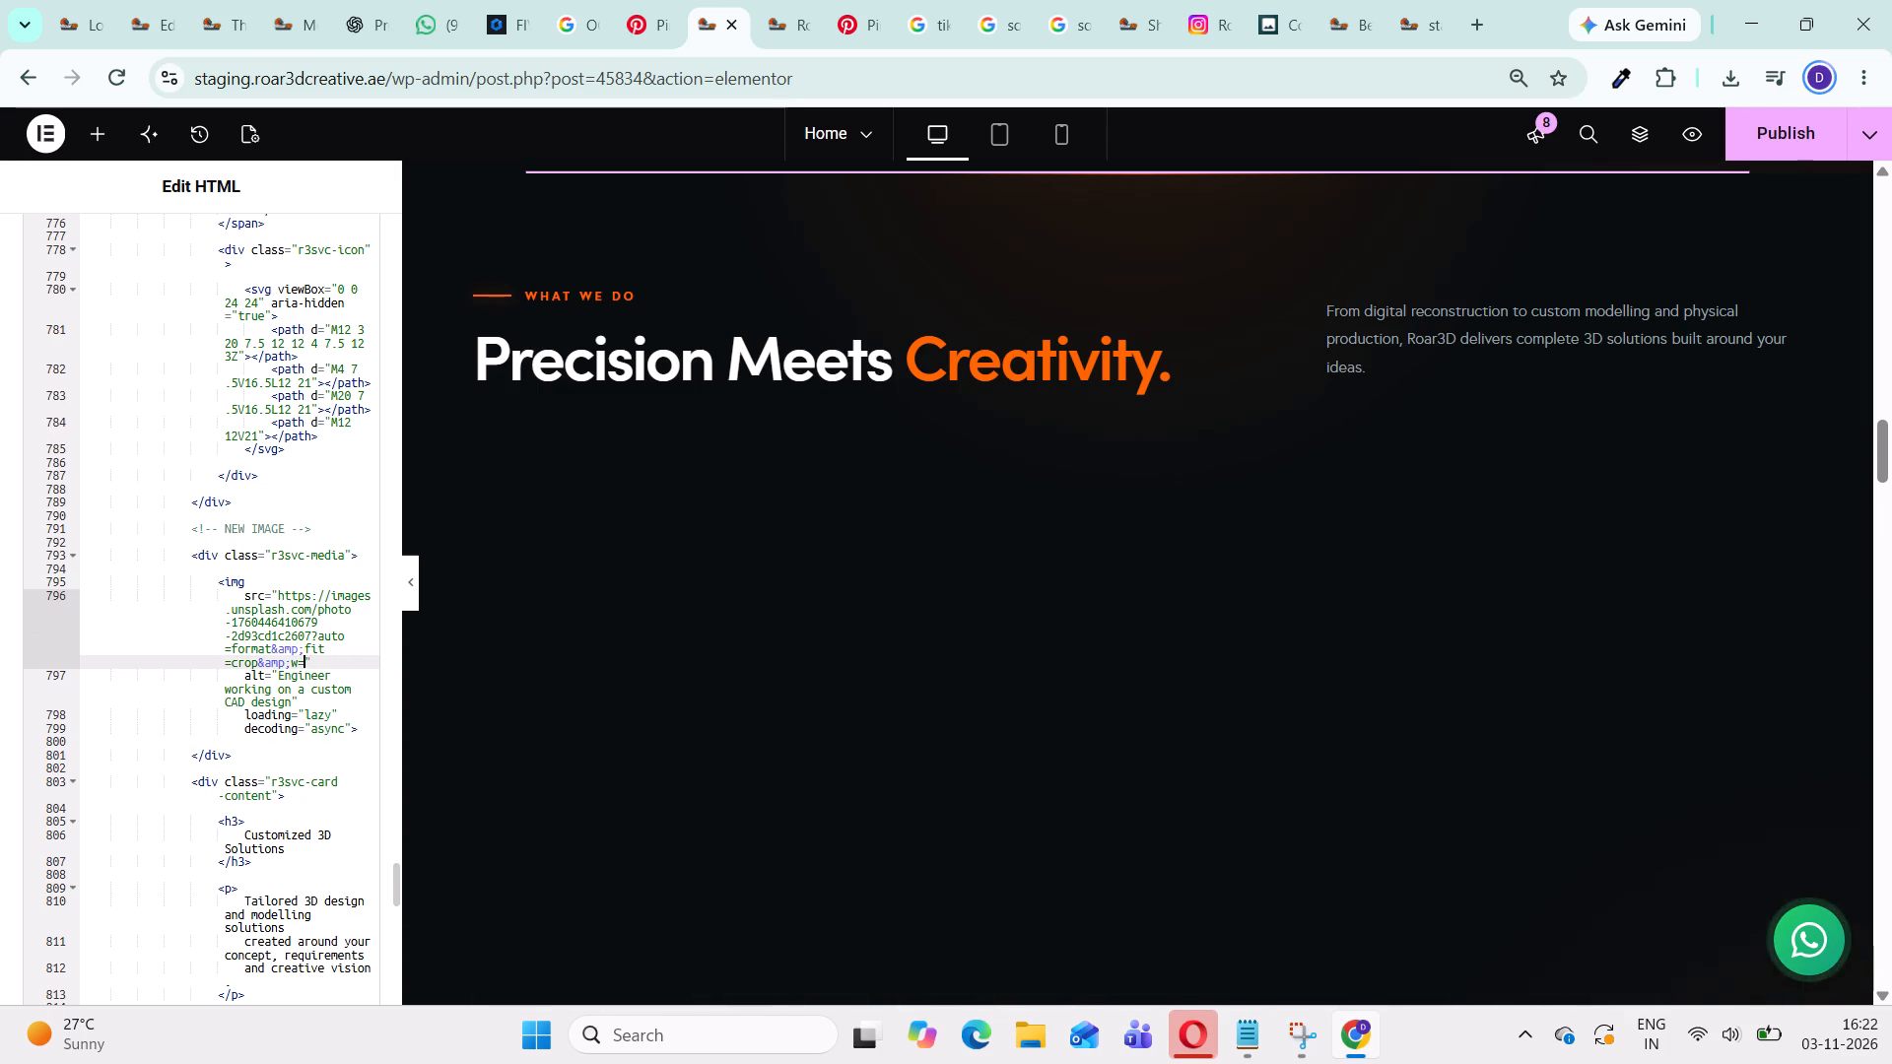
key(BackSpace)
key(BackSpace)
key(BackSpace)
key(BackSpace)
key(BackSpace)
key(BackSpace)
key(BackSpace)
key(BackSpace)
key(BackSpace)
key(BackSpace)
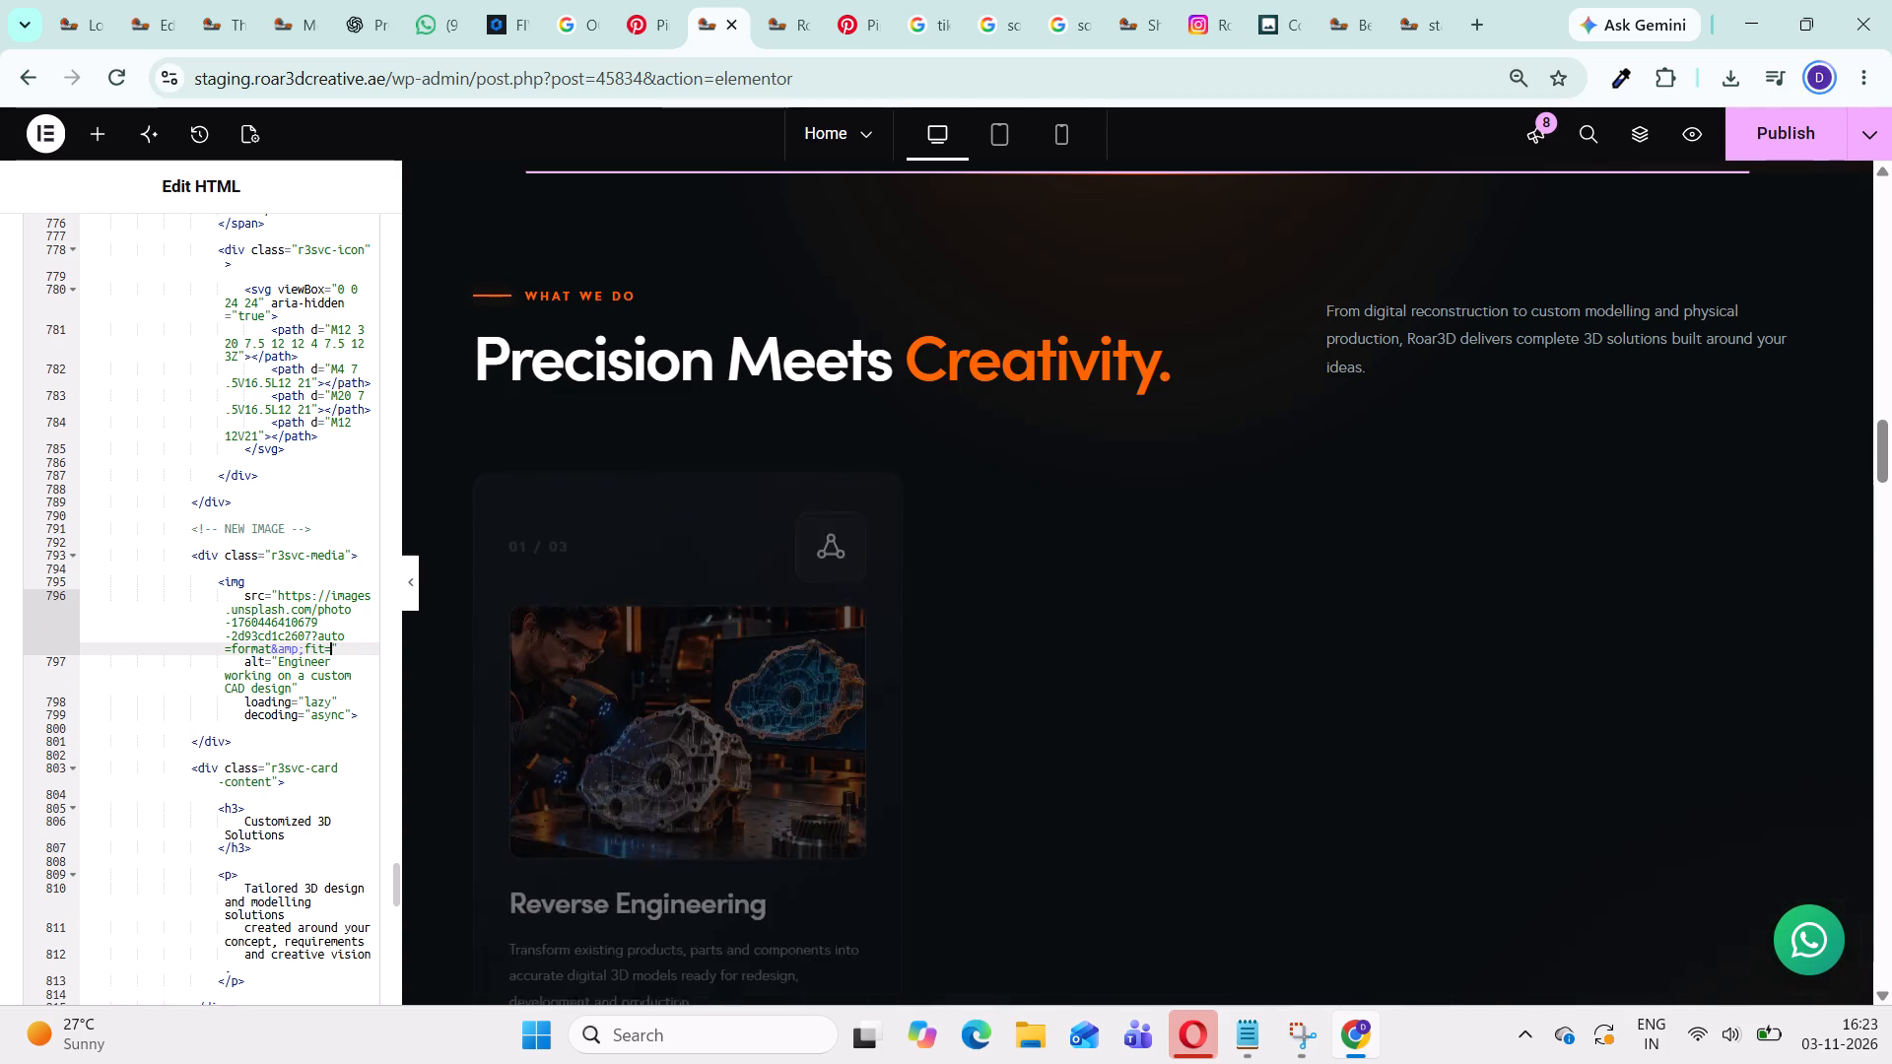
key(BackSpace)
key(BackSpace)
key(BackSpace)
key(BackSpace)
key(BackSpace)
key(BackSpace)
key(BackSpace)
key(BackSpace)
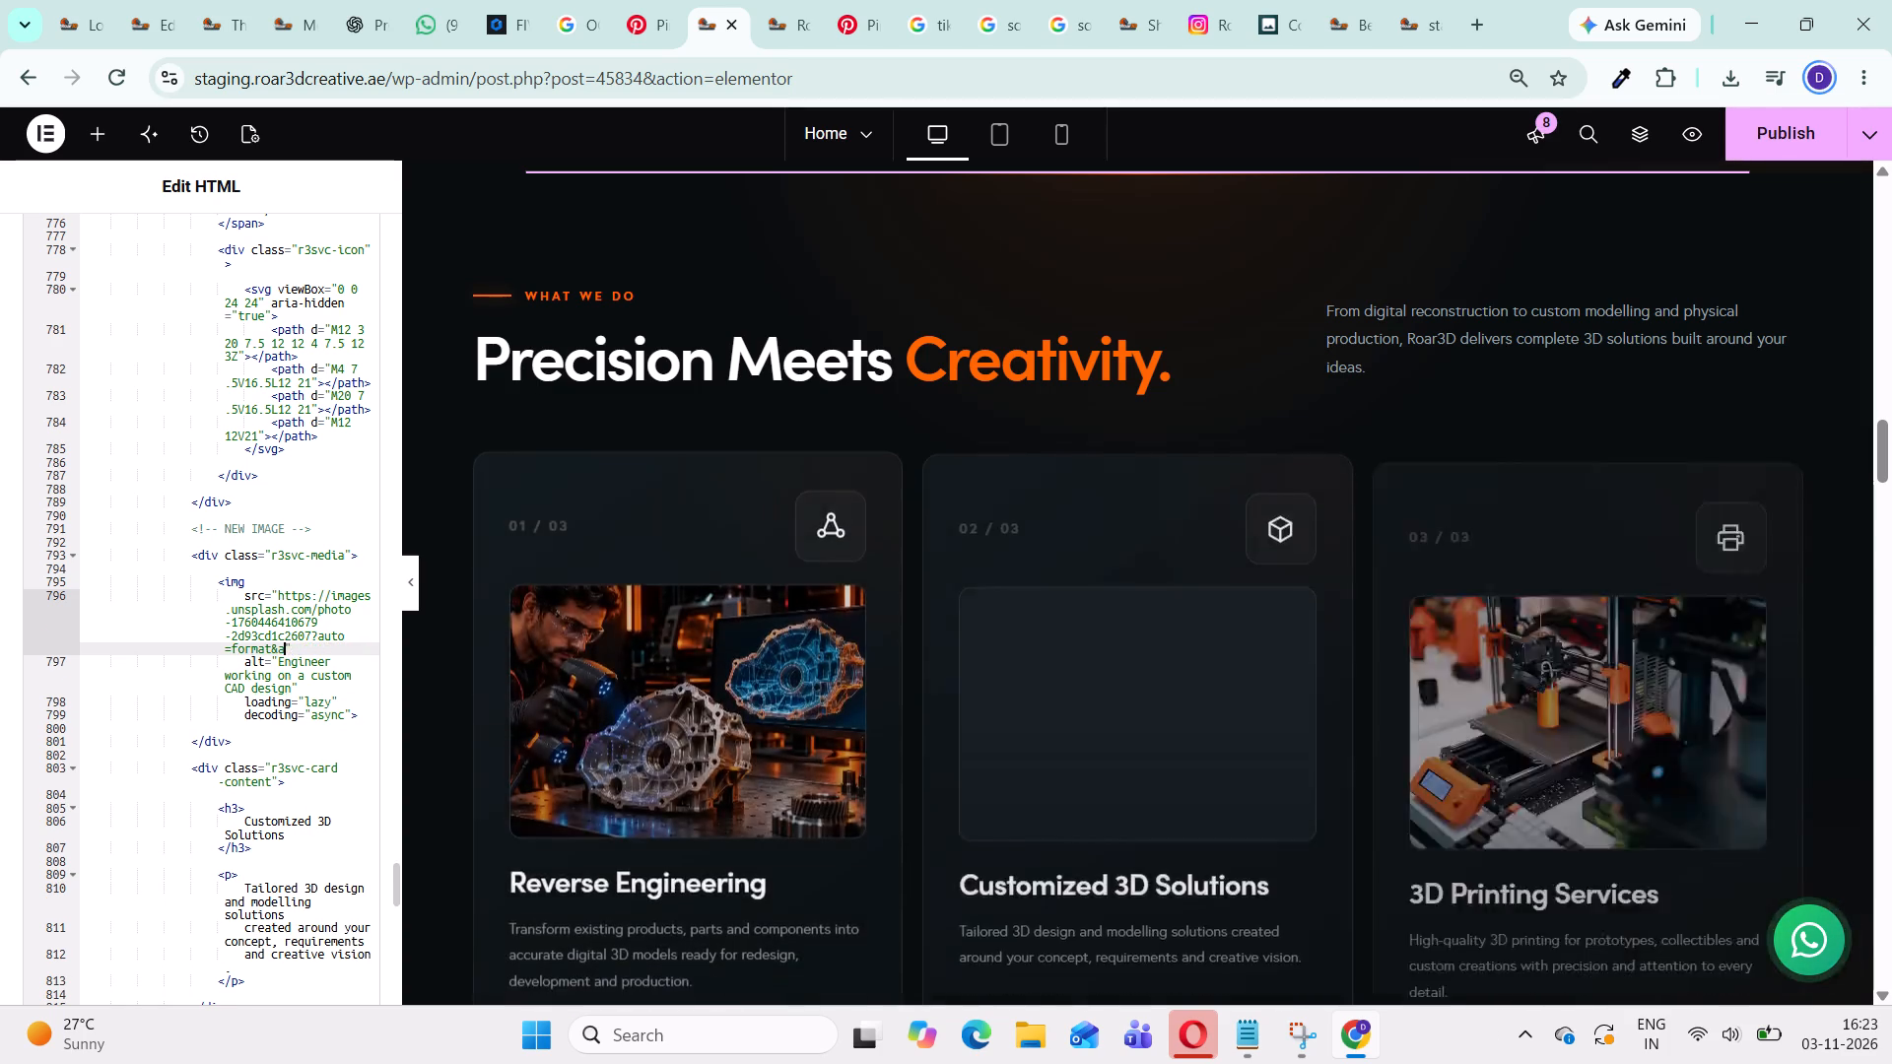
key(BackSpace)
key(BackSpace)
key(BackSpace)
key(BackSpace)
key(BackSpace)
key(BackSpace)
key(BackSpace)
key(BackSpace)
key(BackSpace)
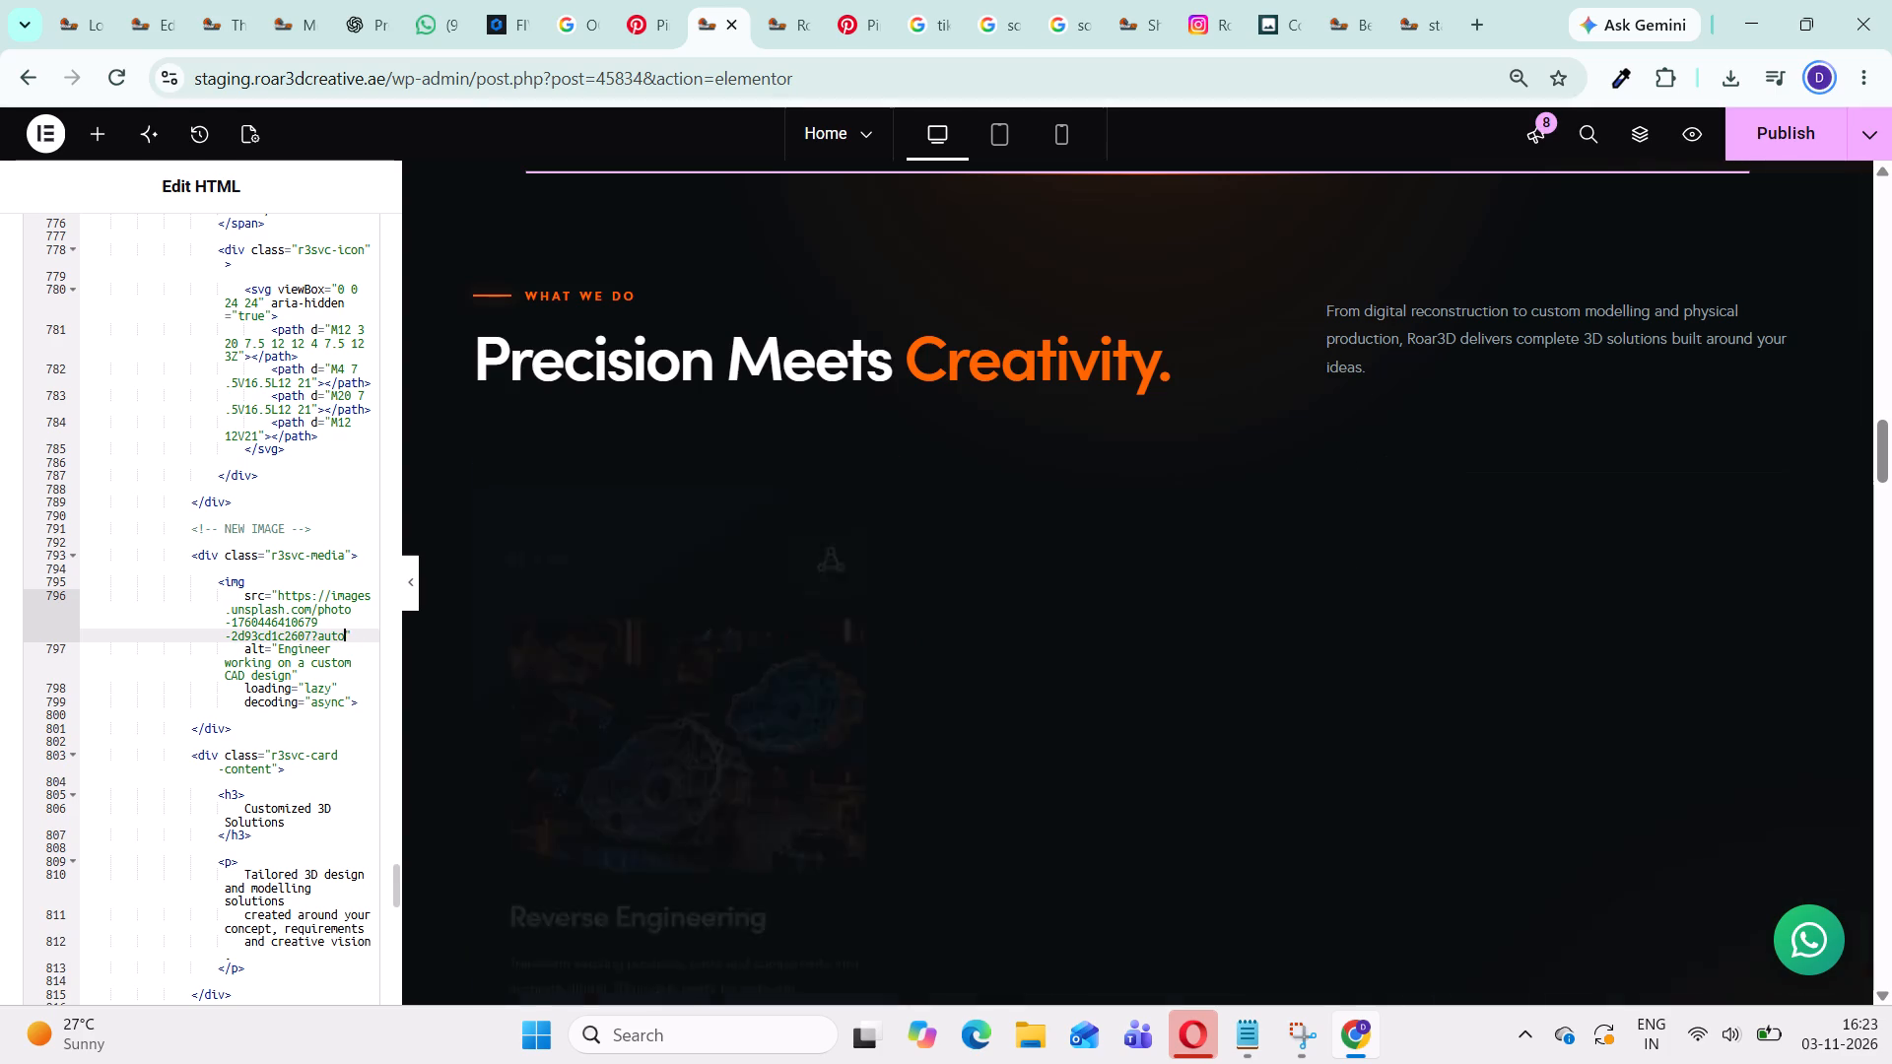
key(BackSpace)
key(BackSpace)
key(BackSpace)
key(BackSpace)
key(BackSpace)
key(BackSpace)
key(BackSpace)
key(BackSpace)
key(BackSpace)
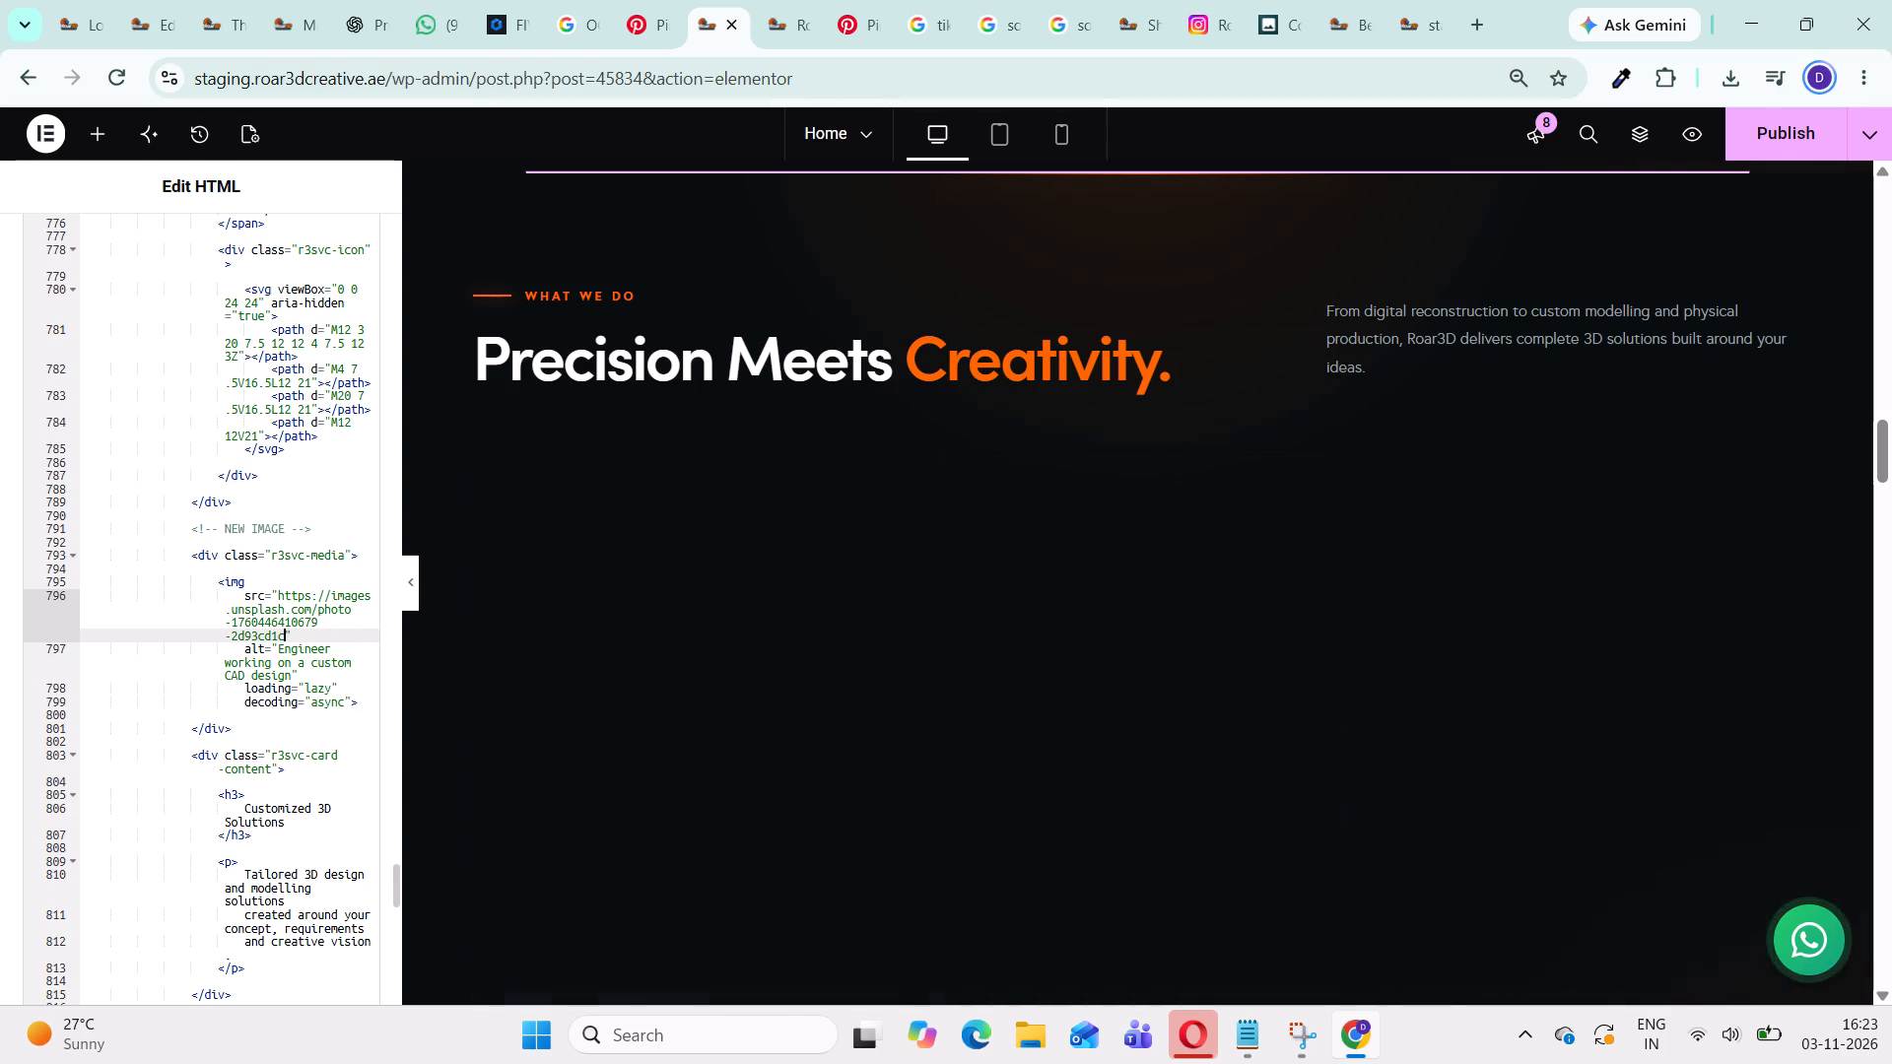
key(BackSpace)
key(BackSpace)
key(BackSpace)
key(BackSpace)
key(BackSpace)
key(BackSpace)
key(BackSpace)
key(BackSpace)
key(BackSpace)
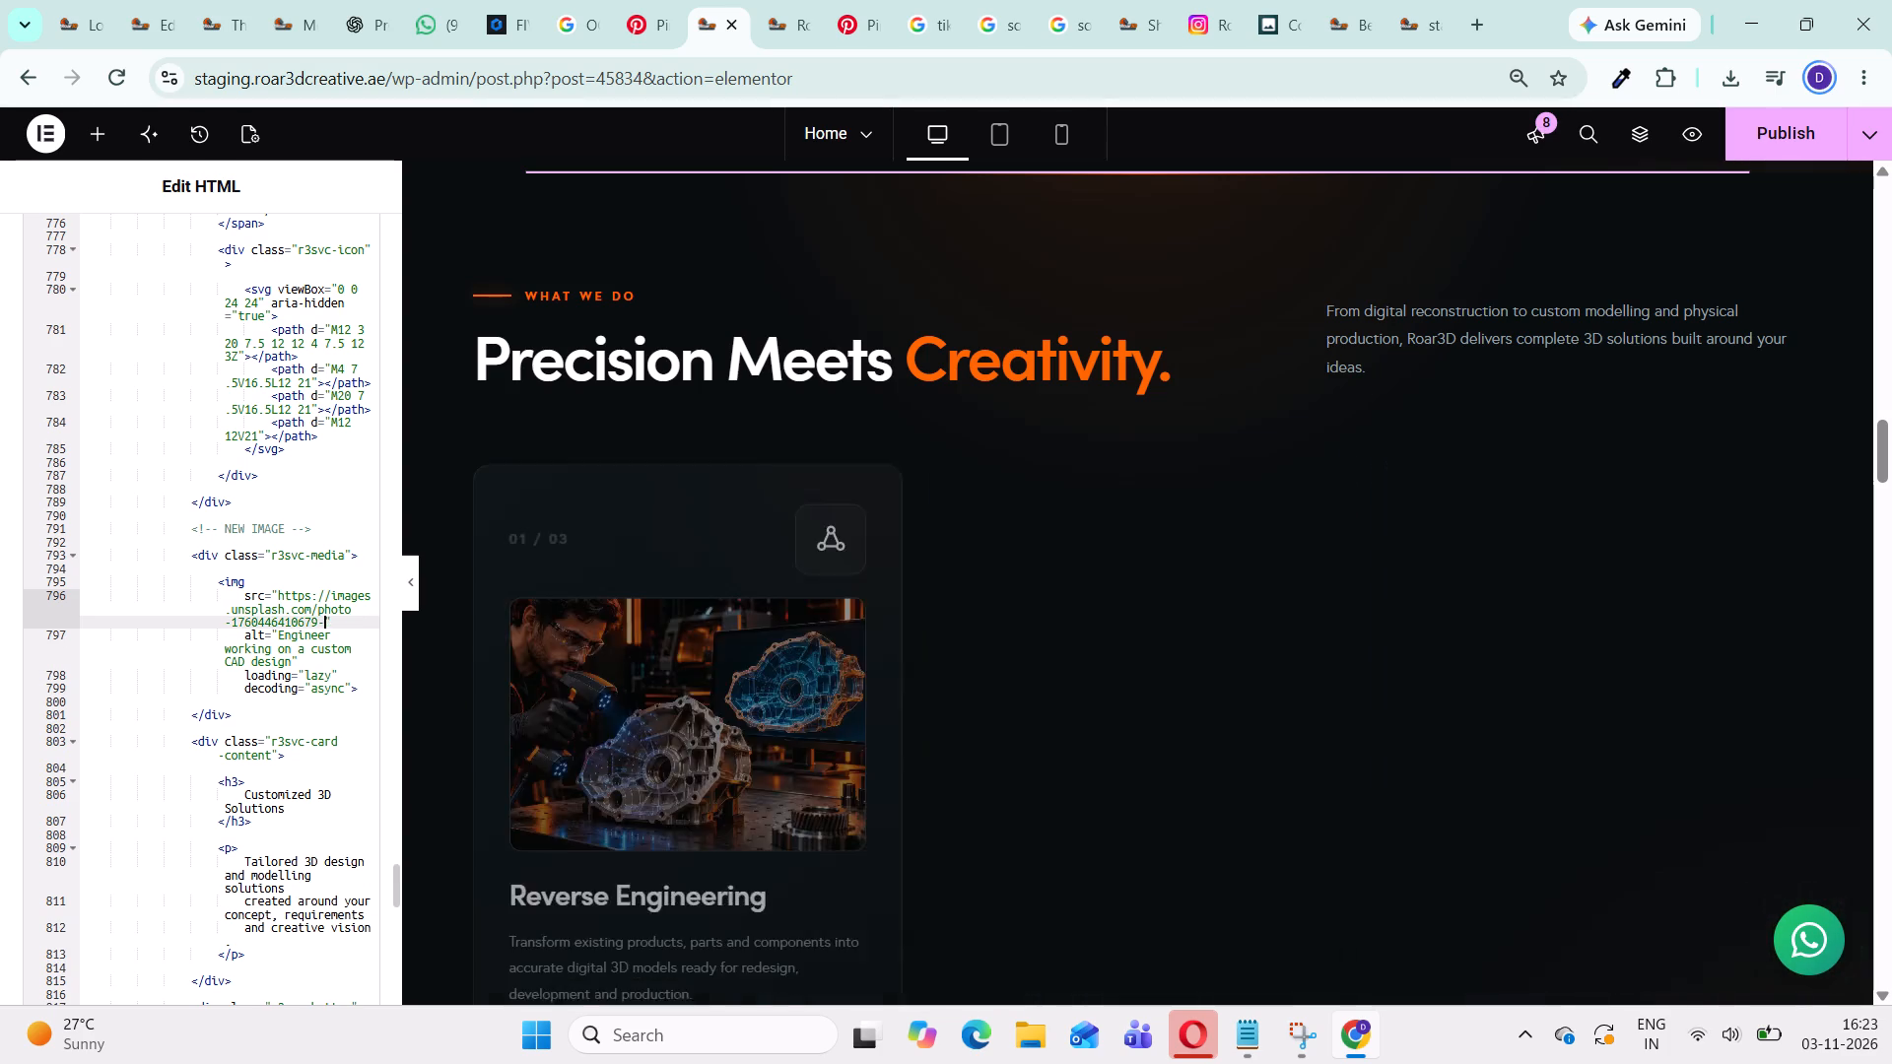
key(BackSpace)
key(BackSpace)
key(BackSpace)
key(BackSpace)
key(BackSpace)
key(BackSpace)
key(BackSpace)
key(BackSpace)
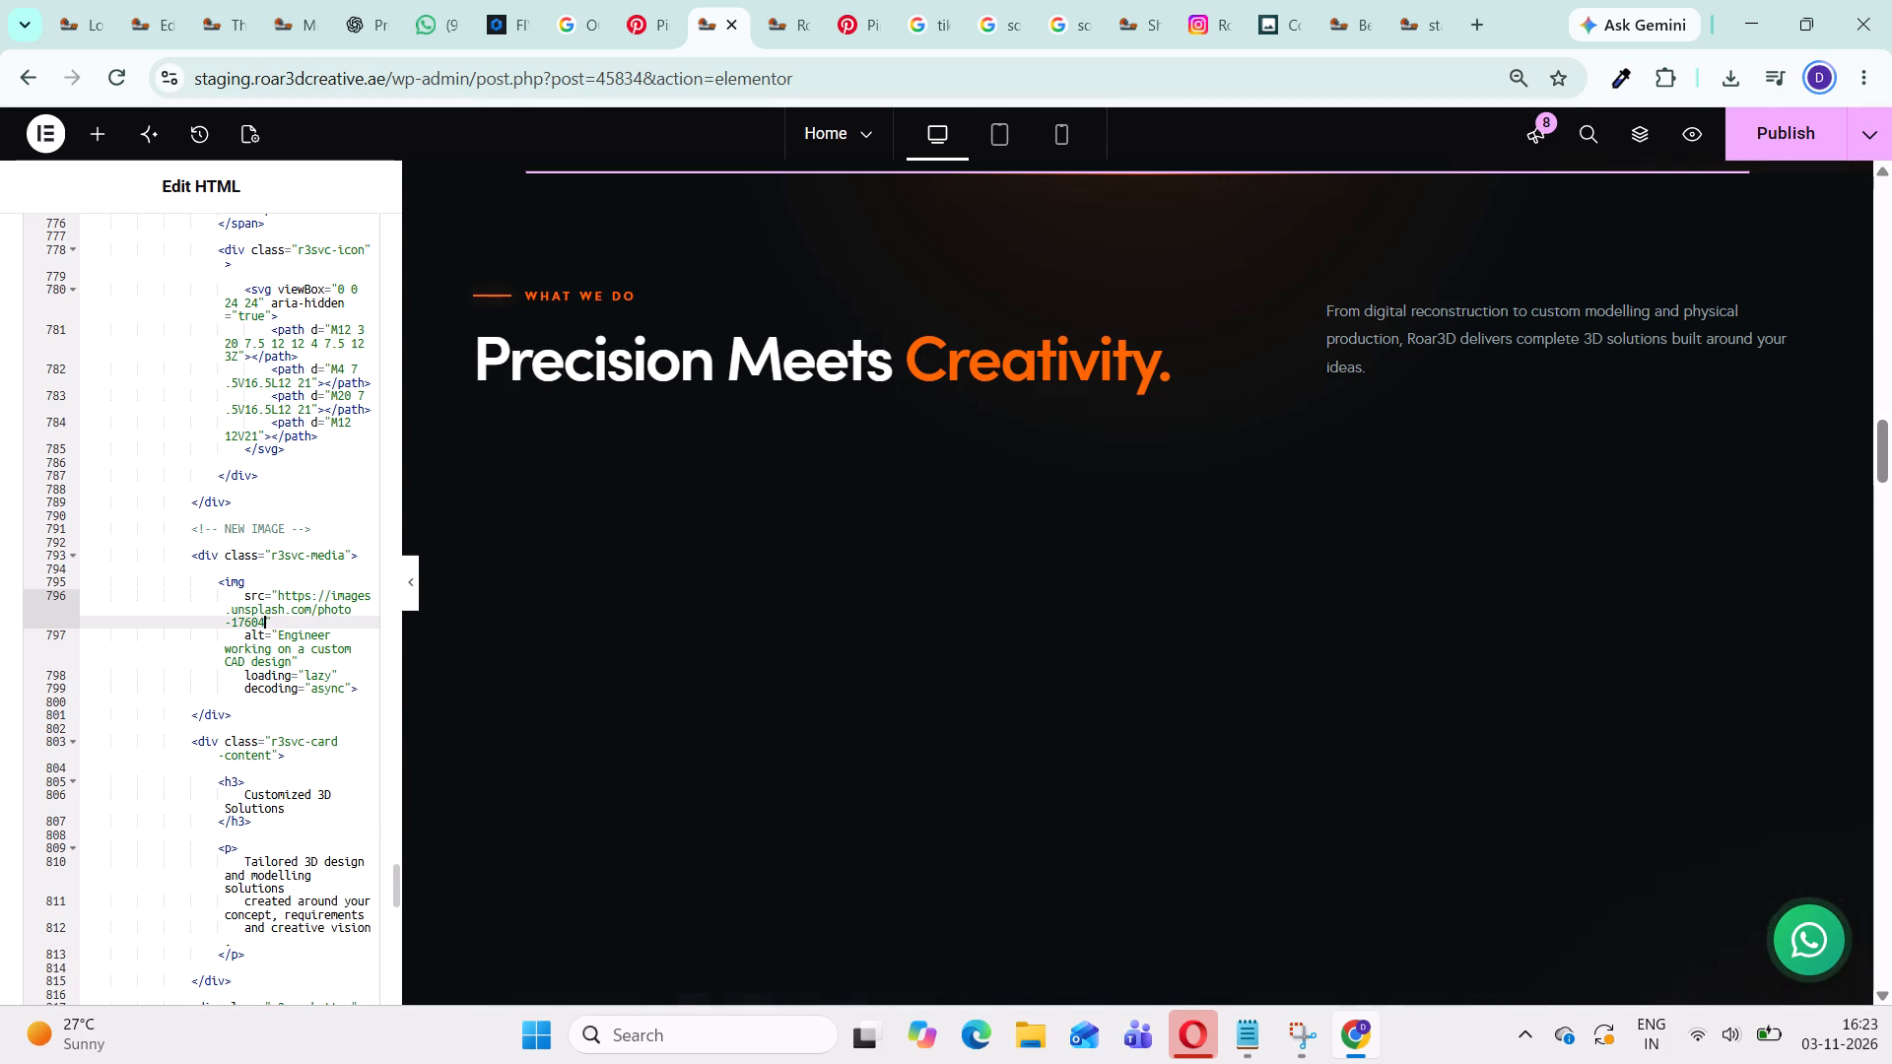
key(BackSpace)
key(BackSpace)
key(BackSpace)
key(BackSpace)
key(BackSpace)
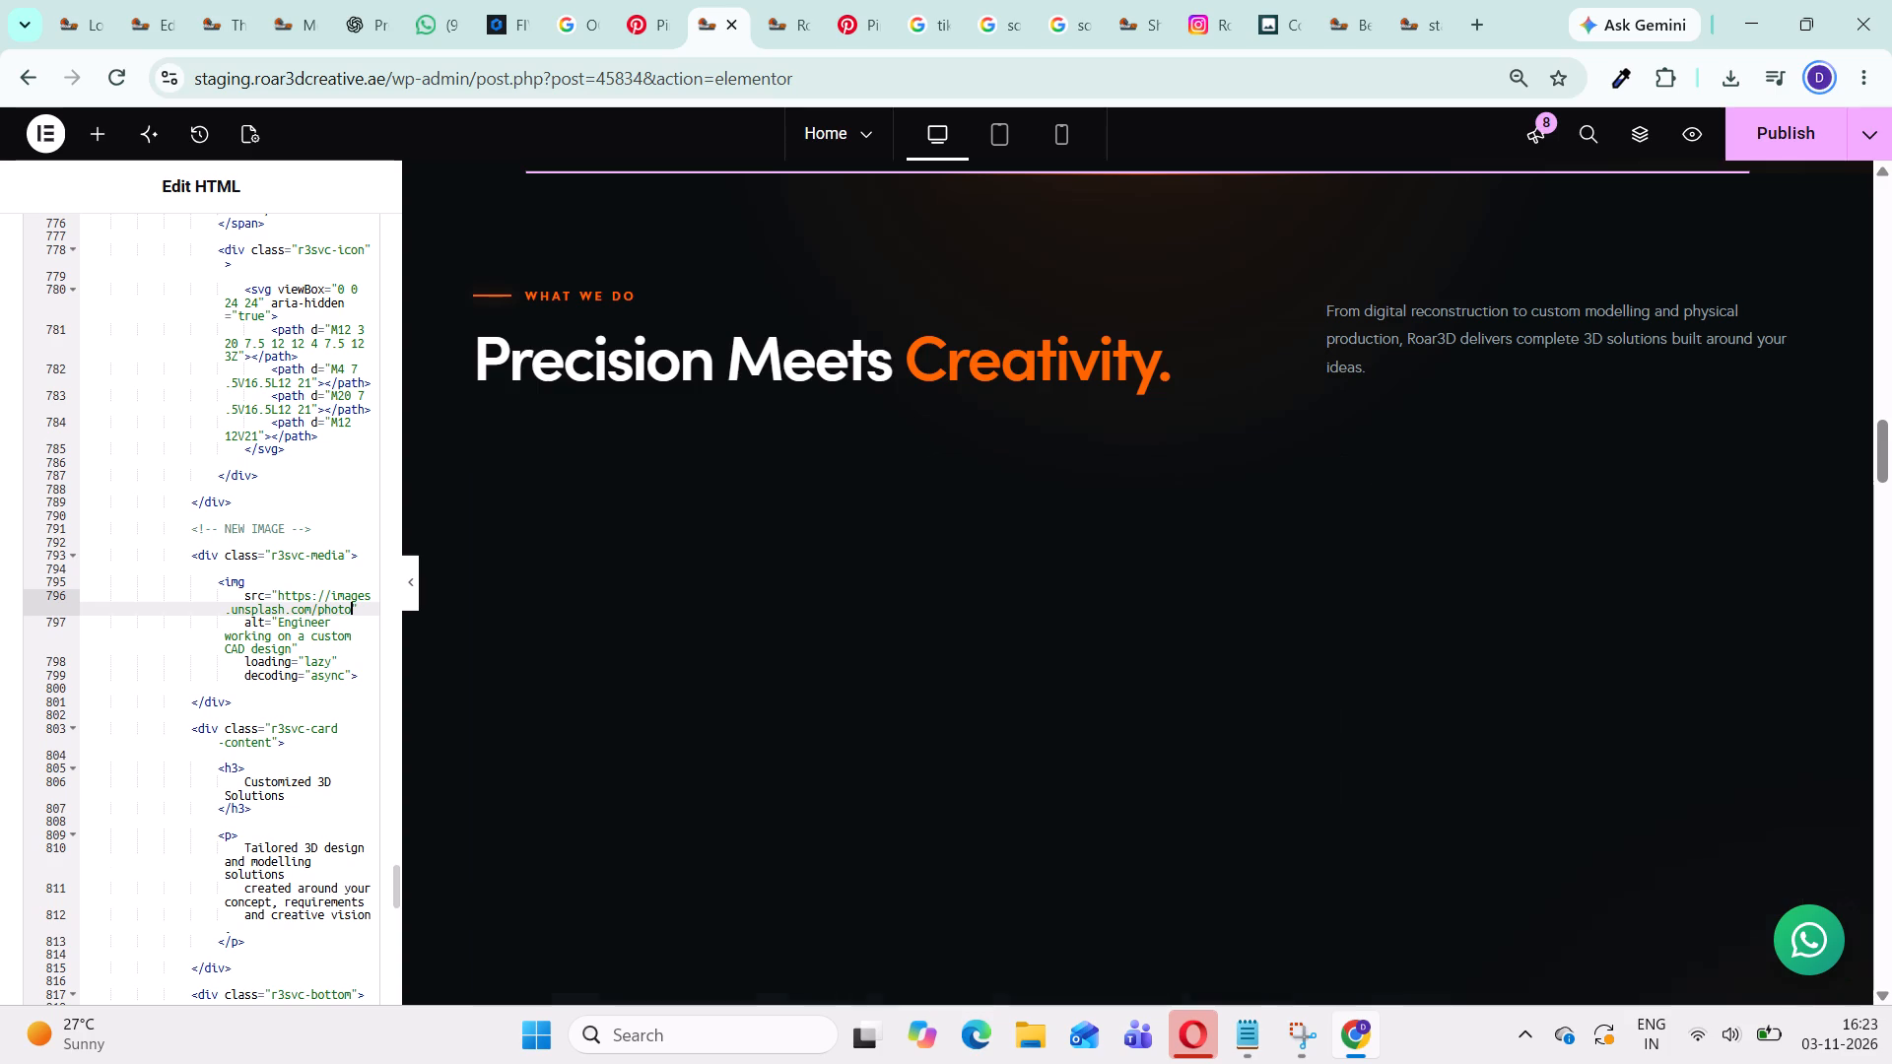
key(BackSpace)
key(BackSpace)
key(BackSpace)
key(BackSpace)
key(BackSpace)
key(BackSpace)
key(BackSpace)
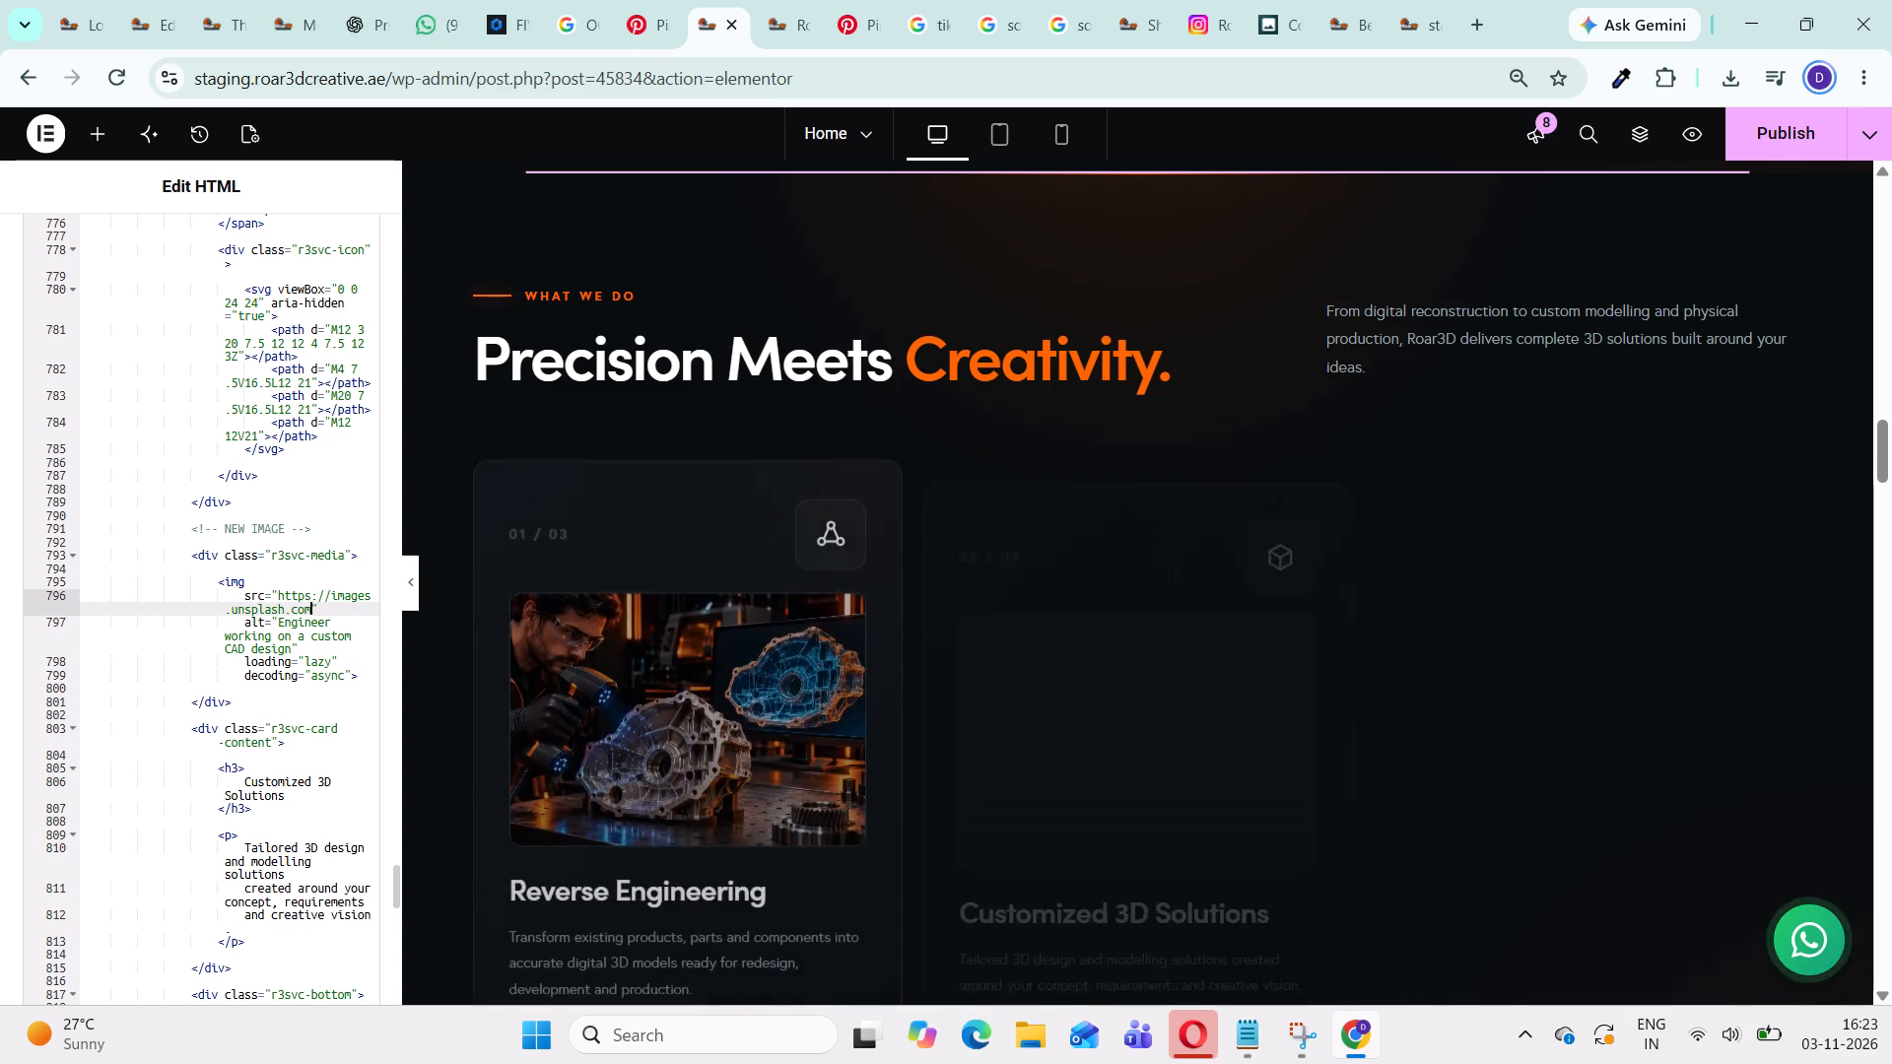
key(BackSpace)
key(BackSpace)
key(BackSpace)
key(BackSpace)
key(BackSpace)
key(BackSpace)
key(BackSpace)
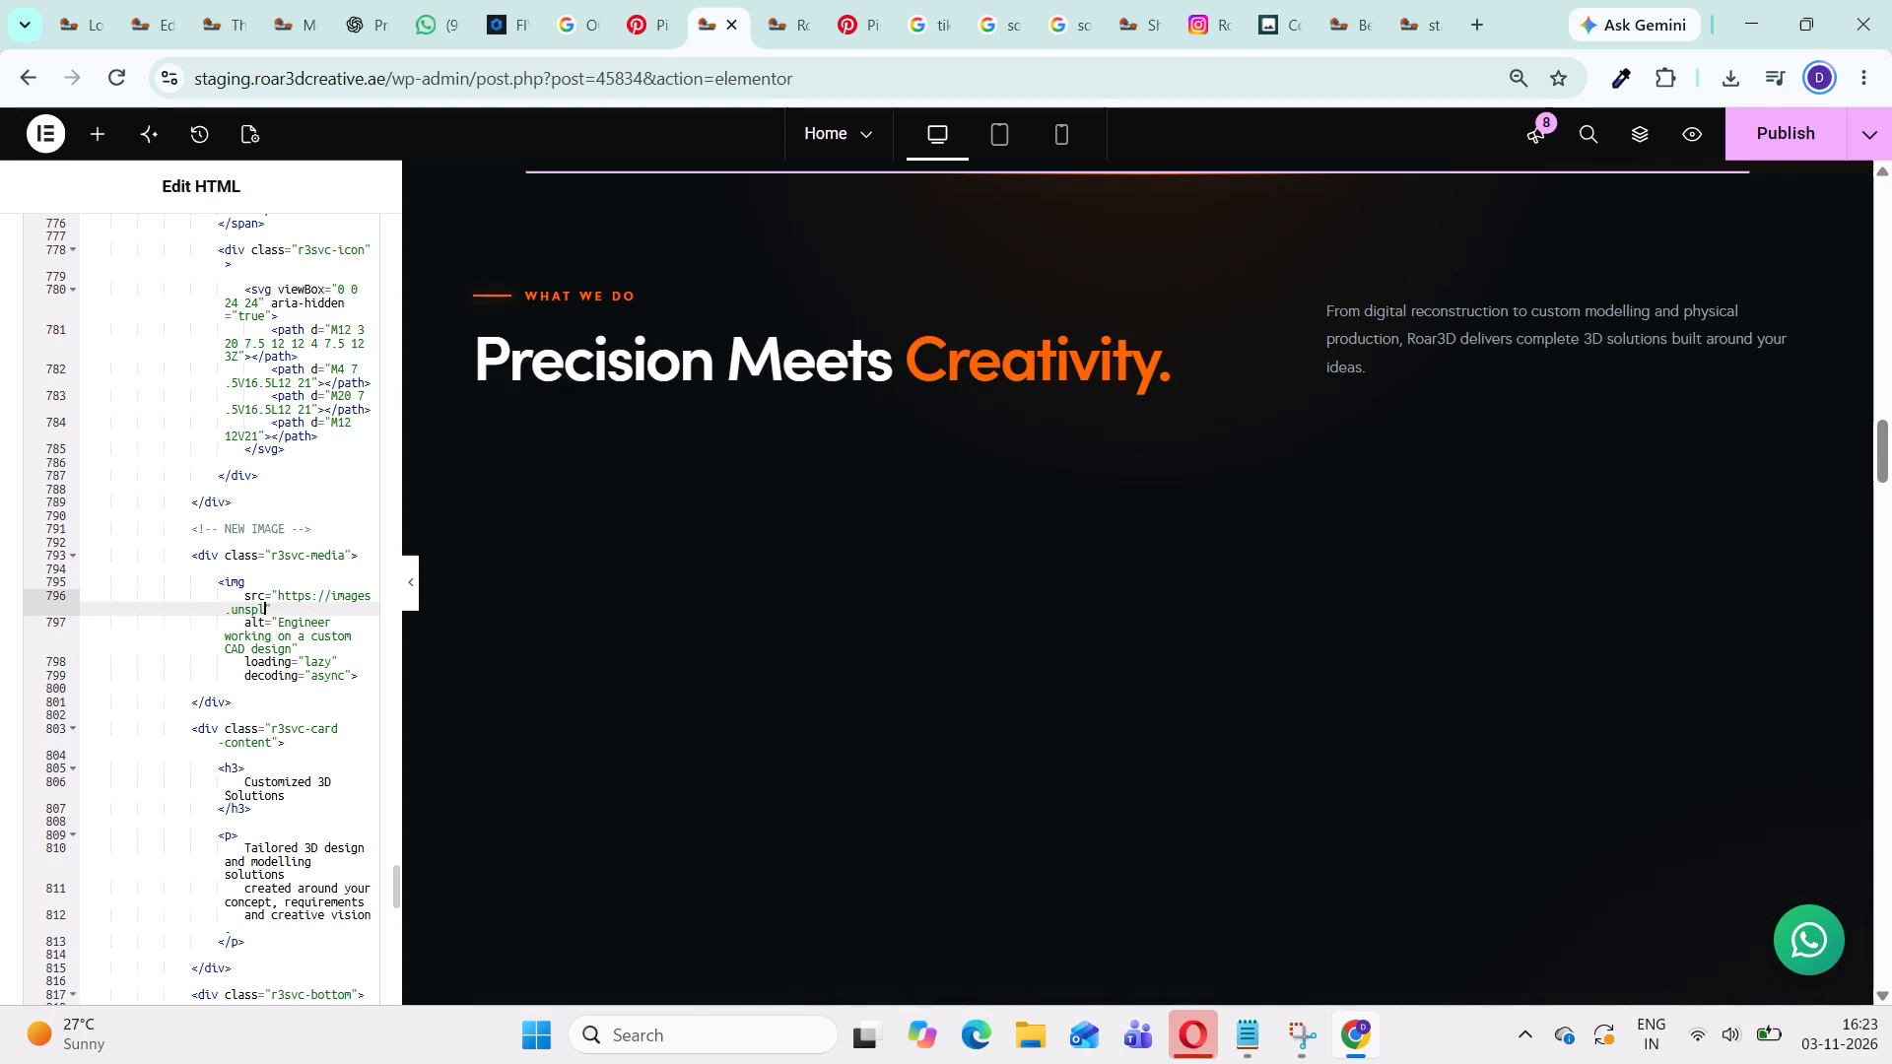
key(BackSpace)
key(BackSpace)
key(BackSpace)
key(BackSpace)
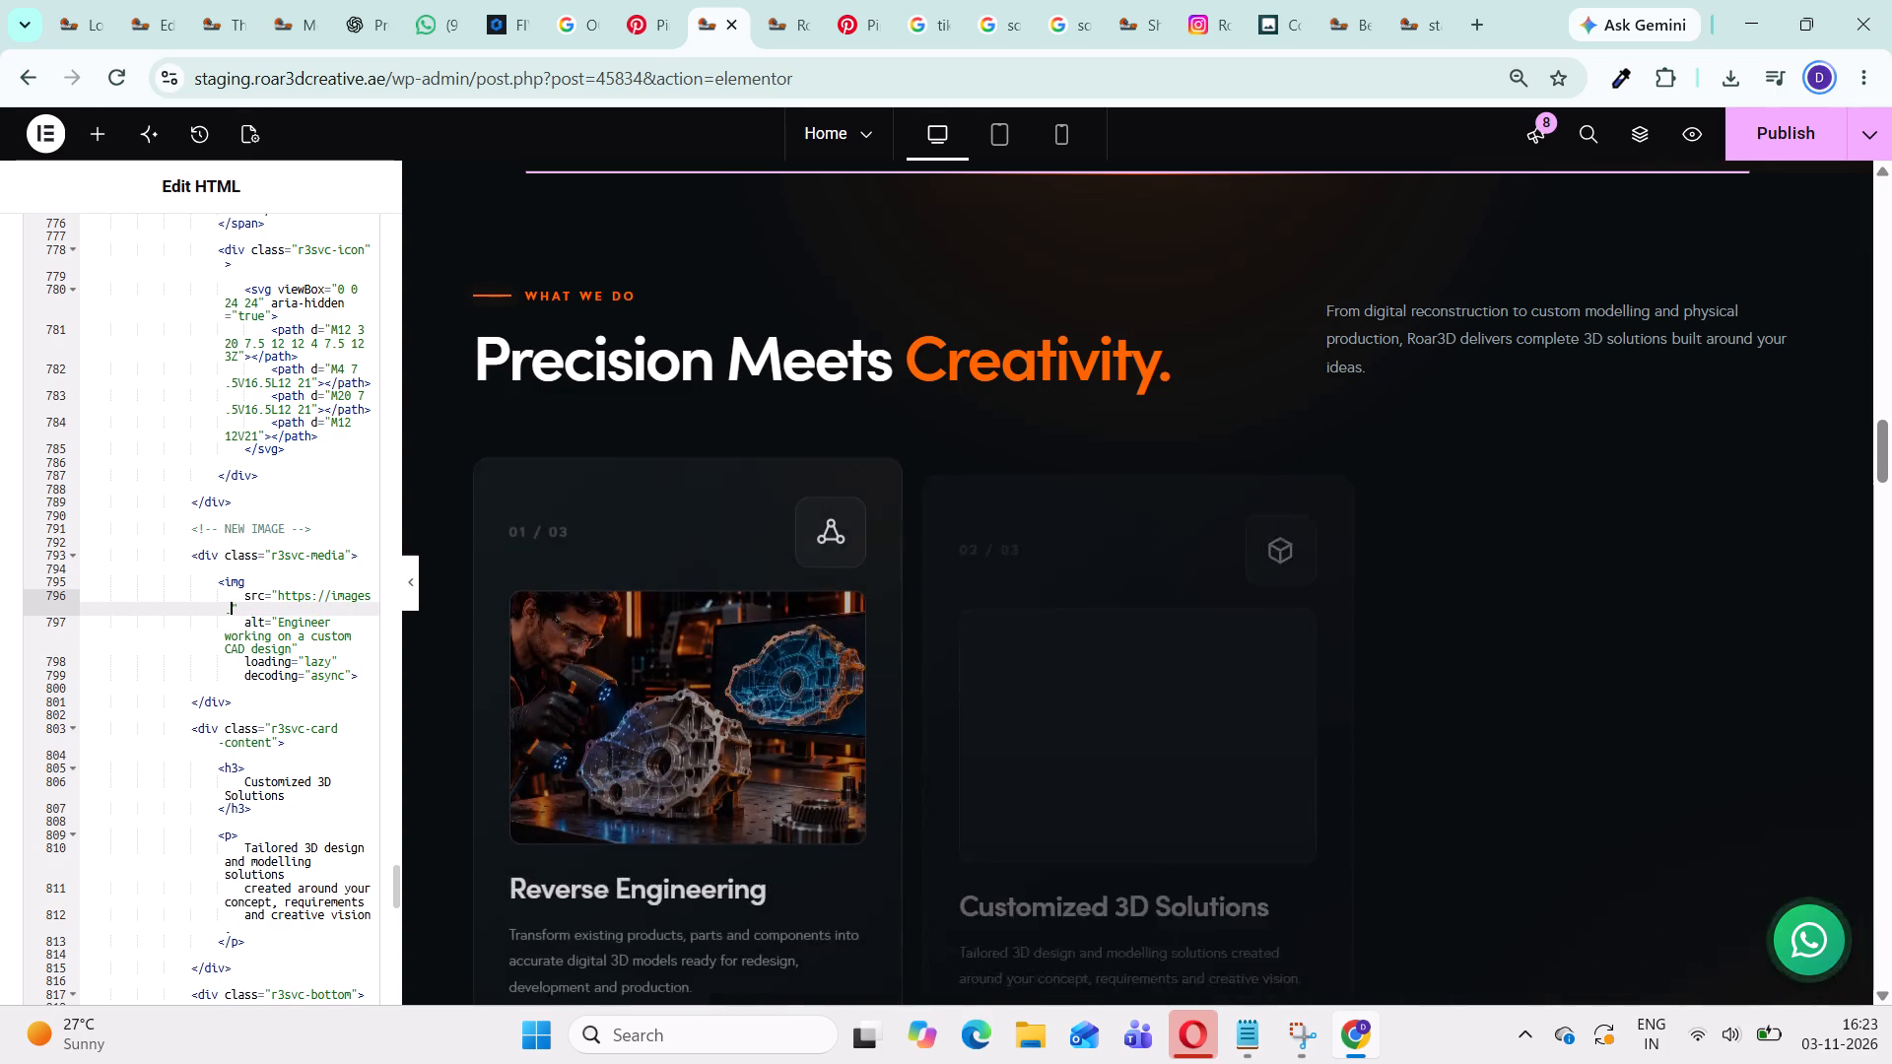
key(BackSpace)
key(BackSpace)
key(BackSpace)
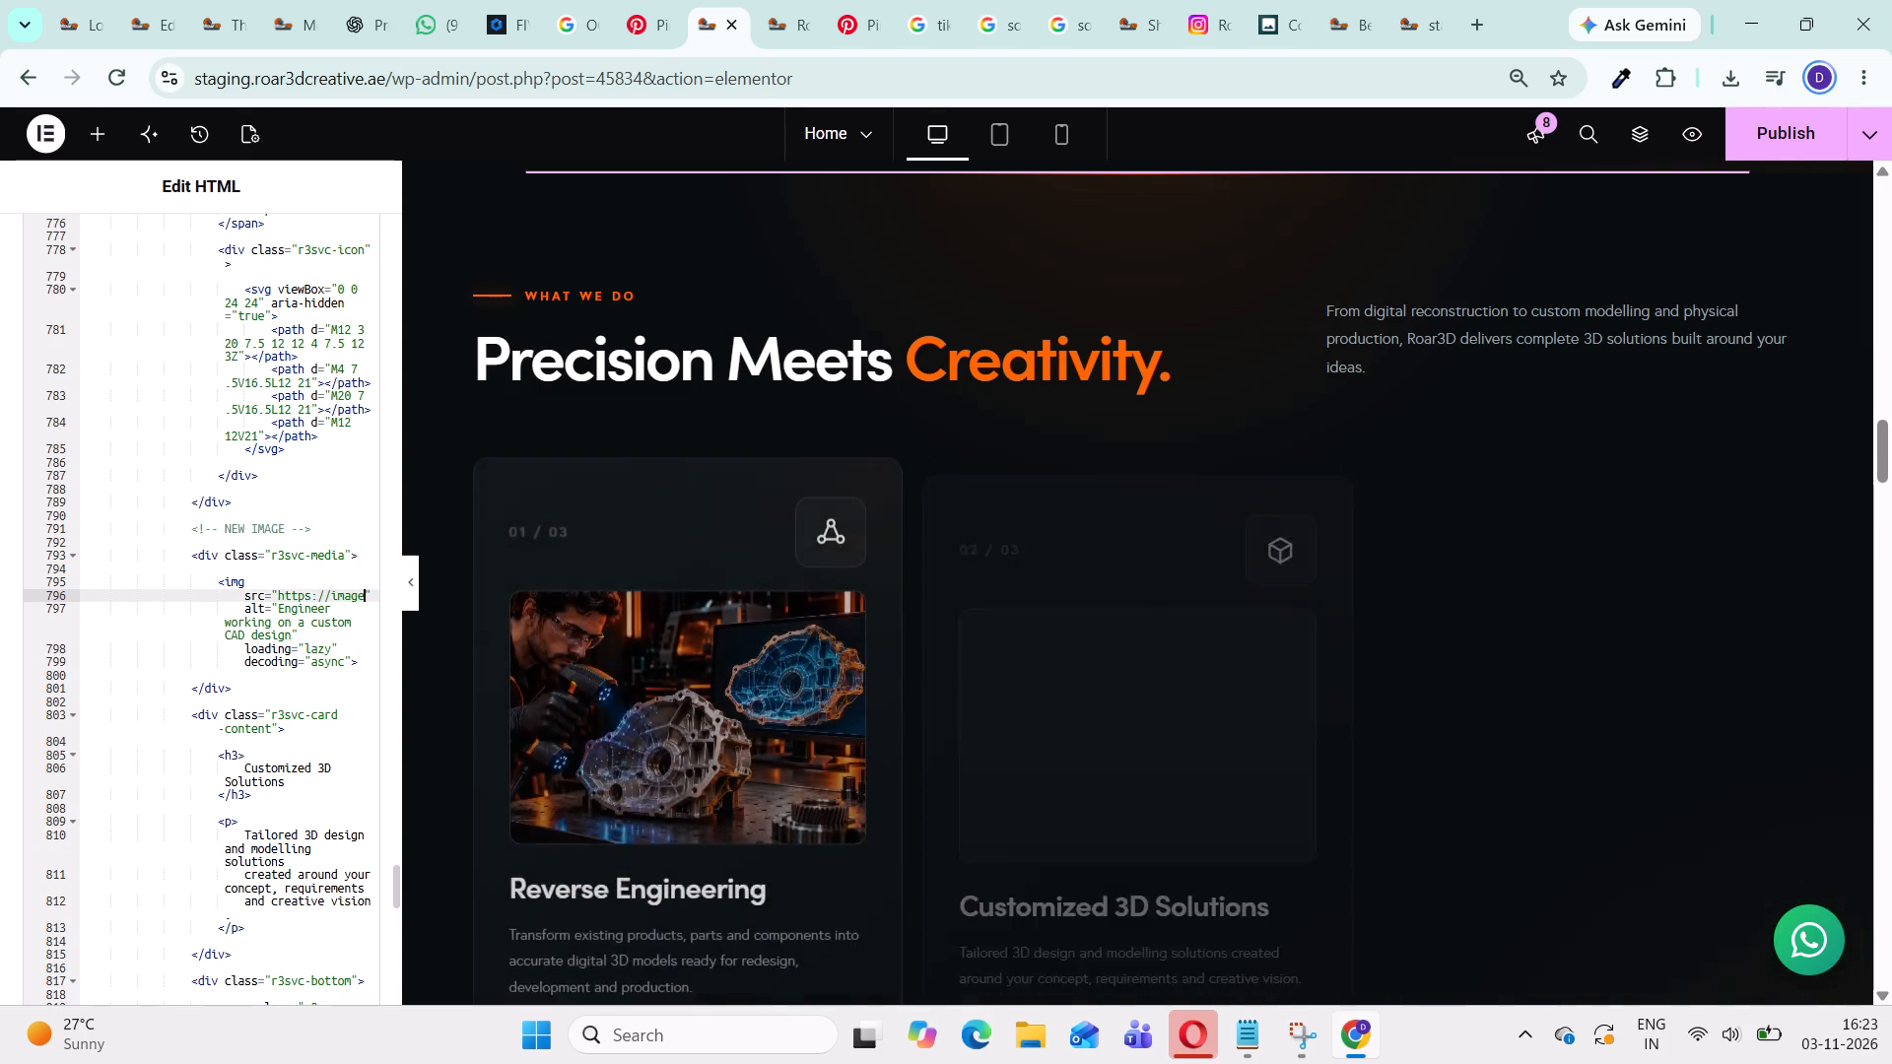
key(BackSpace)
key(BackSpace)
key(BackSpace)
key(BackSpace)
key(BackSpace)
key(BackSpace)
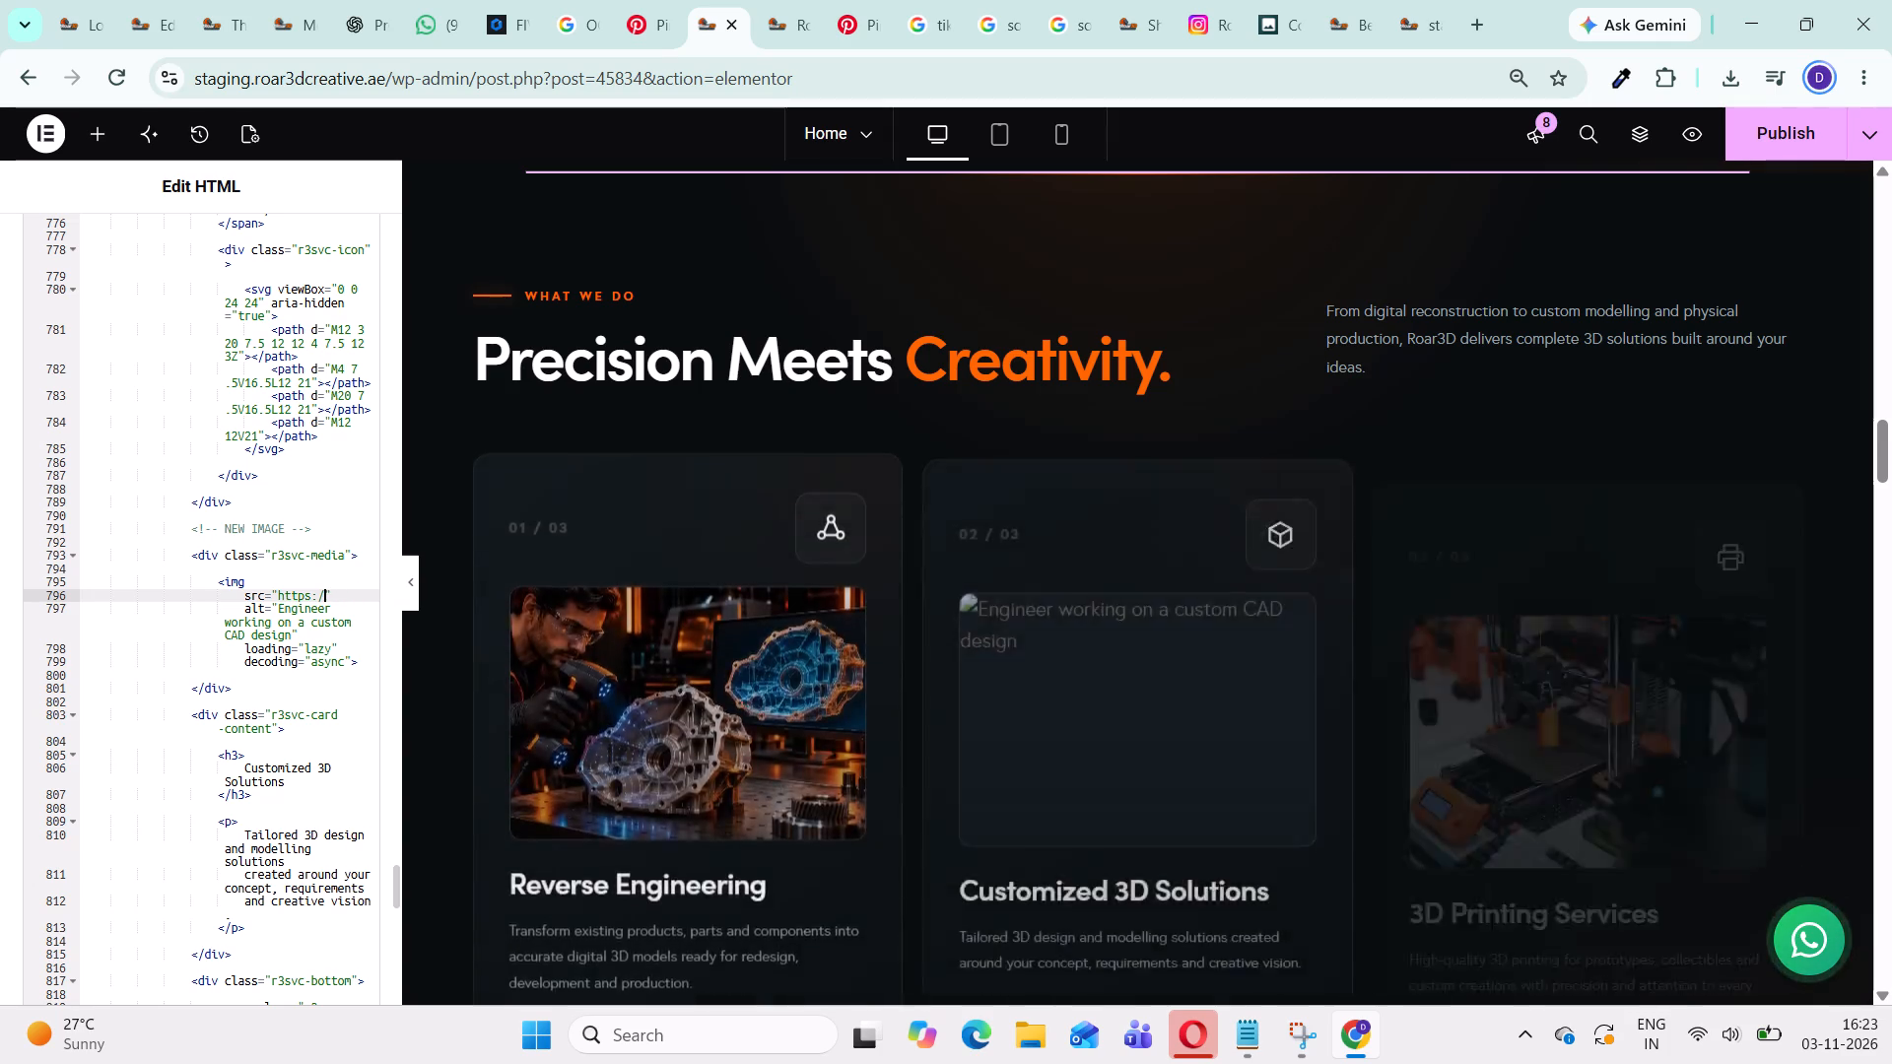
key(BackSpace)
key(BackSpace)
key(BackSpace)
key(BackSpace)
key(BackSpace)
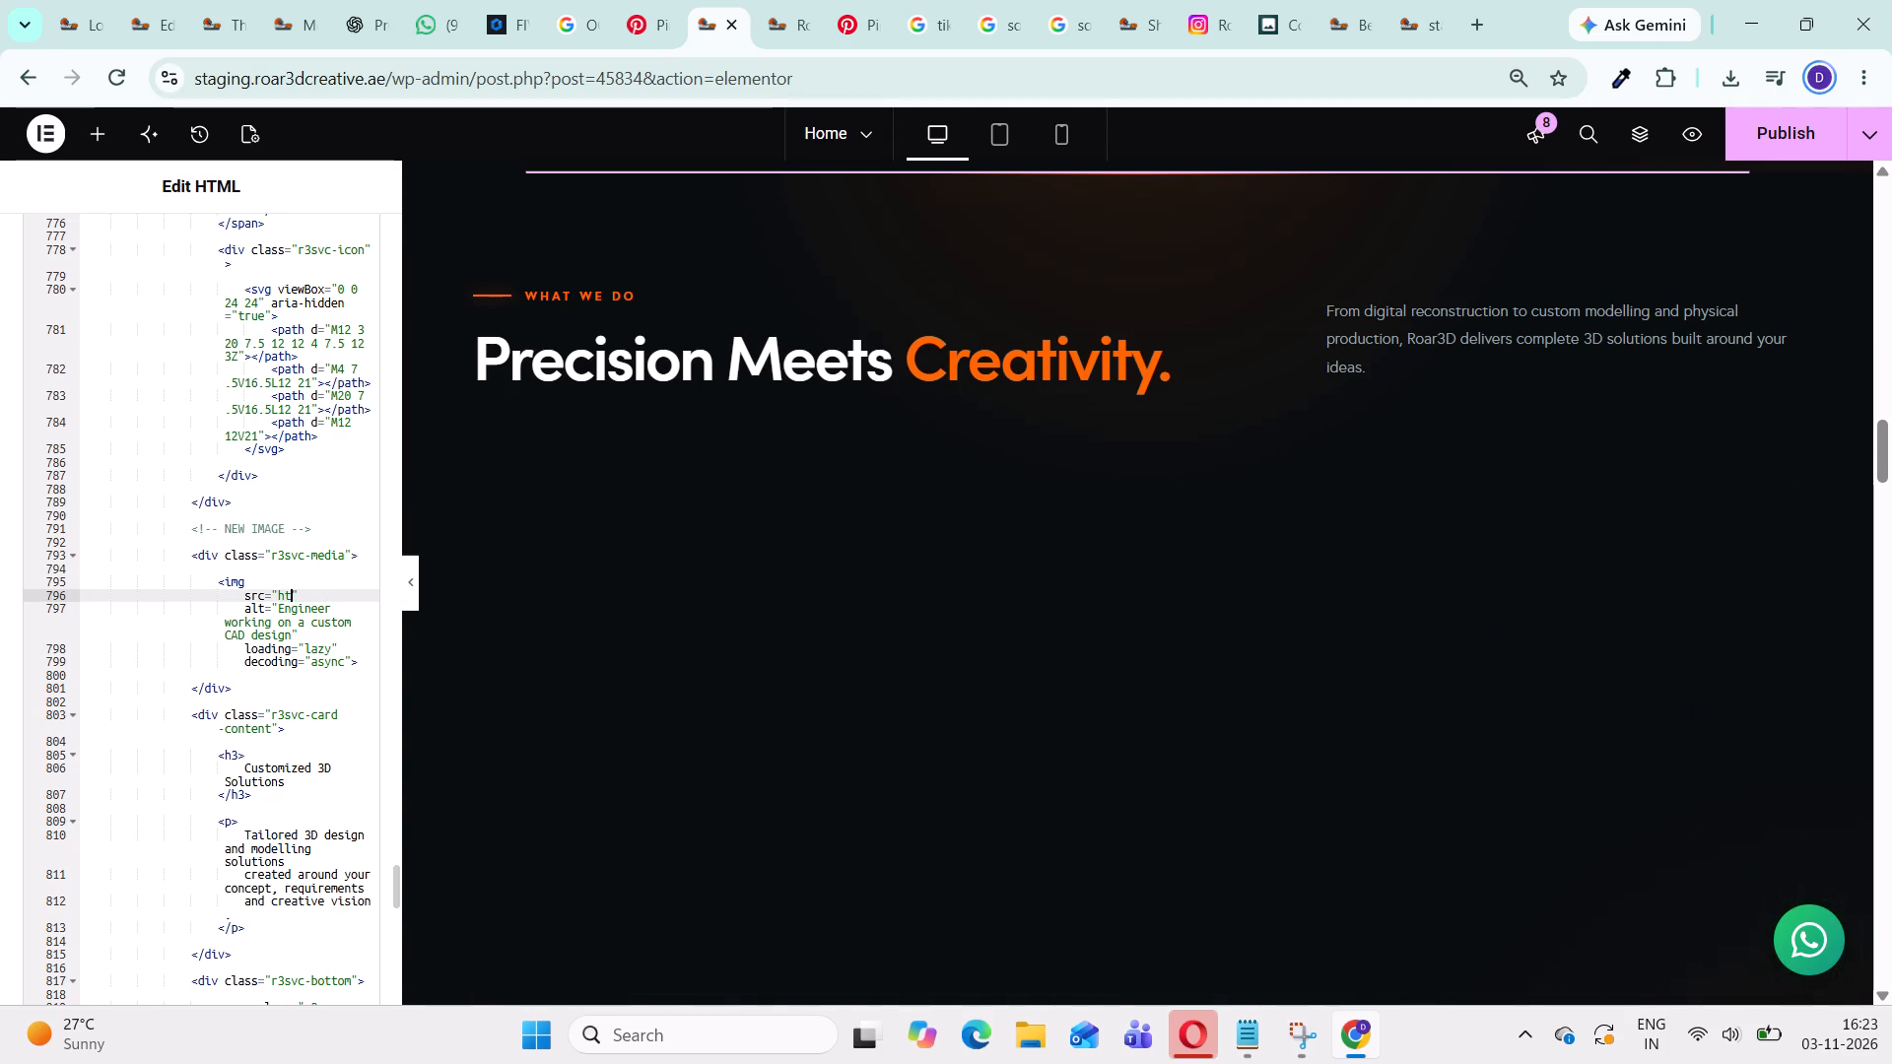
key(BackSpace)
key(ctrl+v)
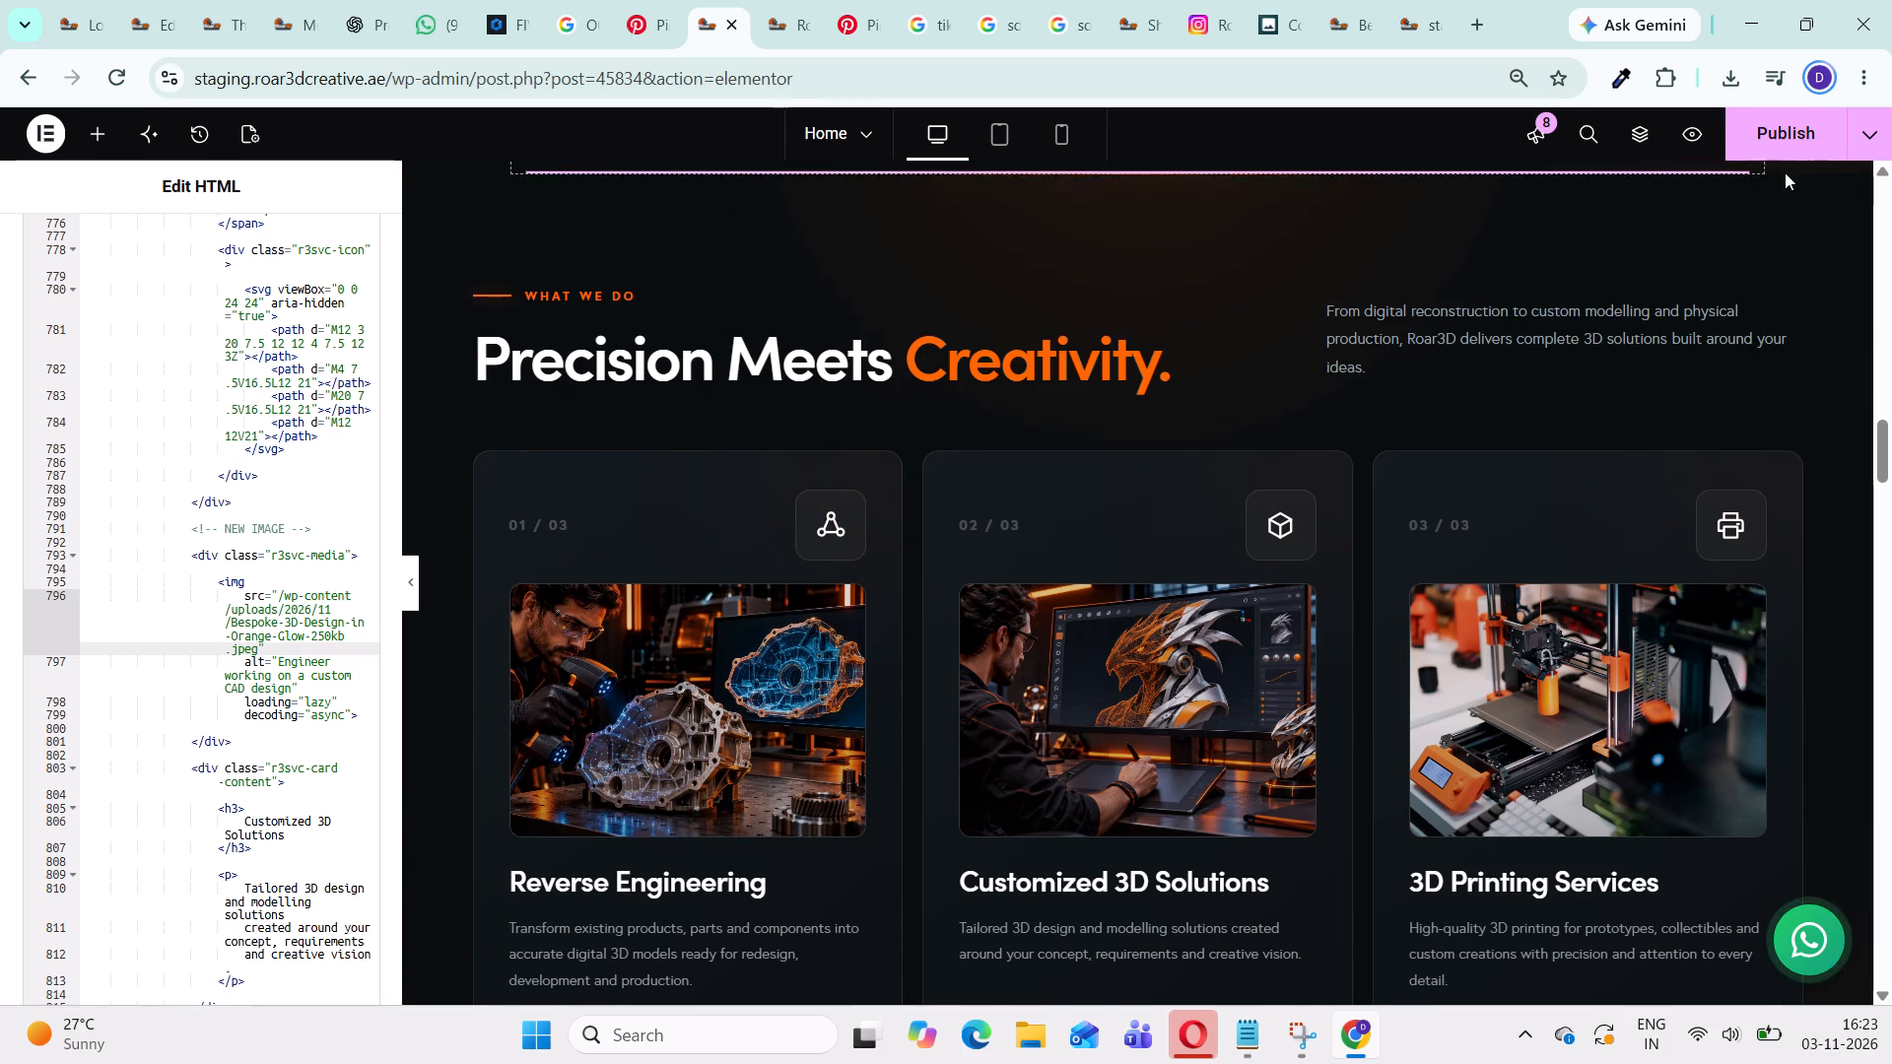
Publish the home page with the new Customized 3D Solutions card image.
click(1772, 137)
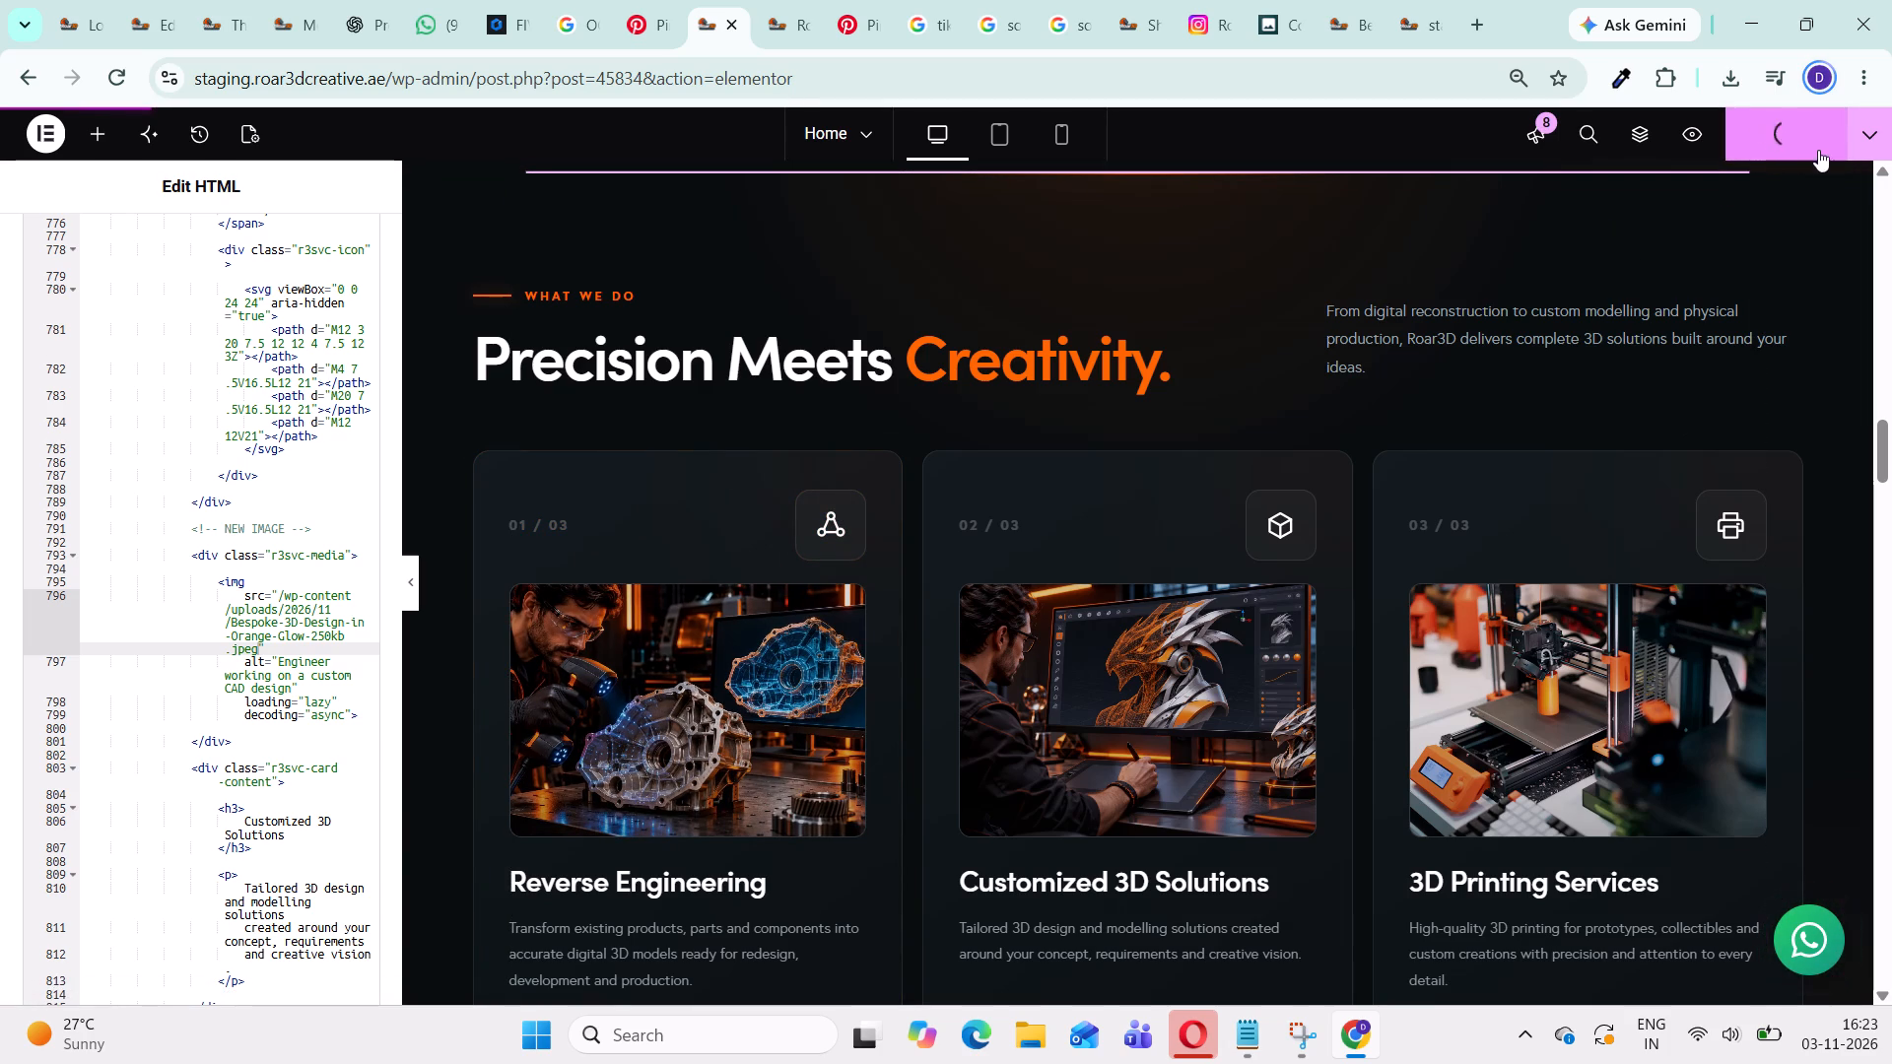
Copy the relative URL /wp-content/uploads/2026/11/Precision-prototype-3D-printing-in-action-250kb.jpeg from the opened 3D printing image's address.
click(1420, 28)
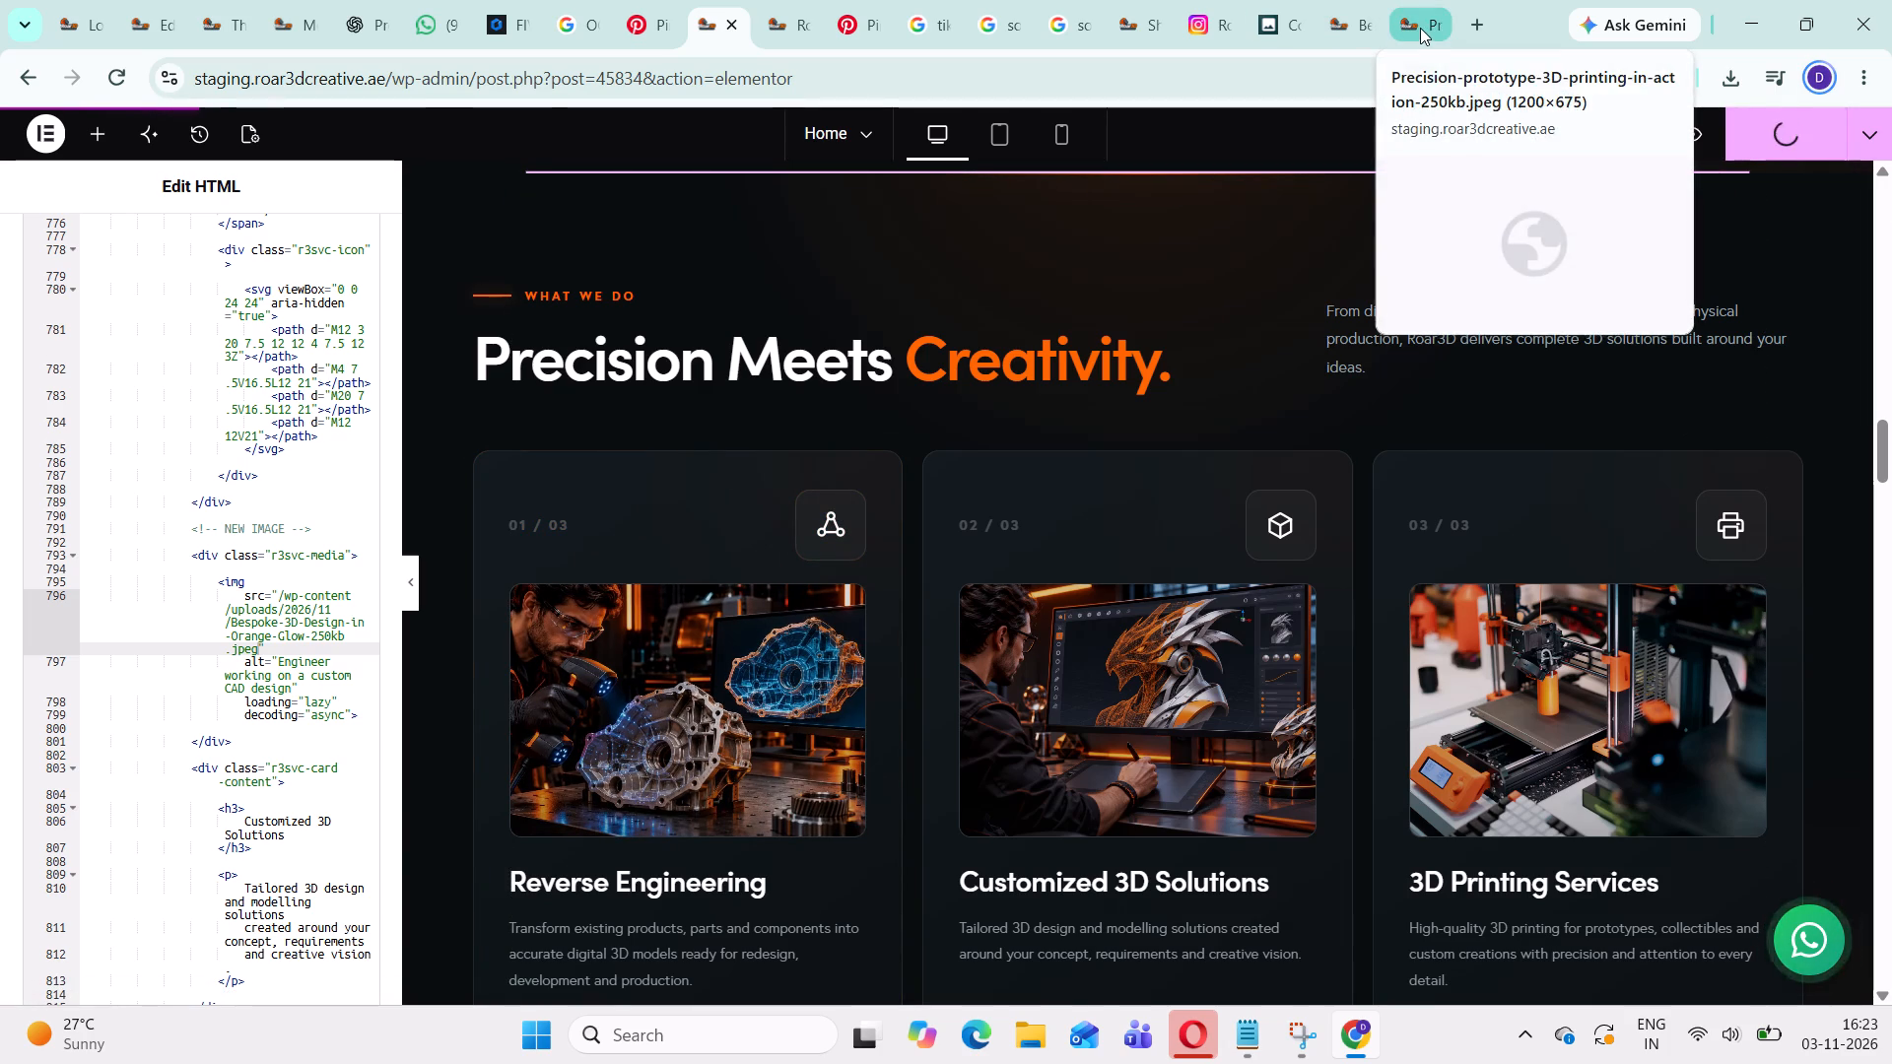
drag(1090, 83, 674, 82)
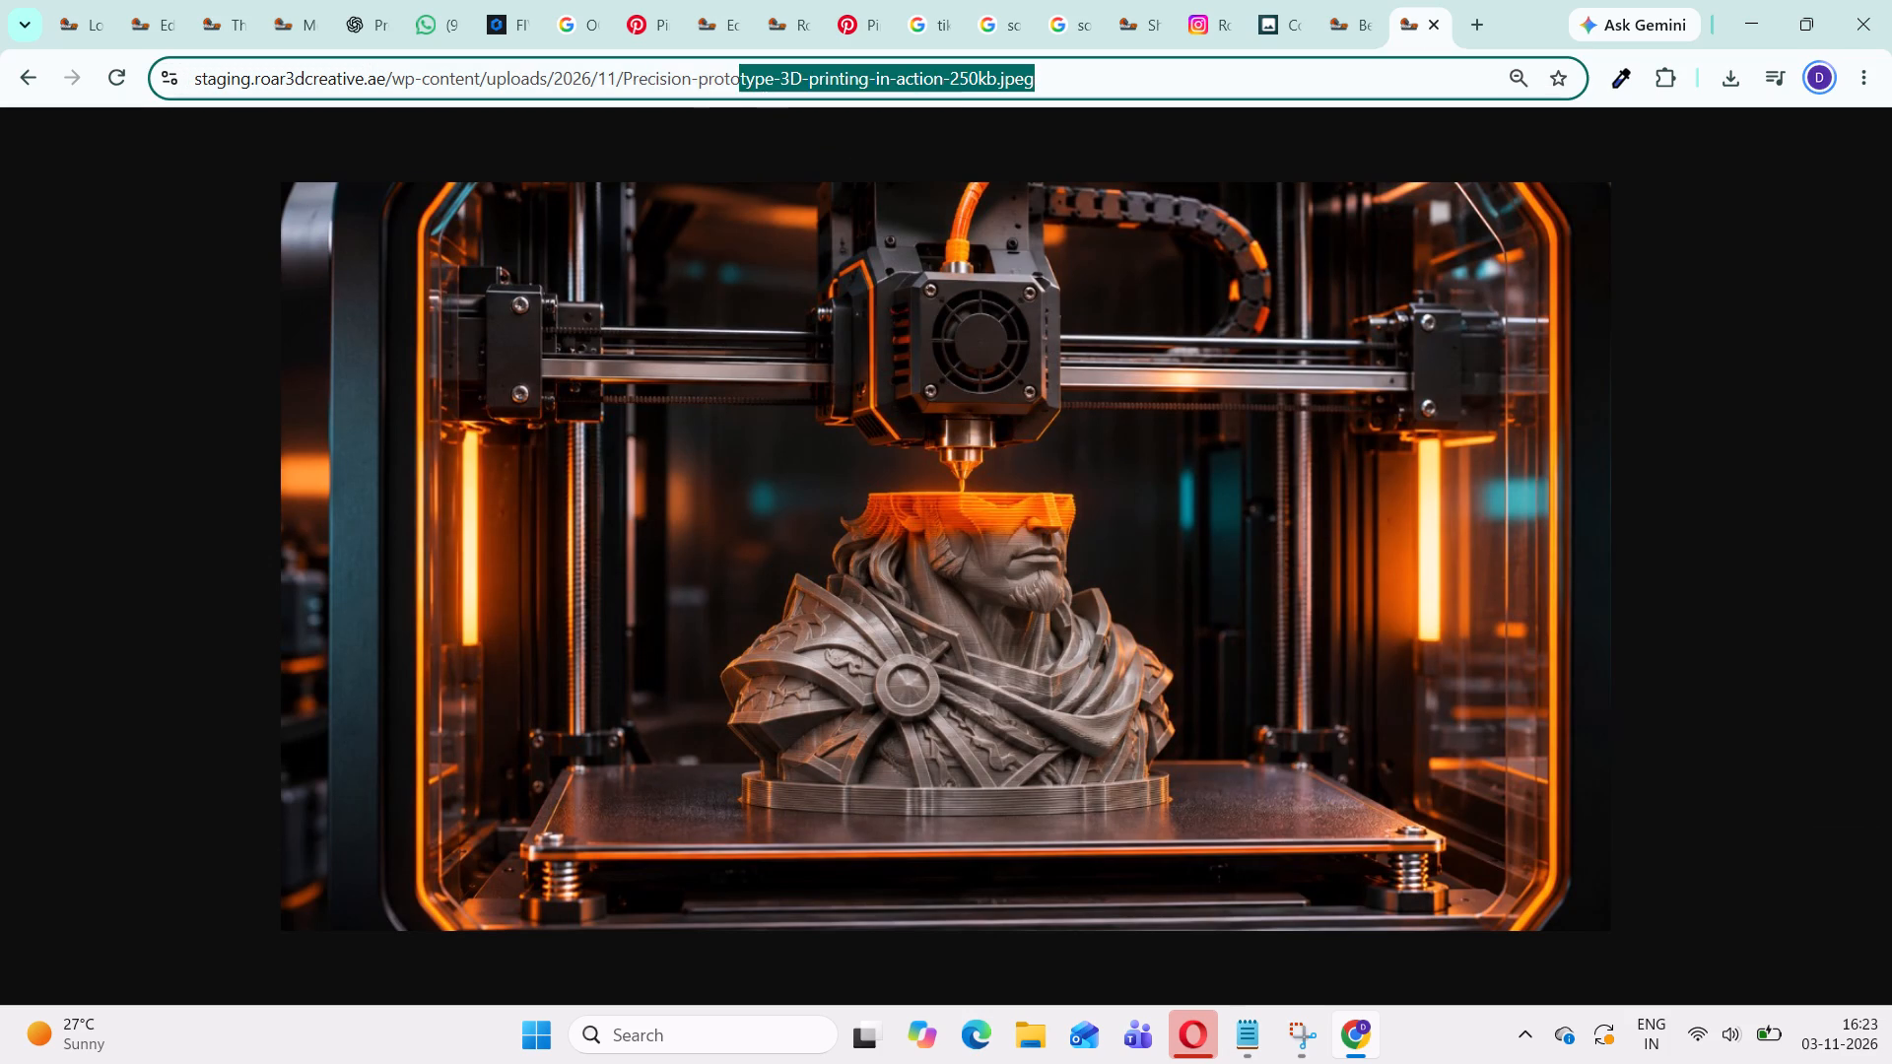
drag(674, 82, 390, 94)
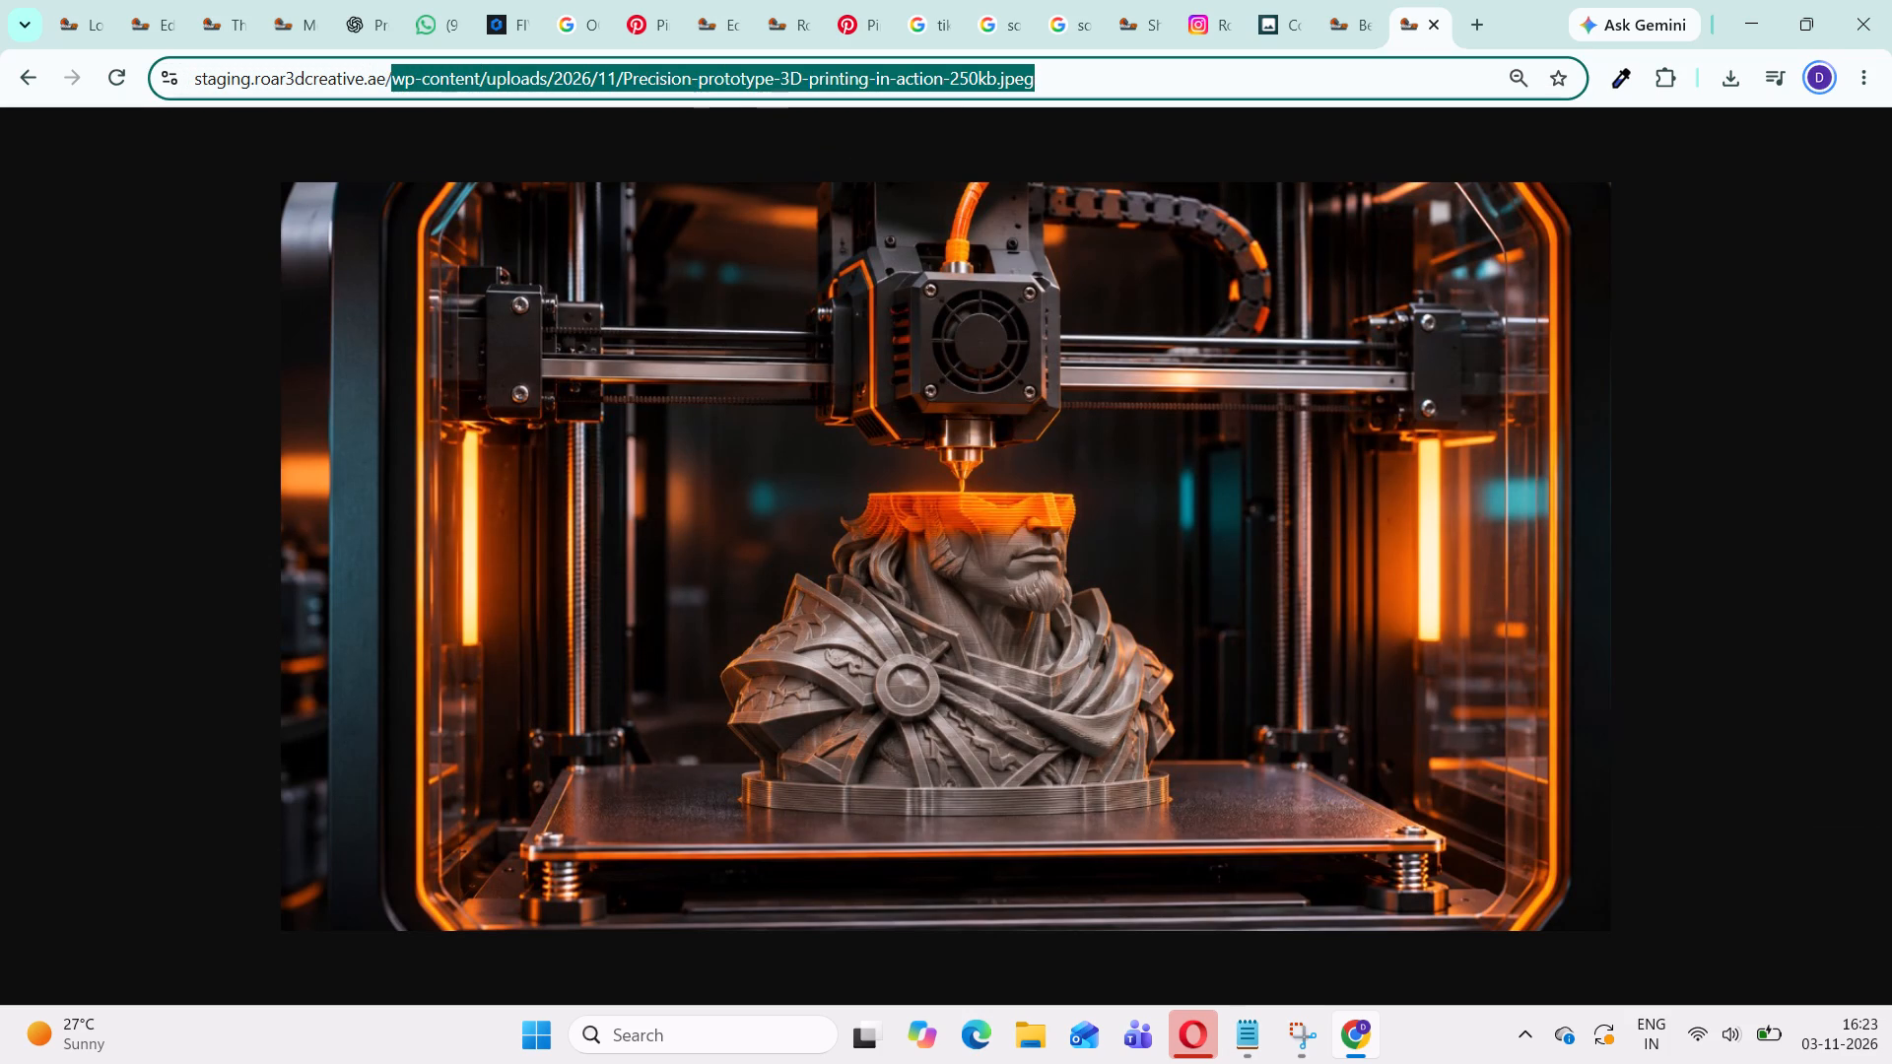
drag(390, 94, 385, 95)
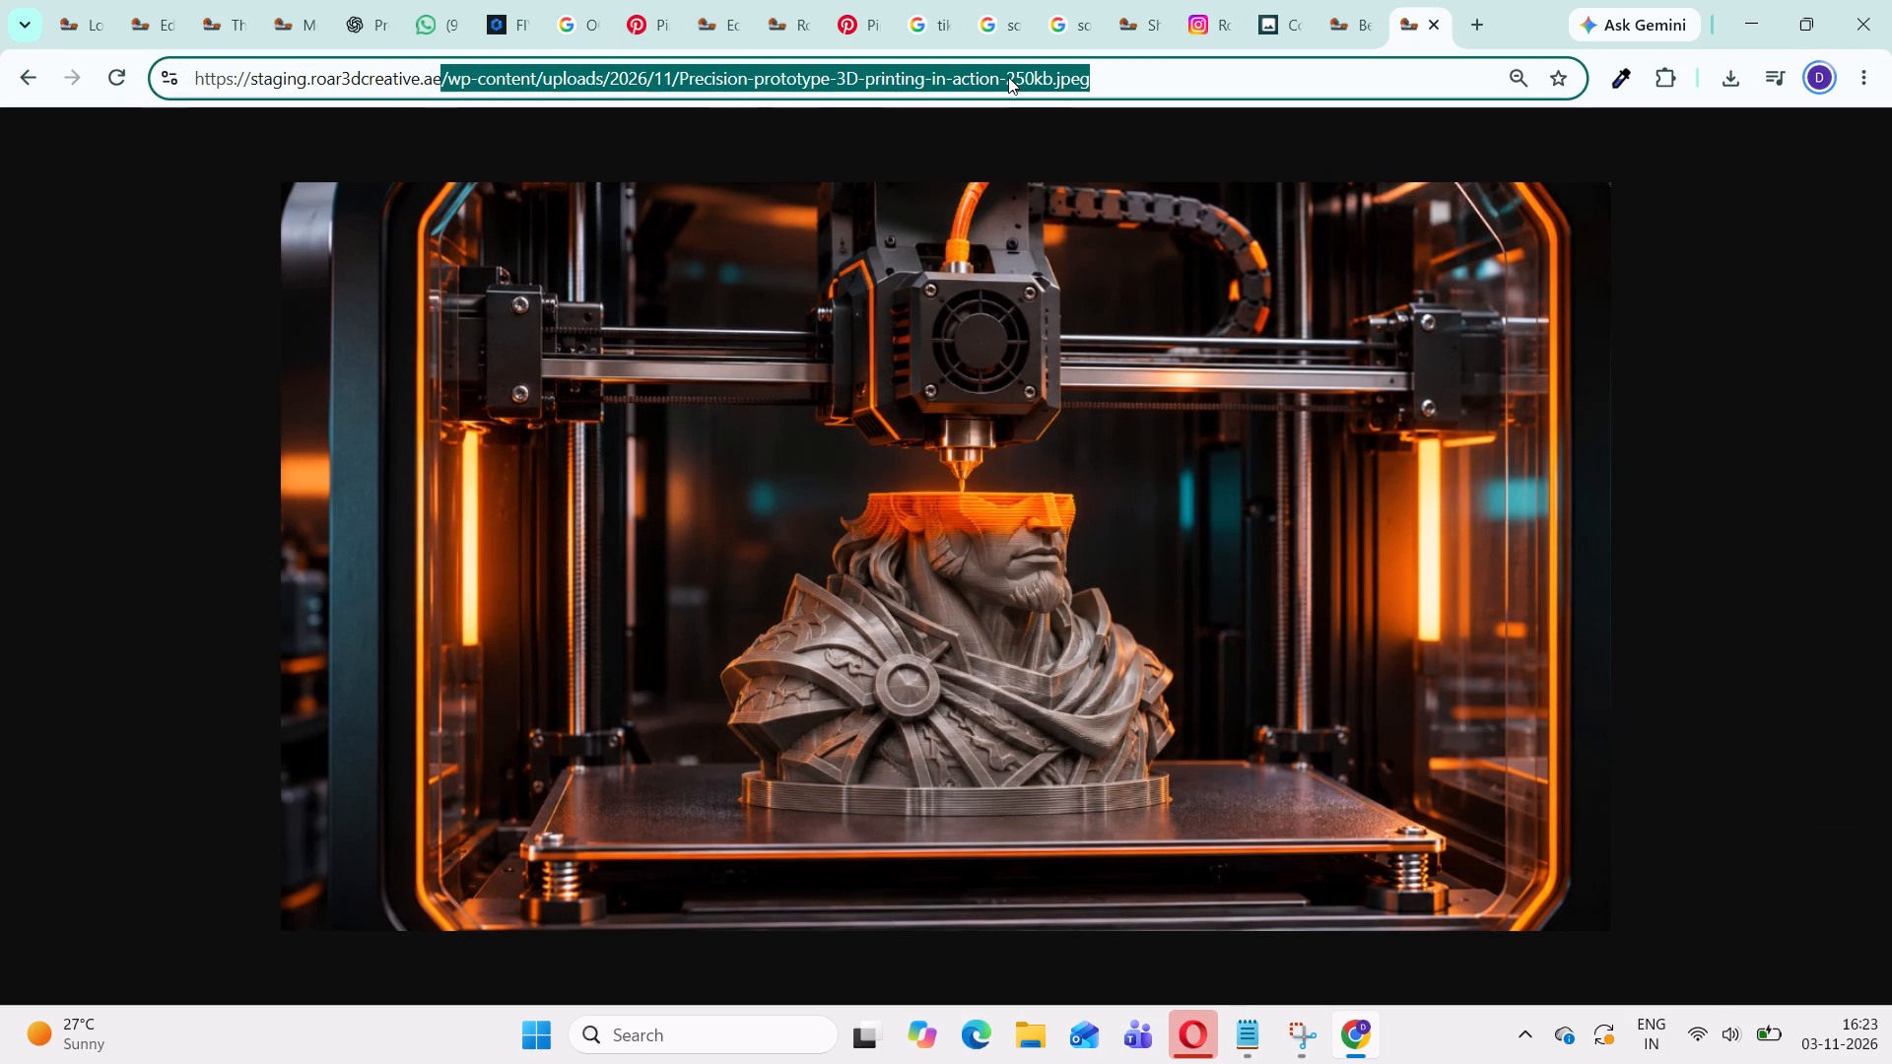
key(ctrl+c)
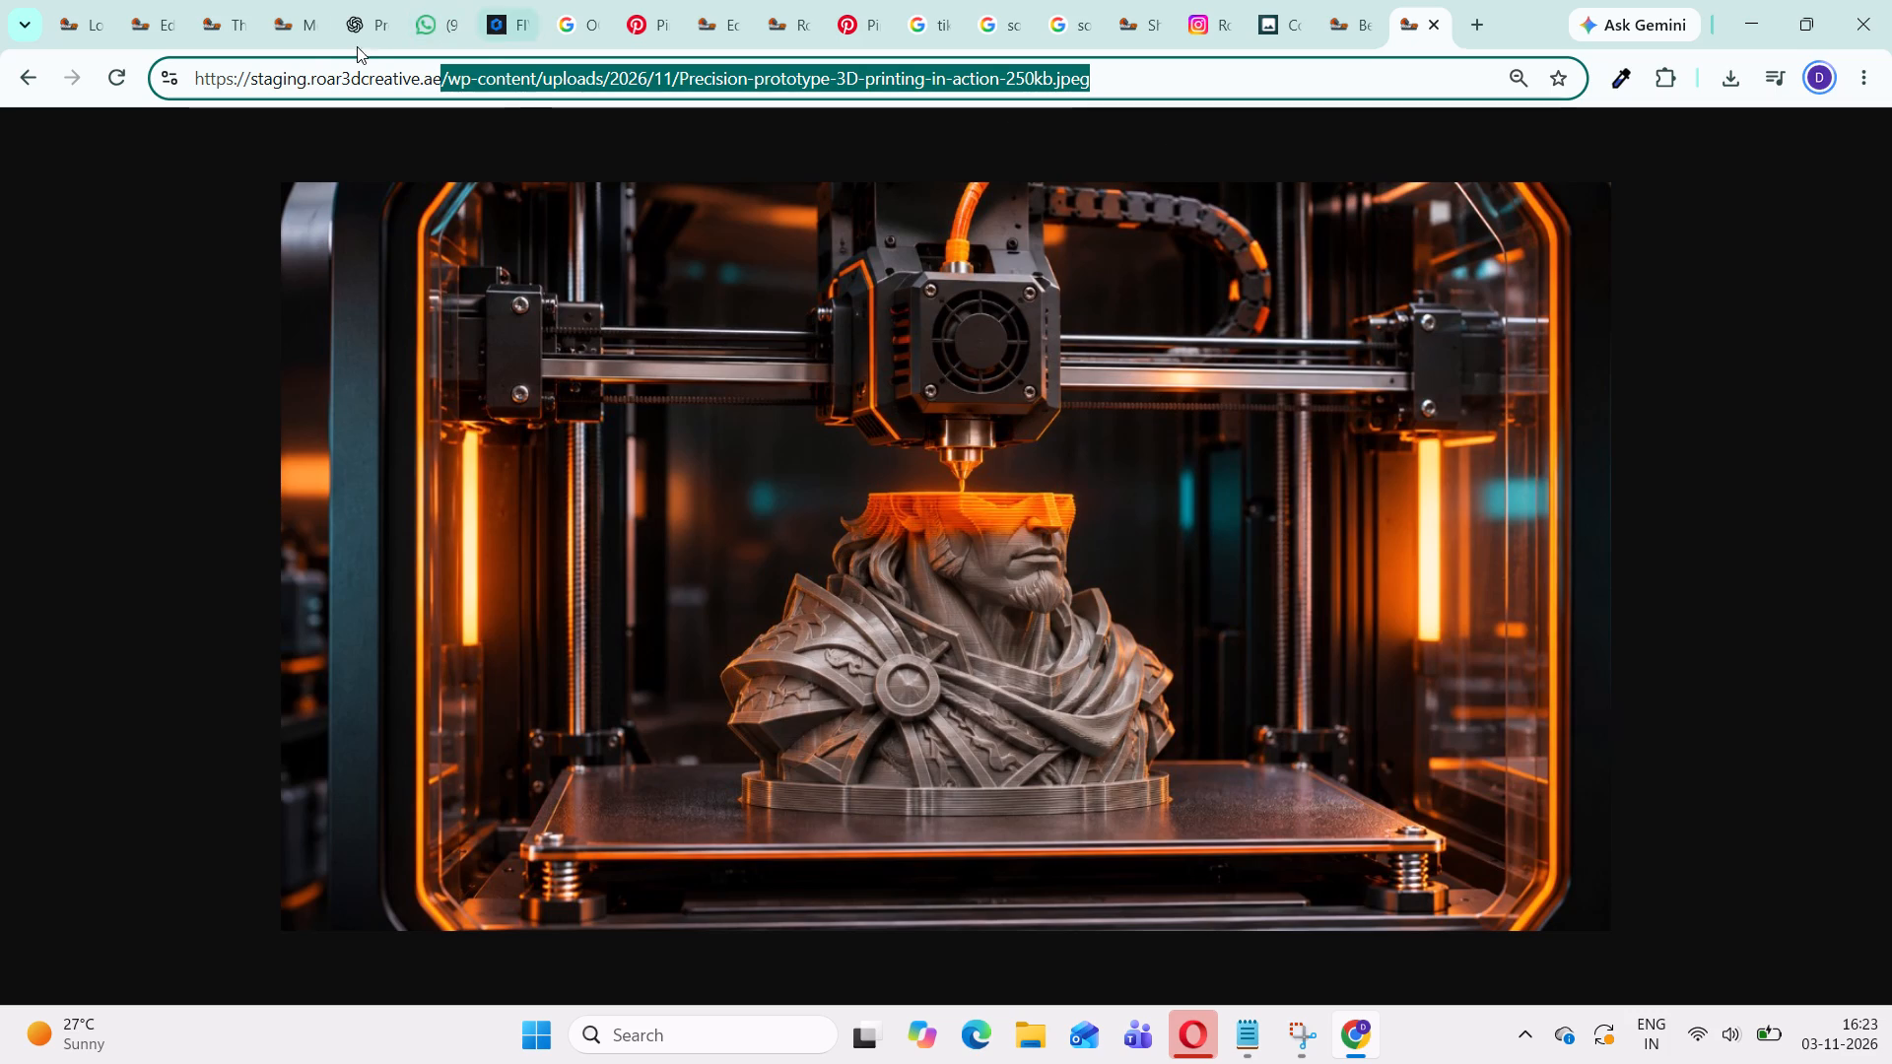
Replace the 3D Printing Services card's image source in the HTML with the copied relative URL /wp-content/uploads/2026/11/Precision-prototype-3D-printing-in-action-250kb.jpeg.
click(708, 35)
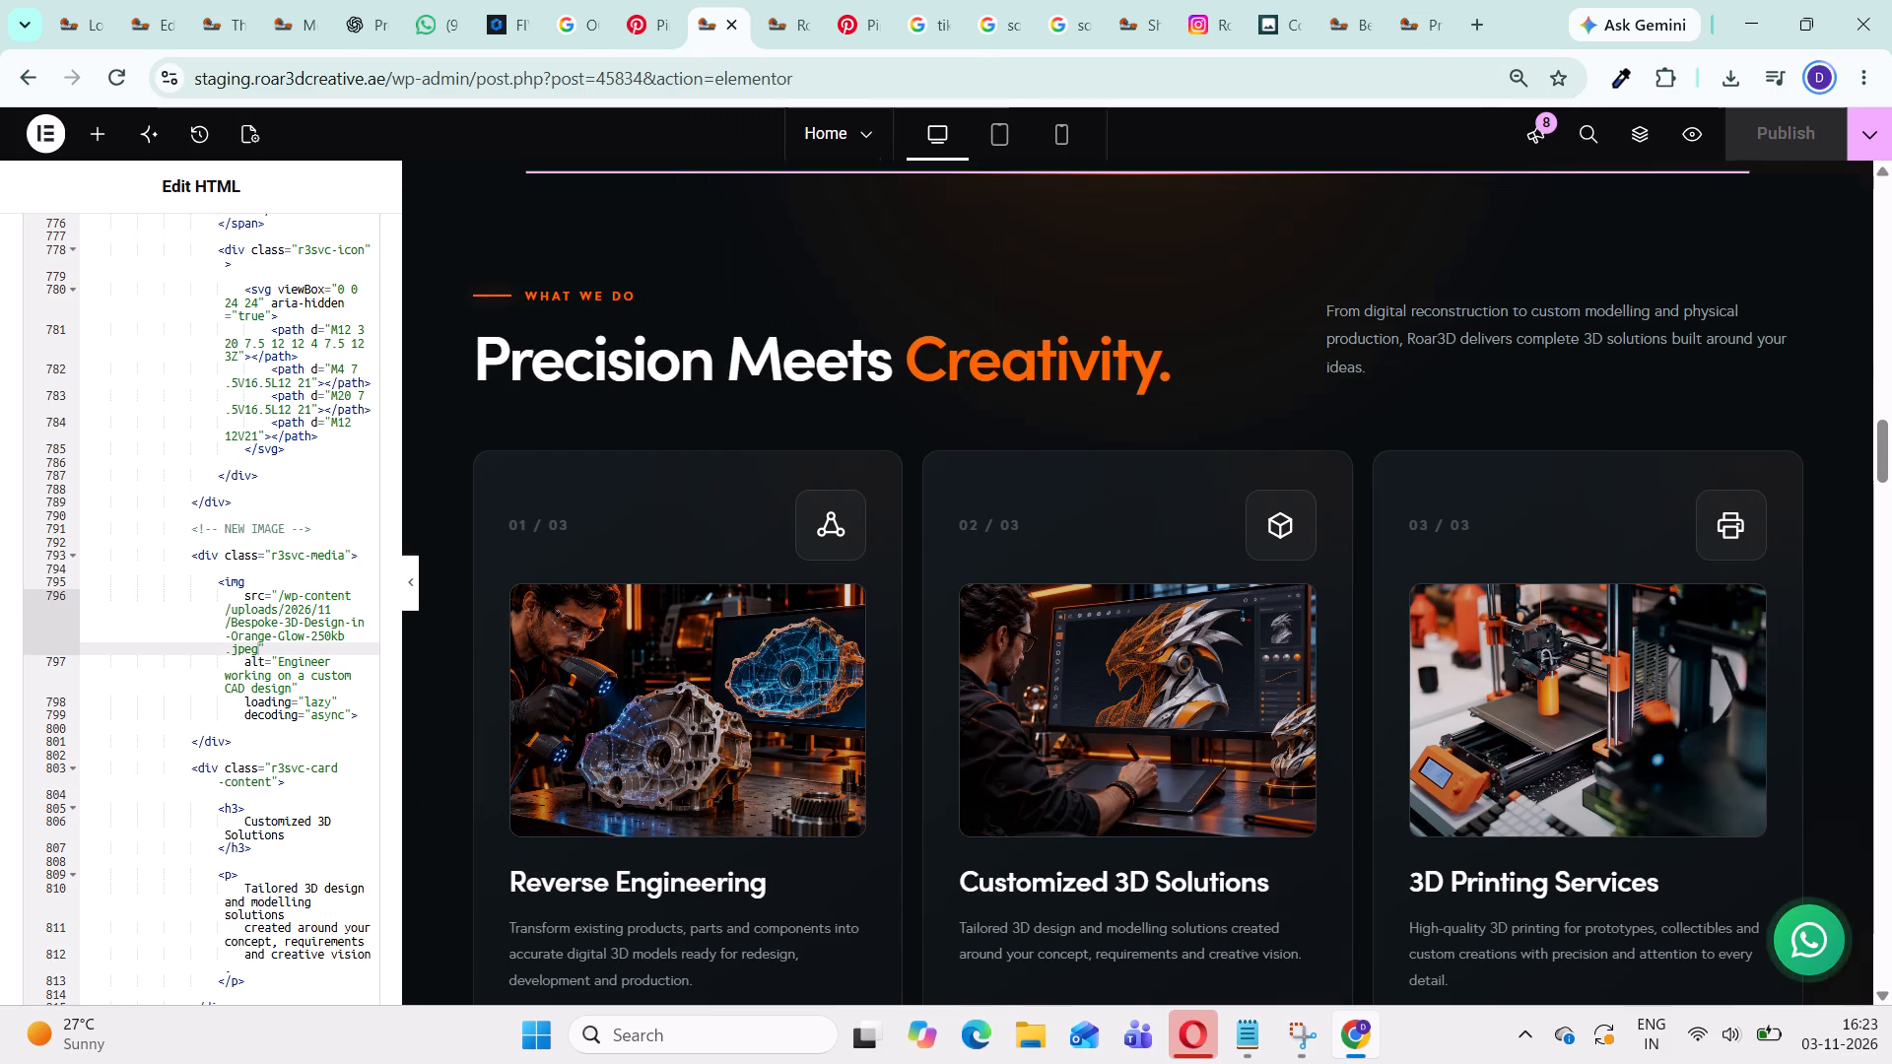
scroll(205, 697, down, 5)
scroll(320, 747, down, 1)
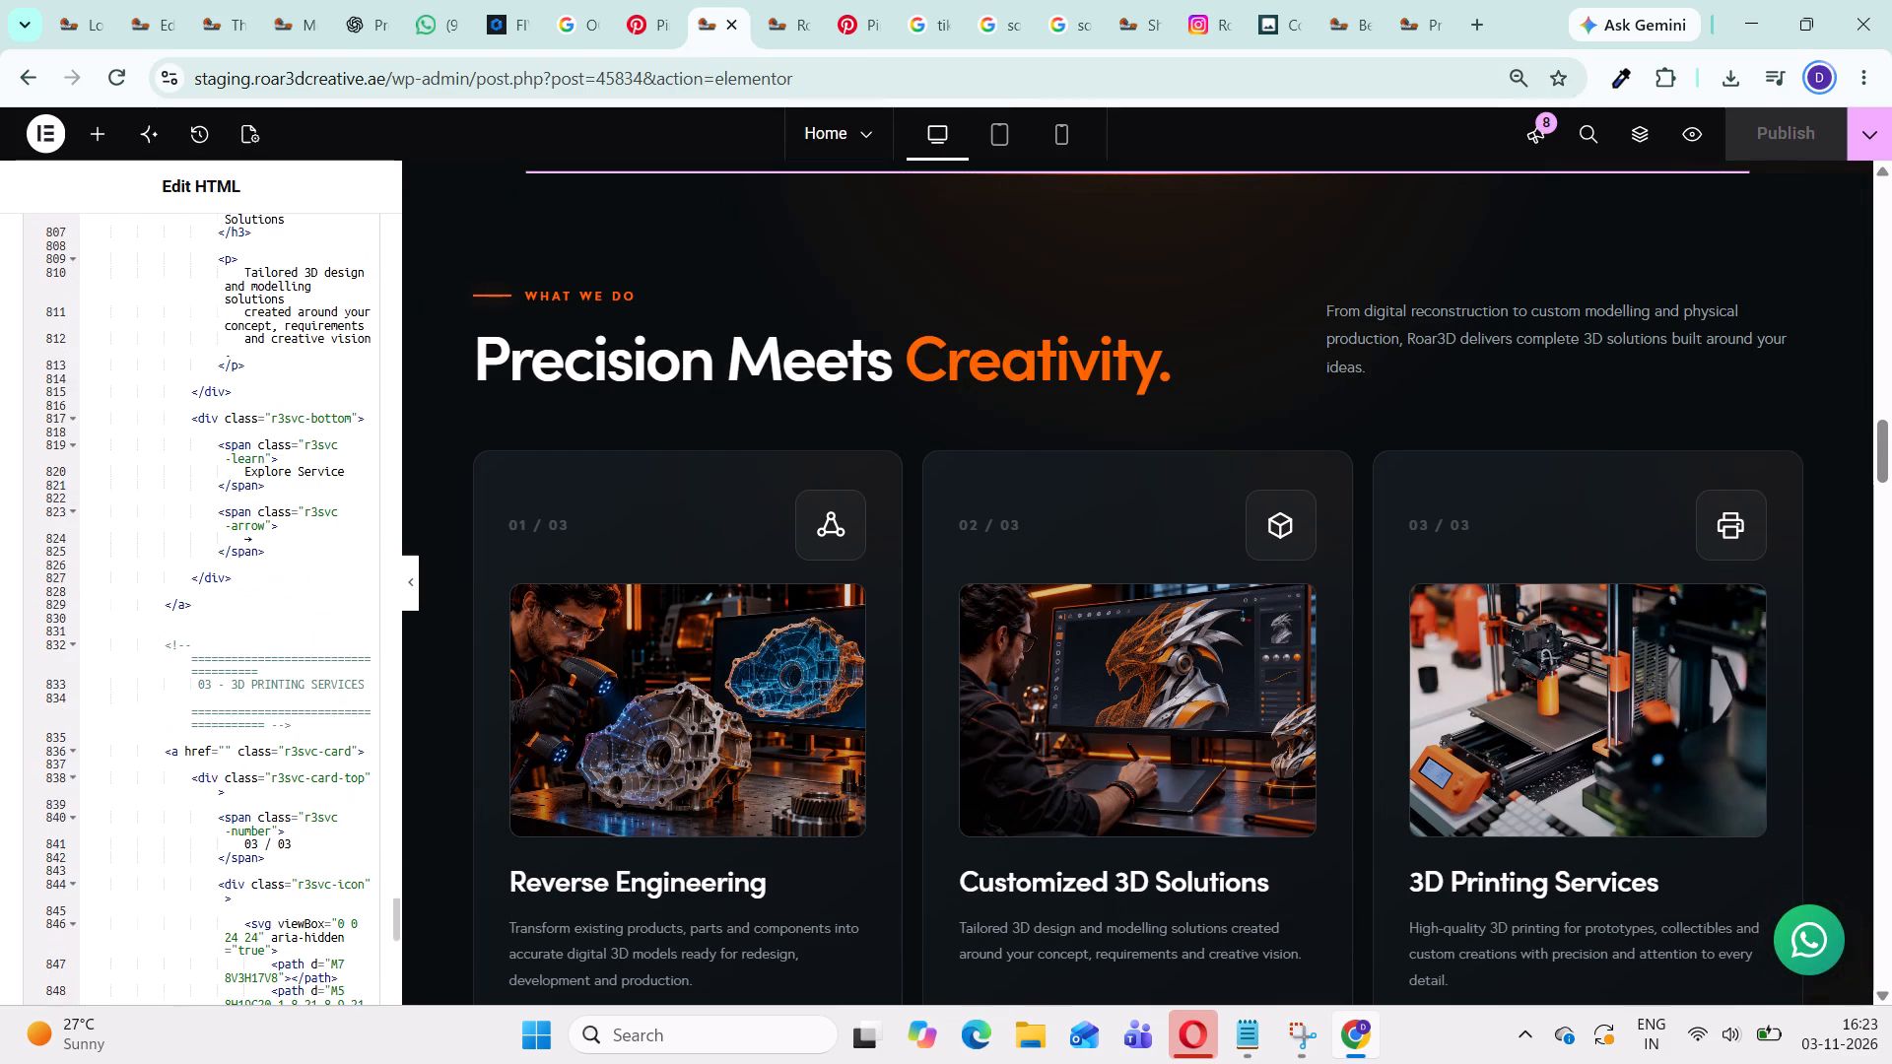
scroll(334, 804, down, 4)
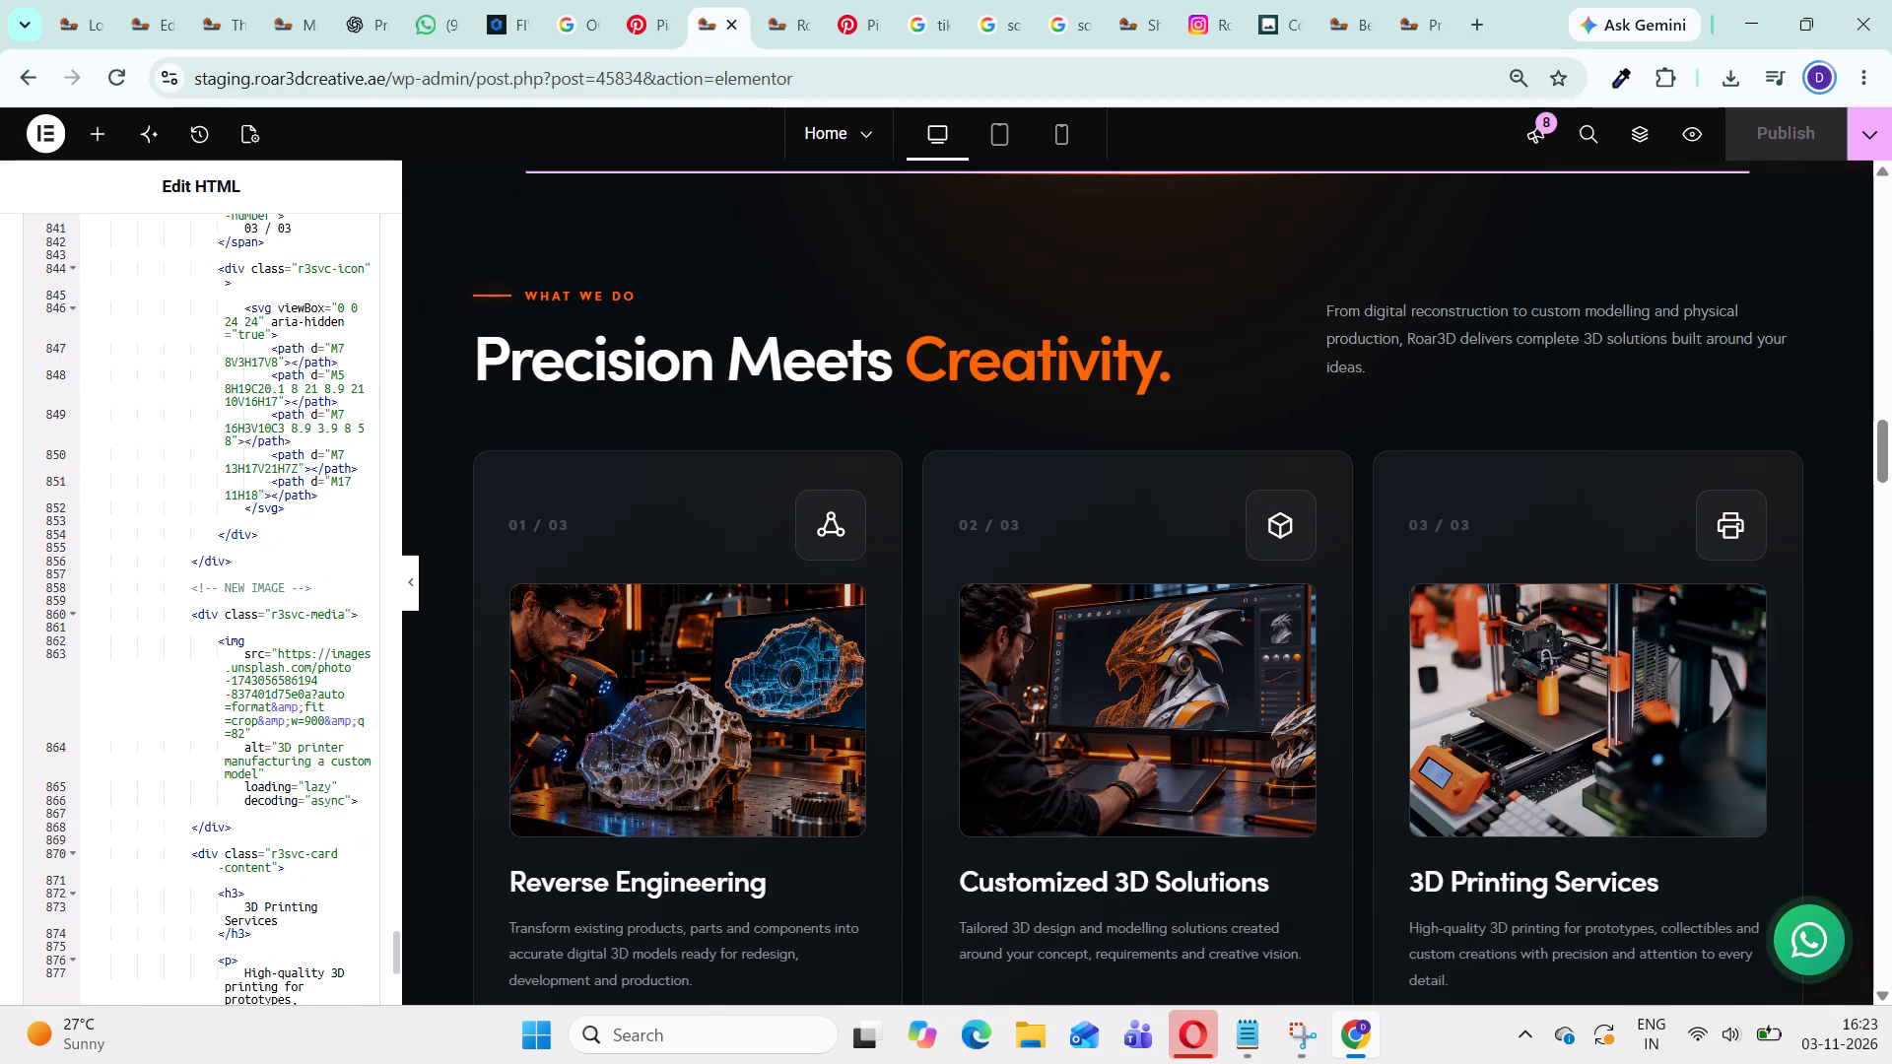
click(242, 731)
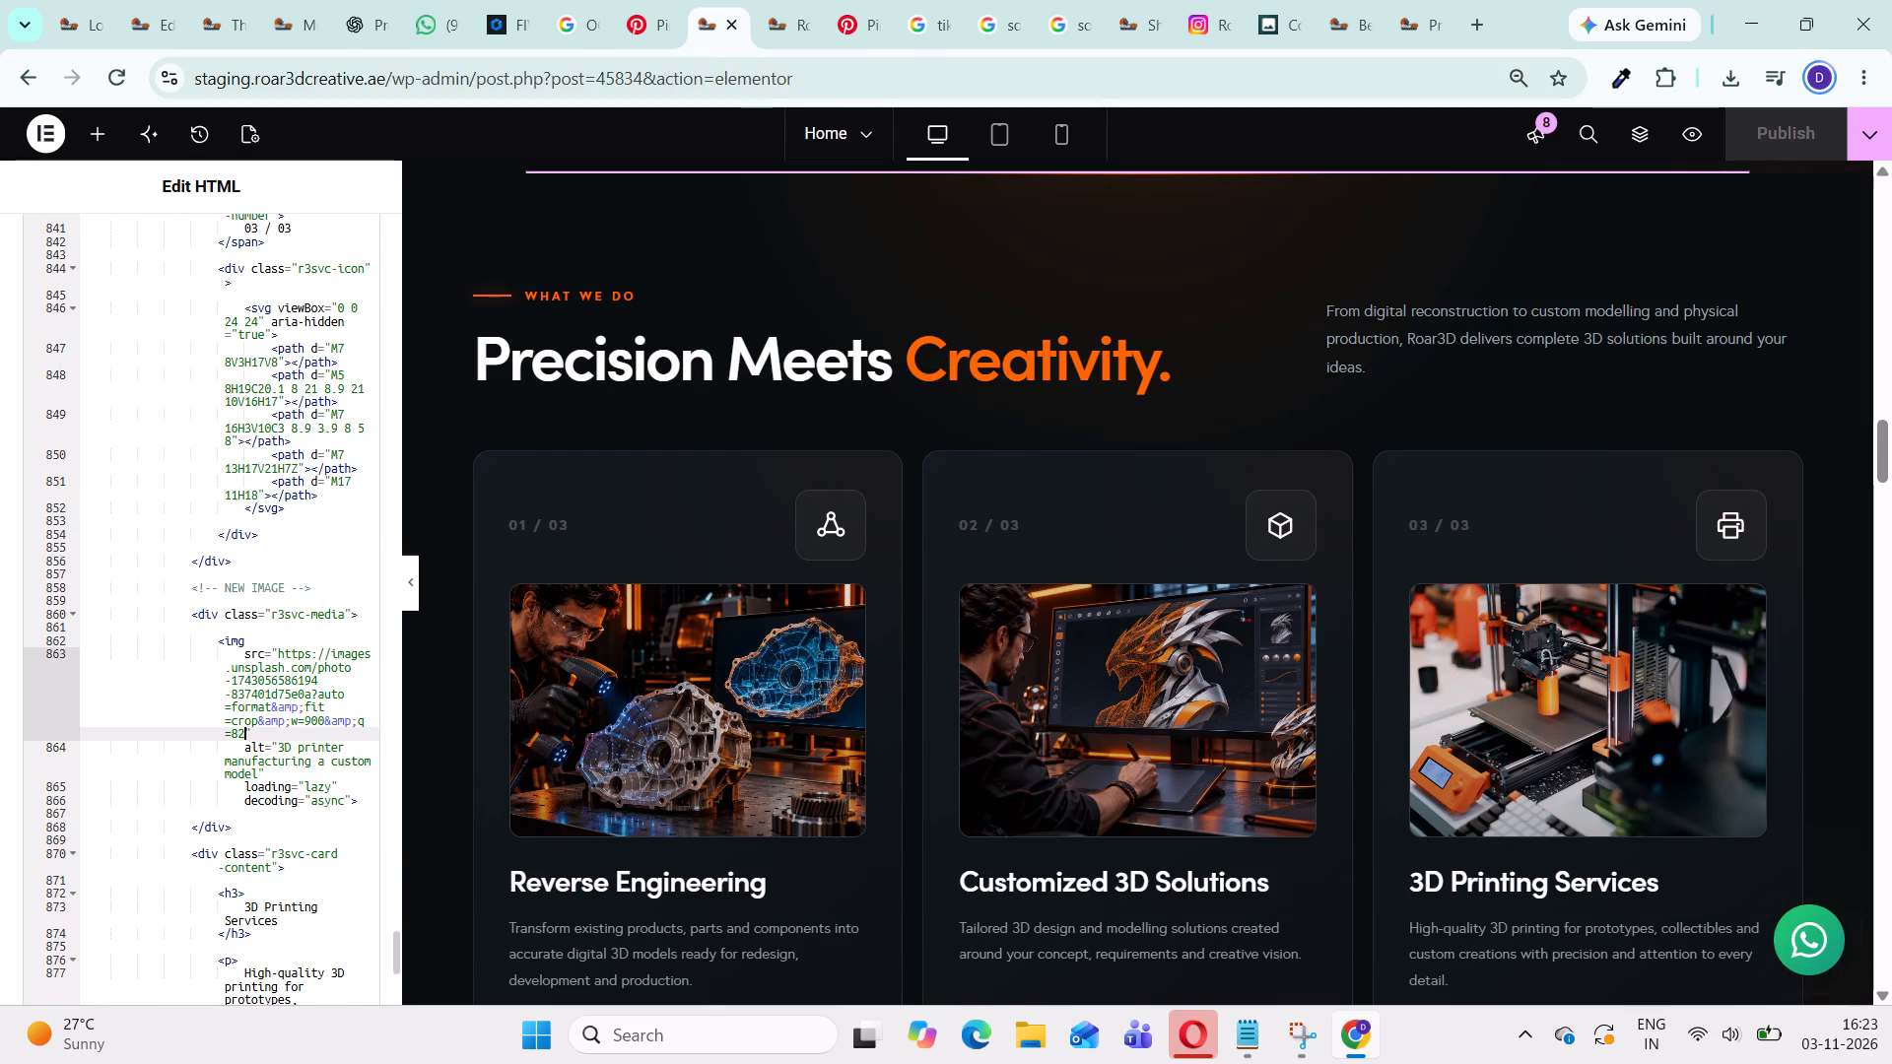
key(BackSpace)
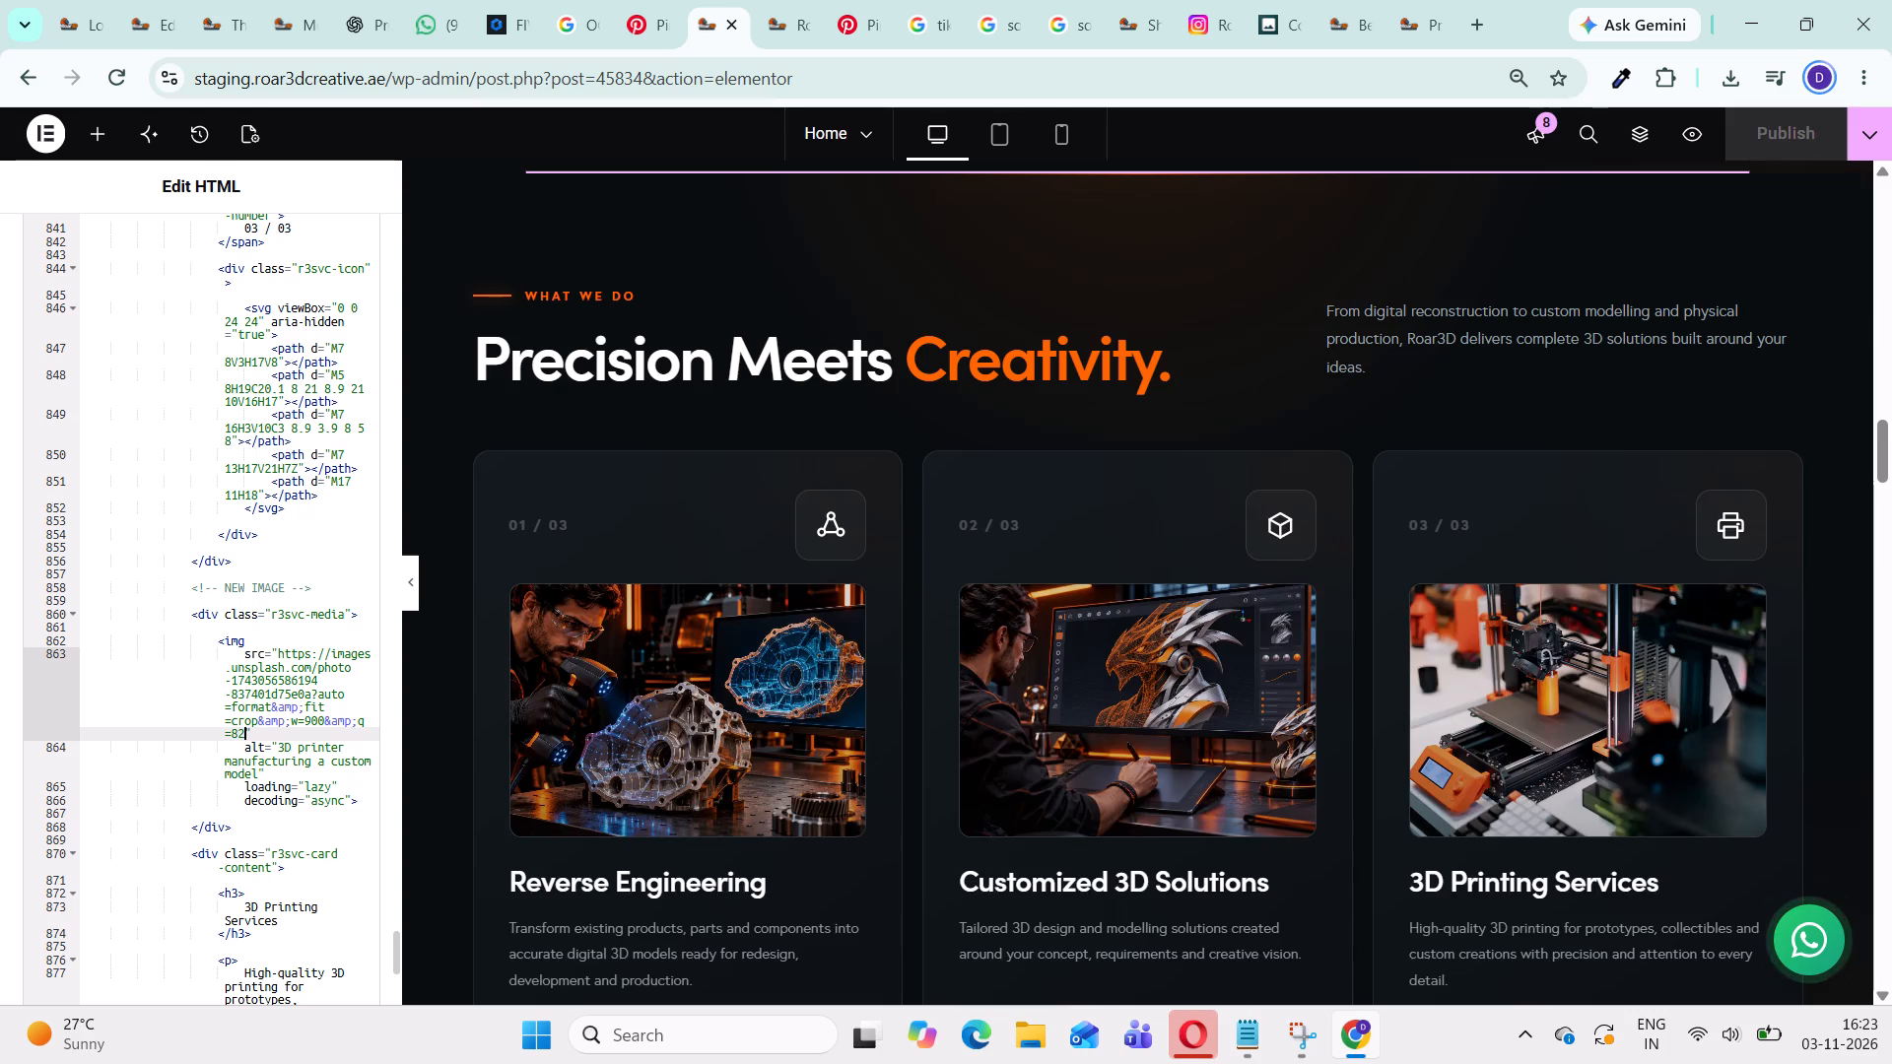
key(BackSpace)
key(BackSpace)
key(BackSpace)
key(BackSpace)
key(BackSpace)
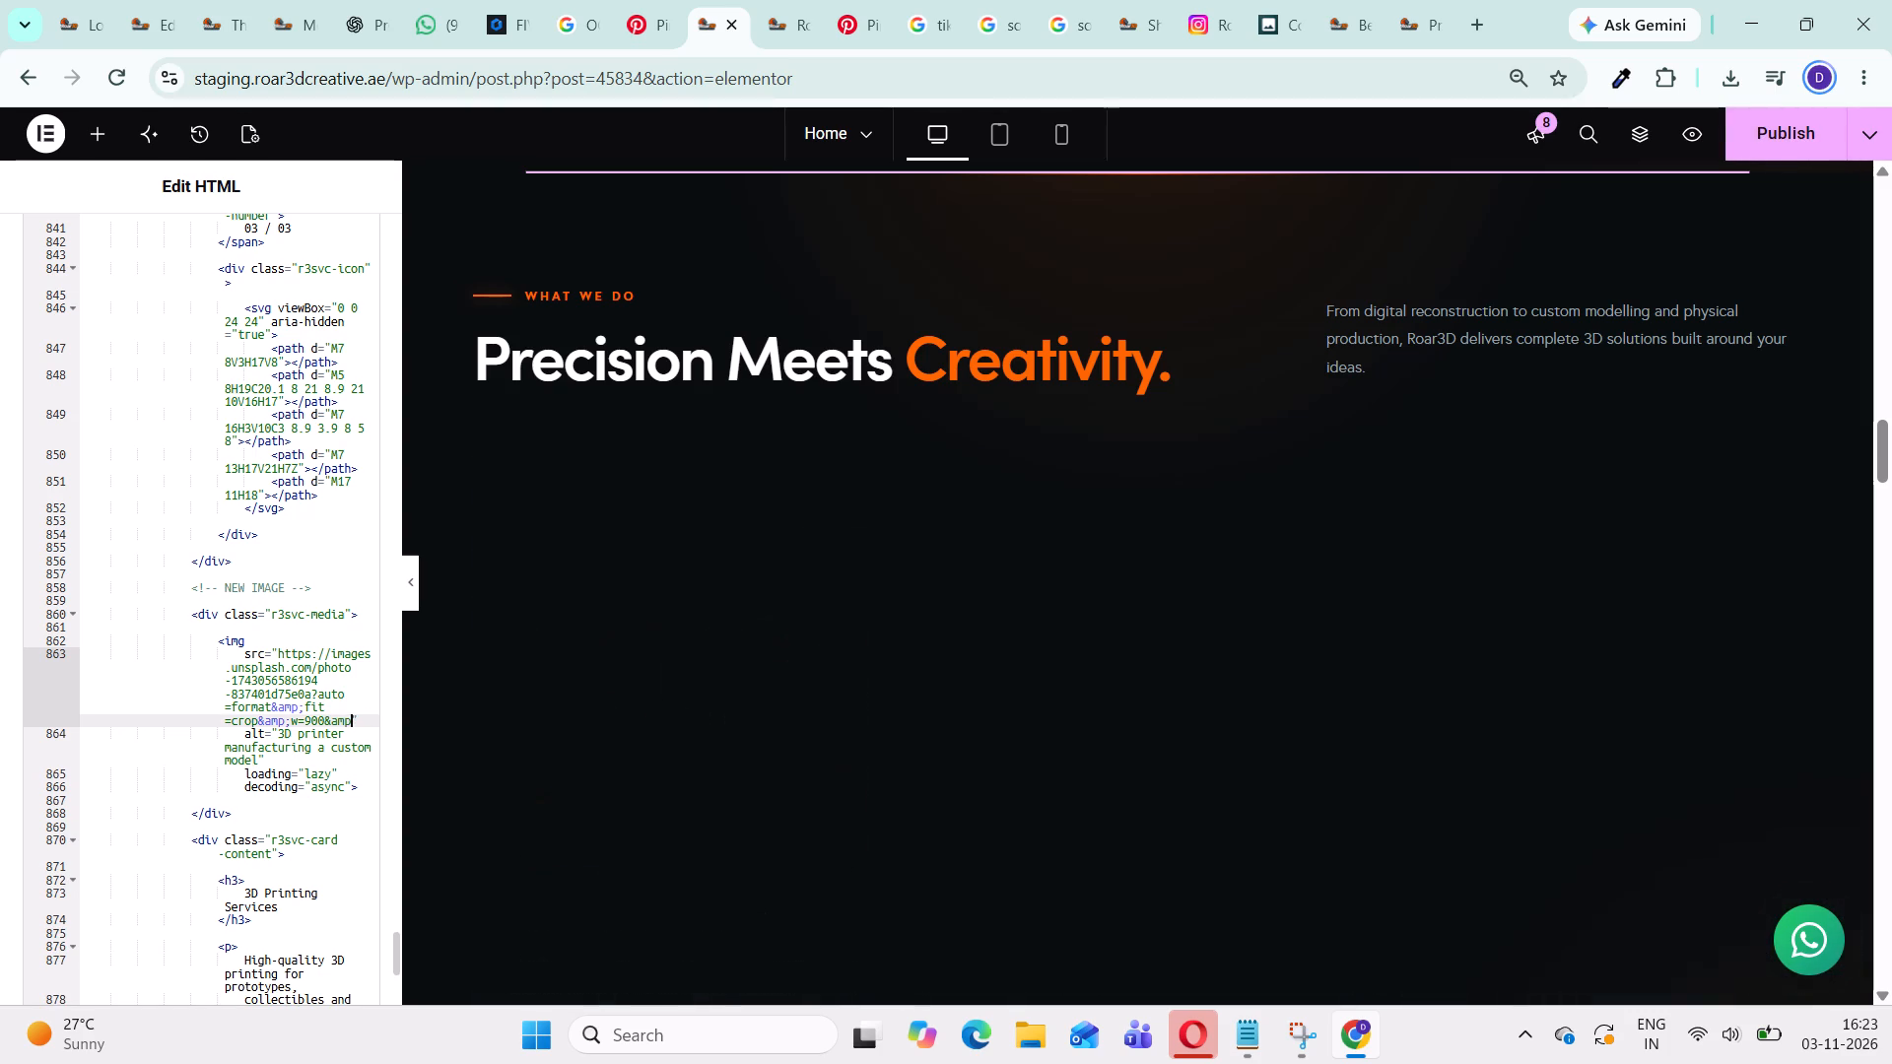
key(BackSpace)
key(BackSpace)
key(BackSpace)
key(BackSpace)
key(BackSpace)
key(BackSpace)
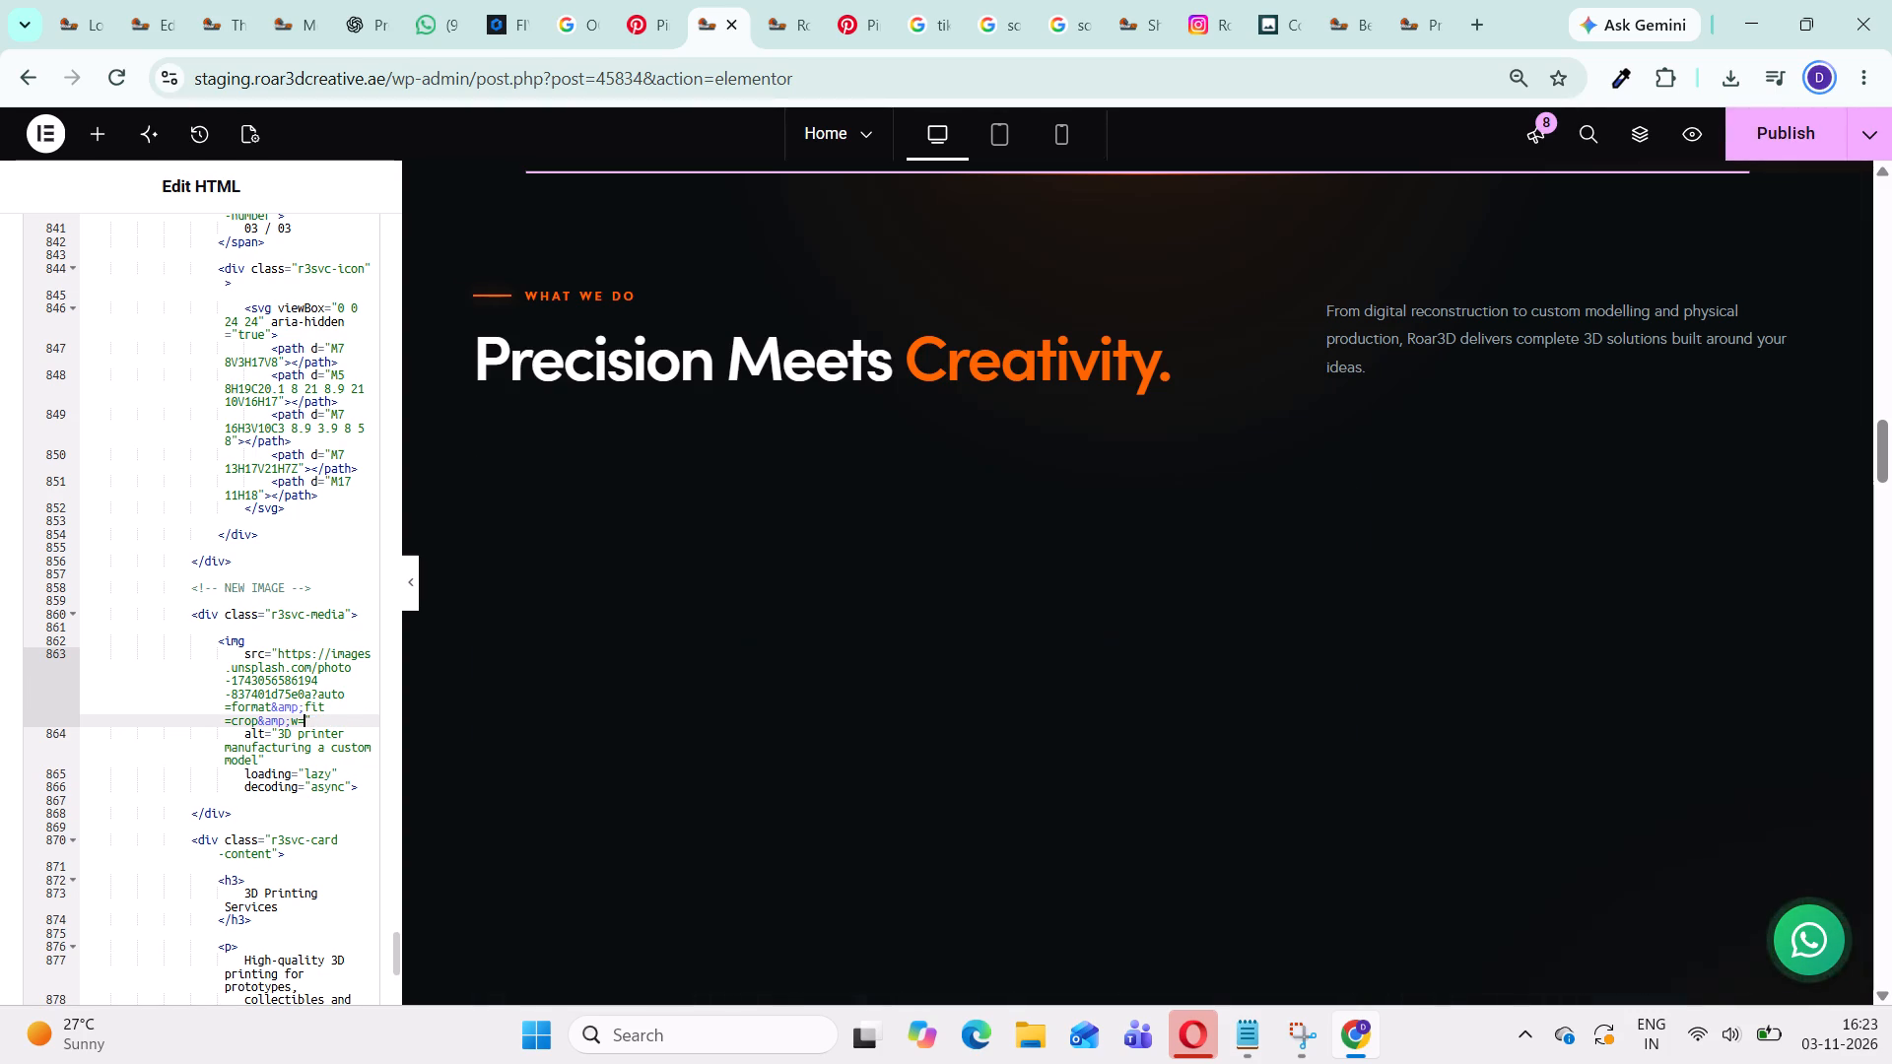
key(BackSpace)
key(BackSpace)
key(BackSpace)
key(BackSpace)
key(BackSpace)
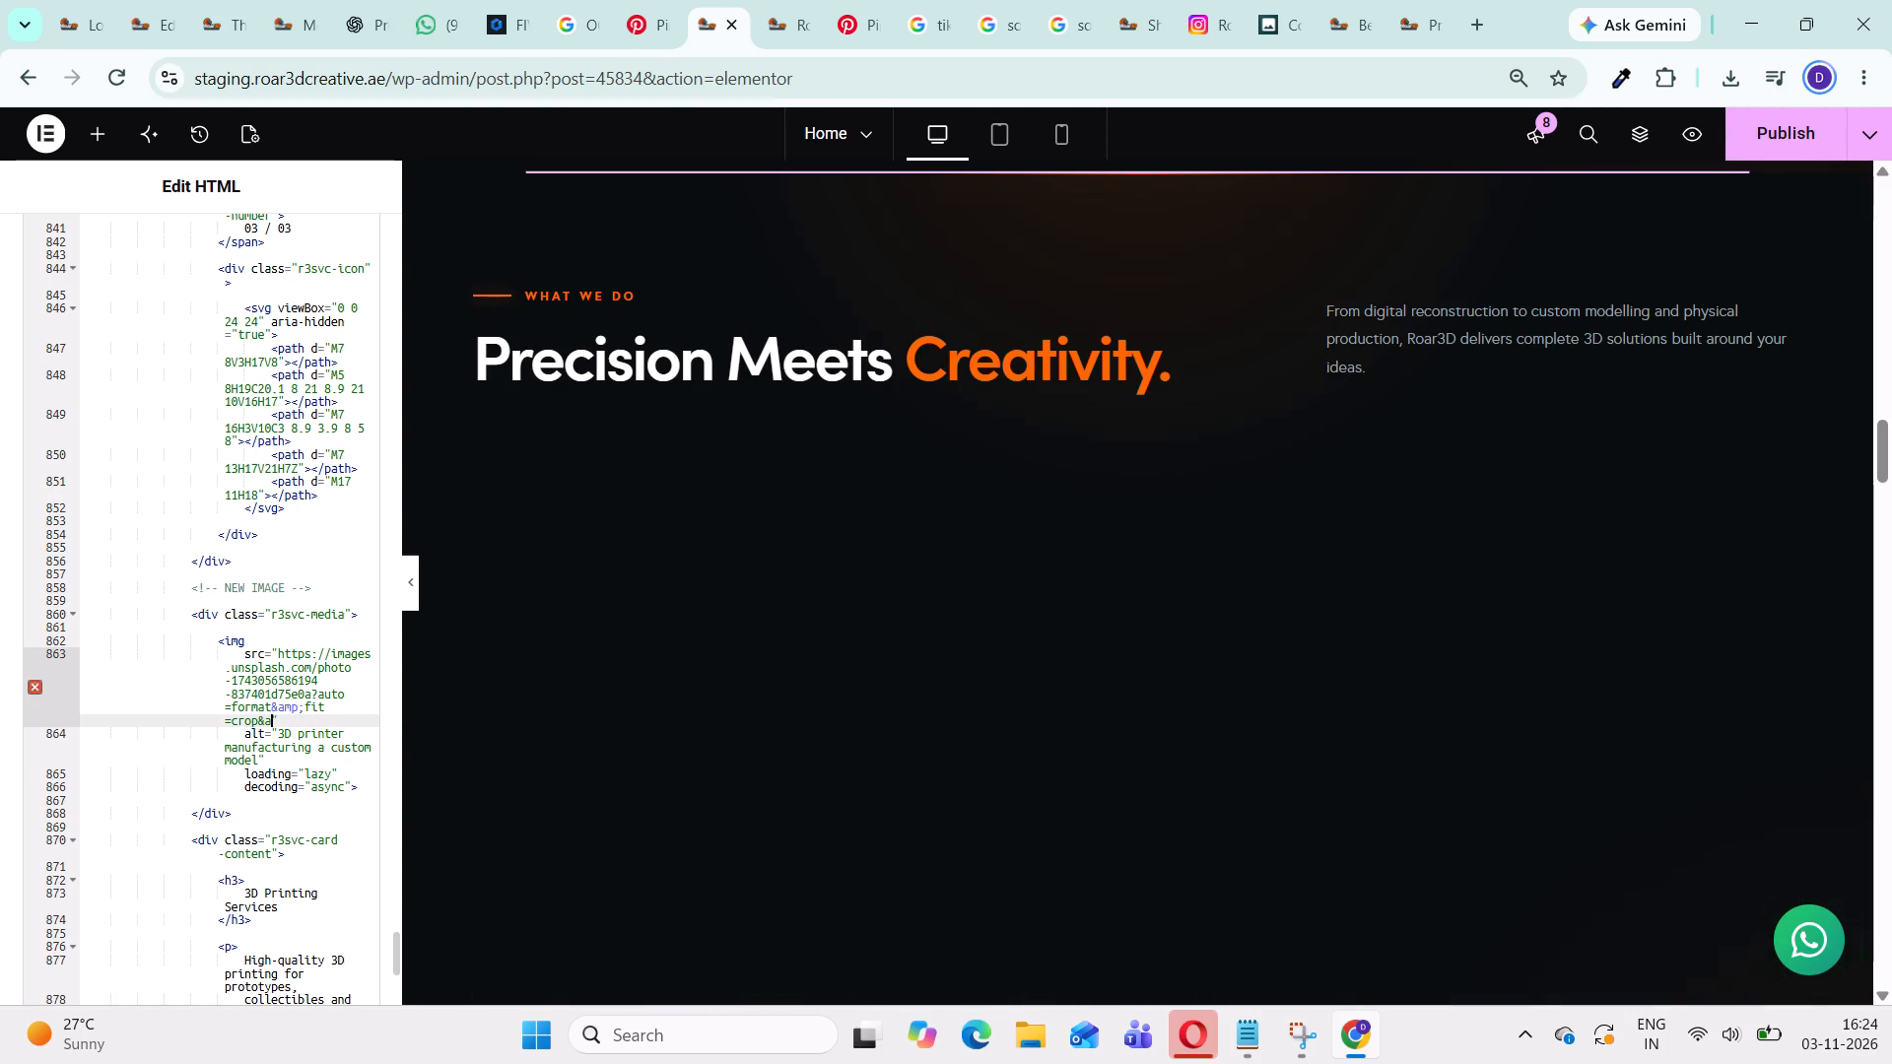
key(BackSpace)
key(BackSpace)
key(BackSpace)
key(BackSpace)
key(BackSpace)
key(BackSpace)
key(BackSpace)
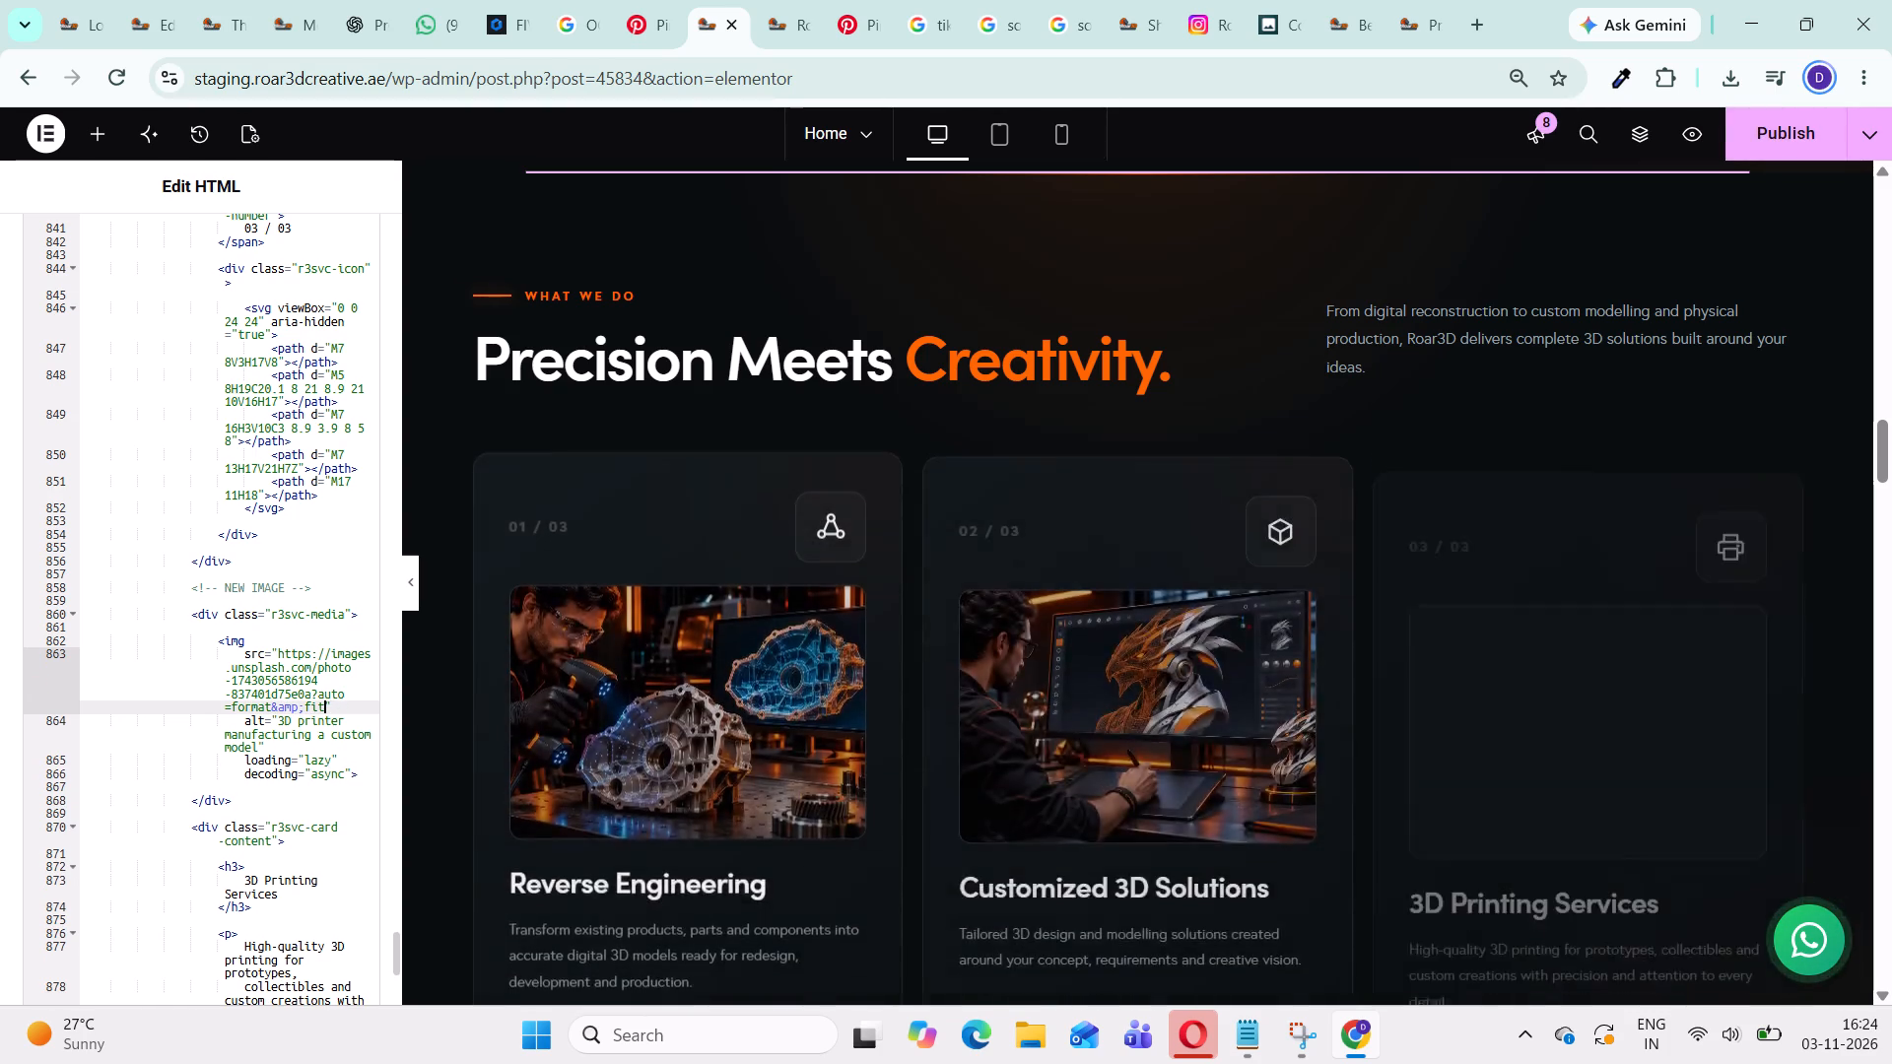
key(BackSpace)
key(BackSpace)
key(BackSpace)
key(BackSpace)
key(BackSpace)
key(BackSpace)
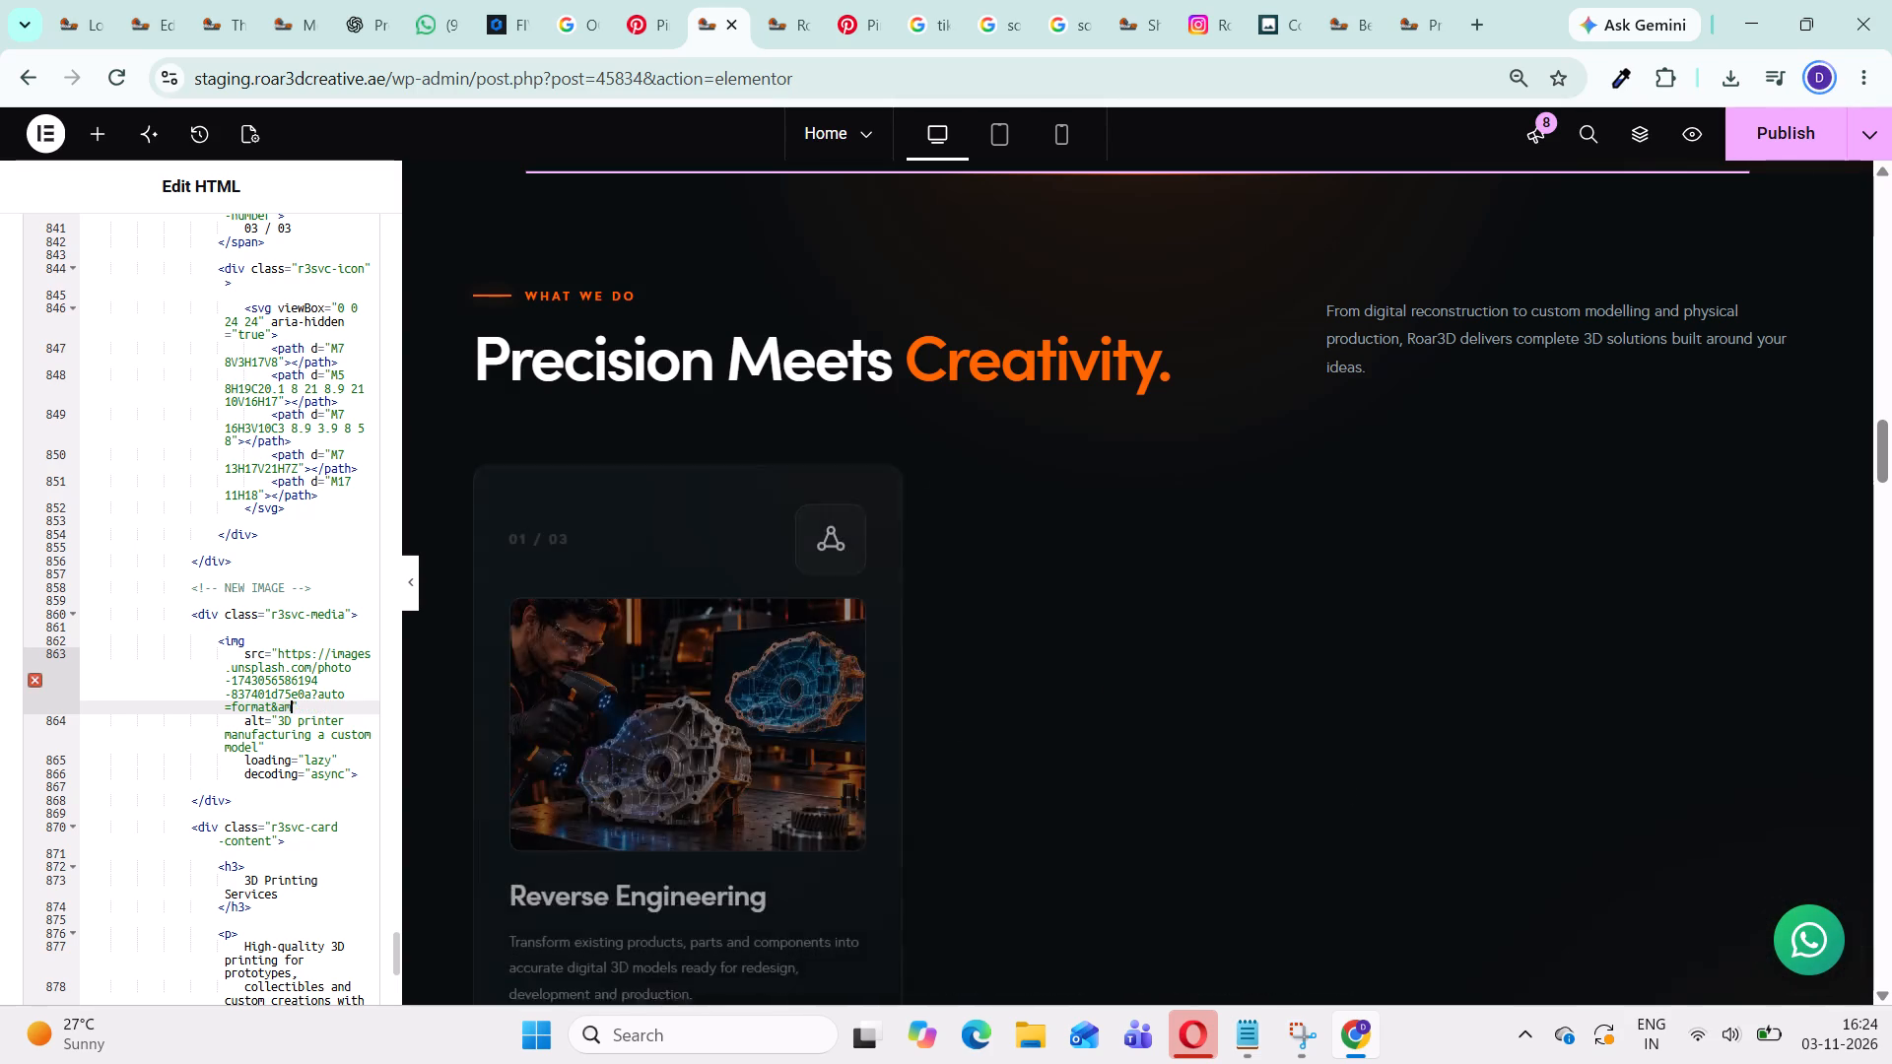
key(BackSpace)
key(BackSpace)
key(BackSpace)
key(BackSpace)
key(BackSpace)
key(BackSpace)
key(BackSpace)
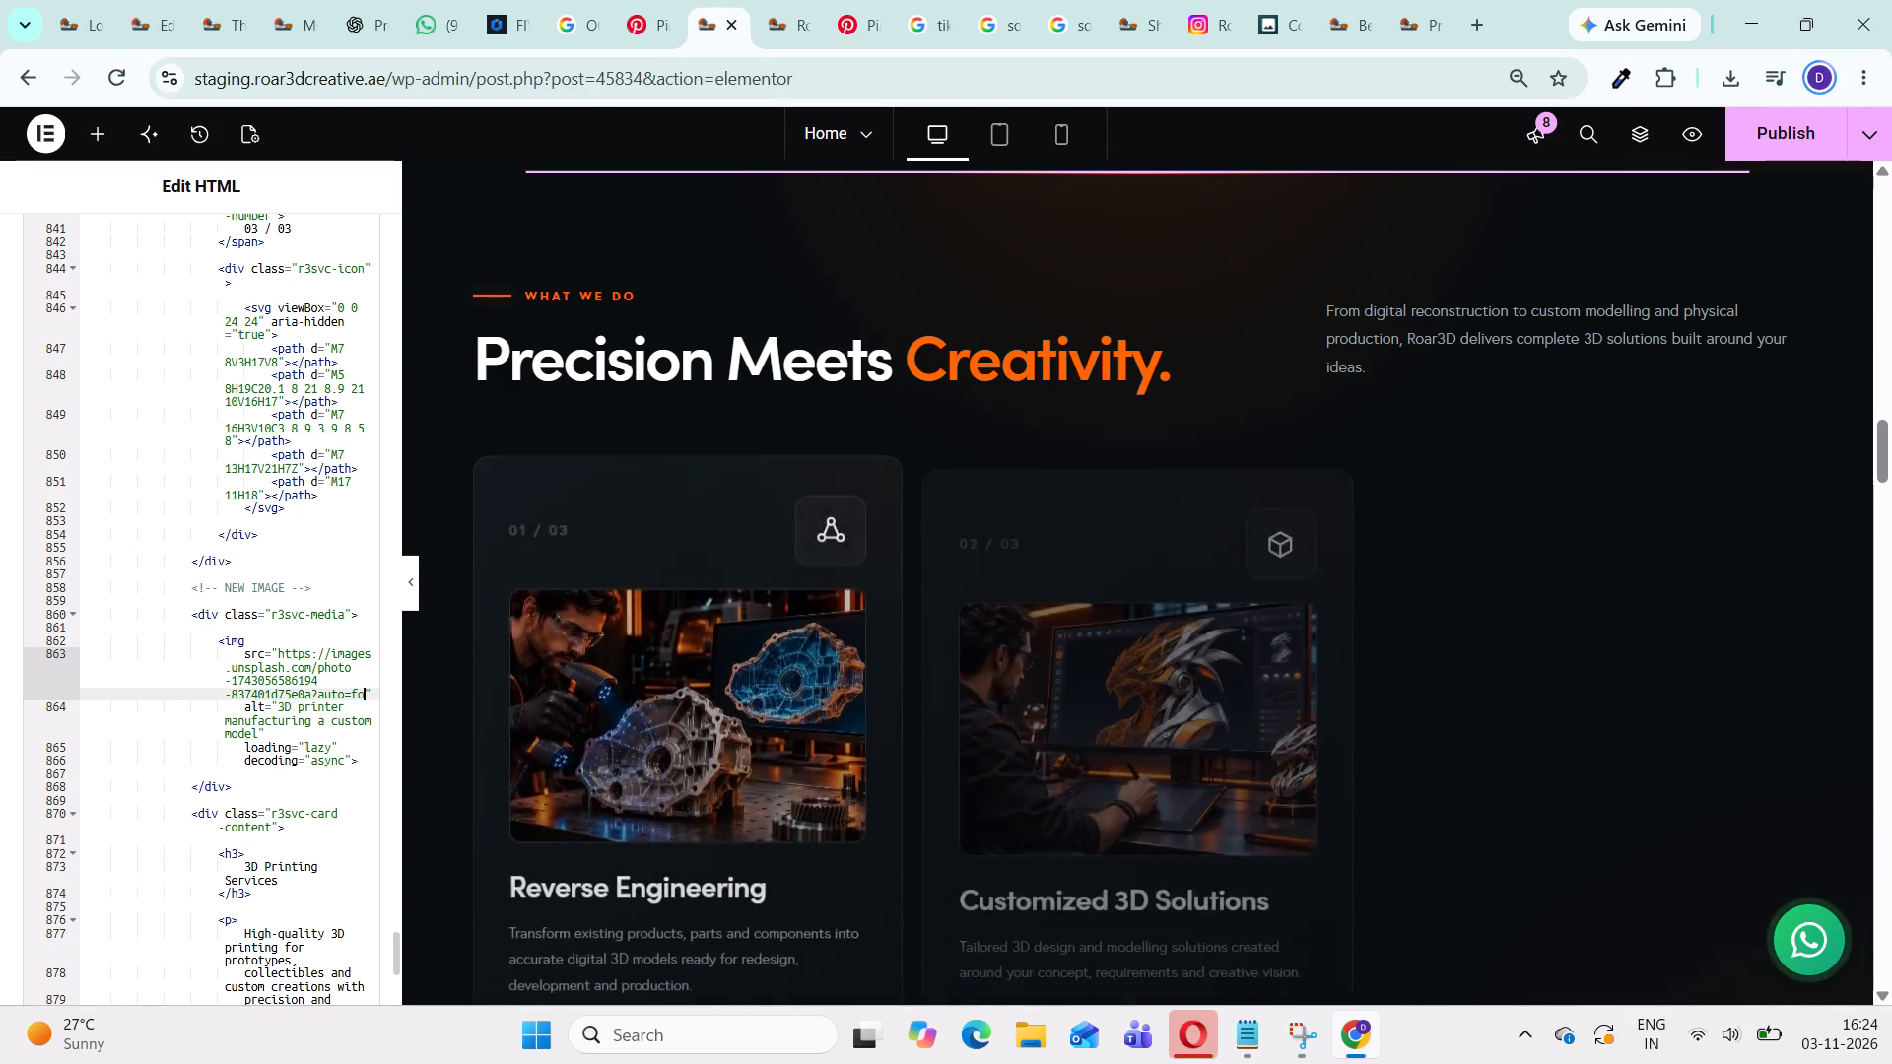
key(BackSpace)
key(BackSpace)
key(BackSpace)
key(BackSpace)
key(BackSpace)
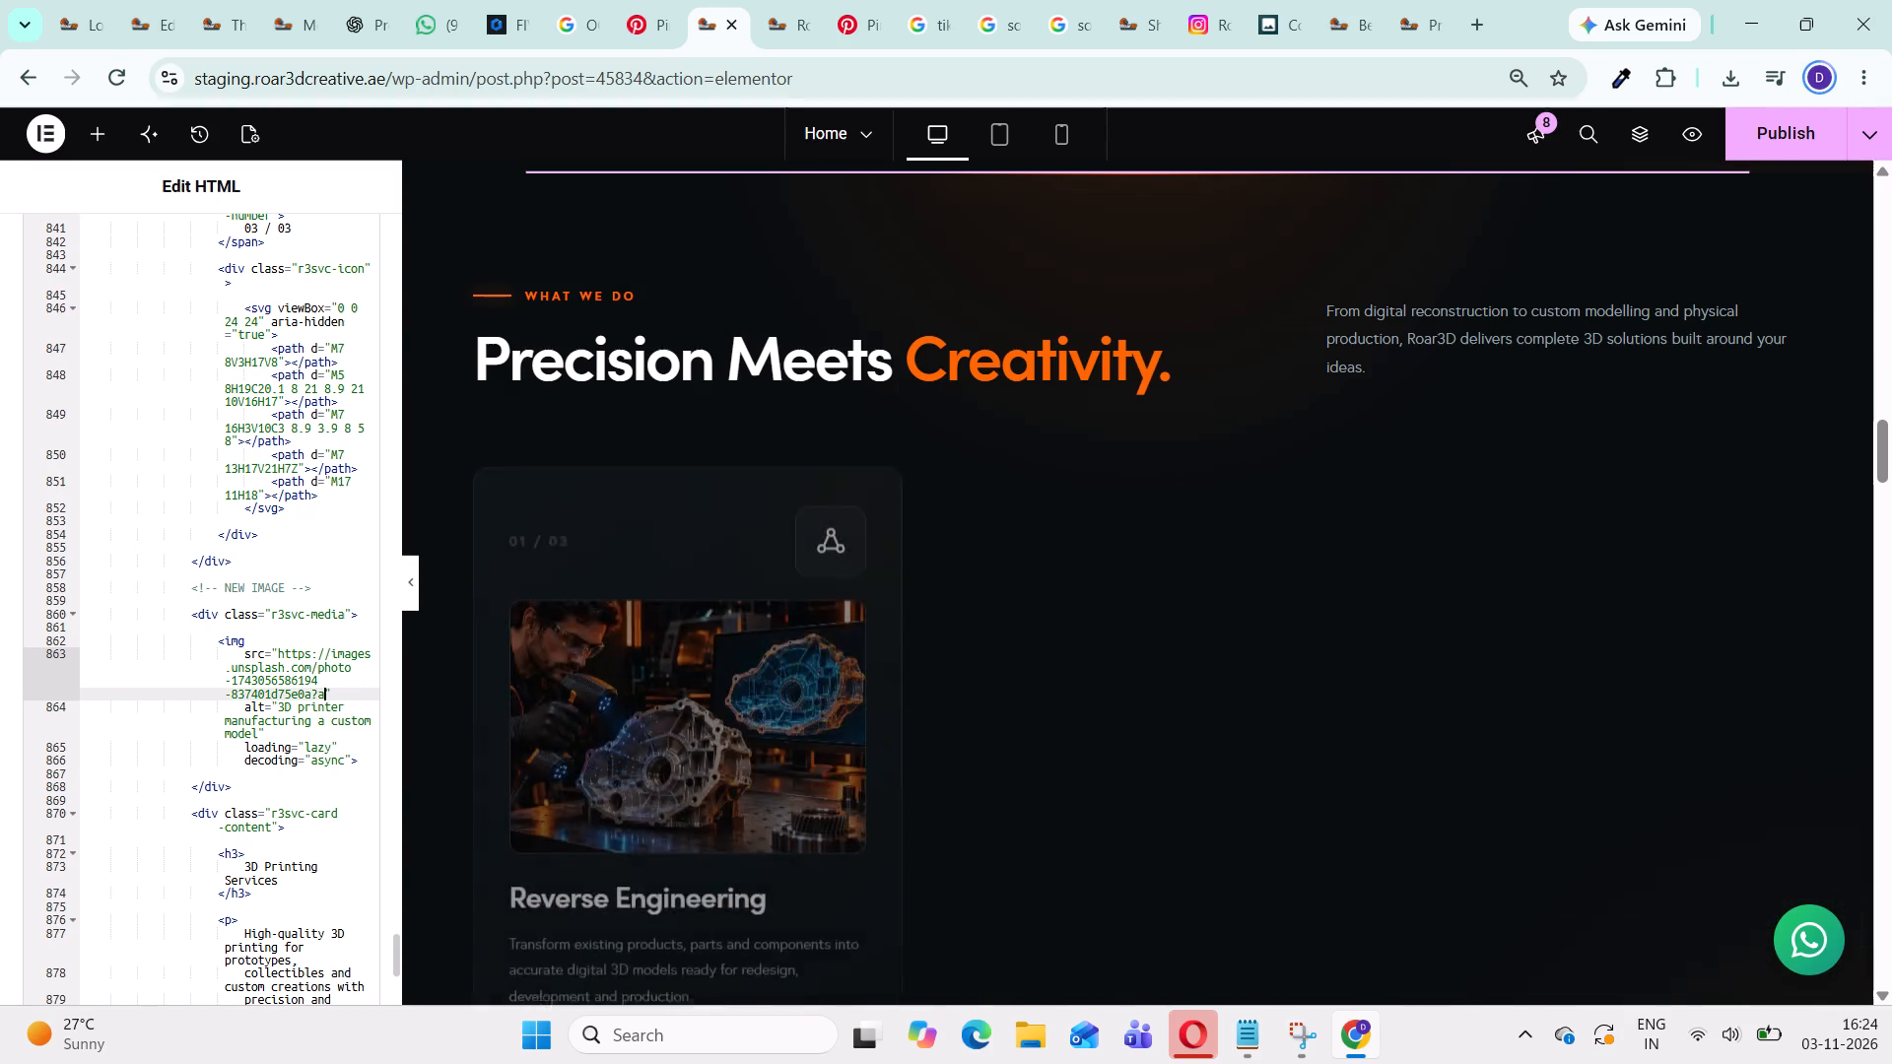
key(BackSpace)
key(BackSpace)
key(BackSpace)
key(BackSpace)
key(BackSpace)
key(BackSpace)
key(BackSpace)
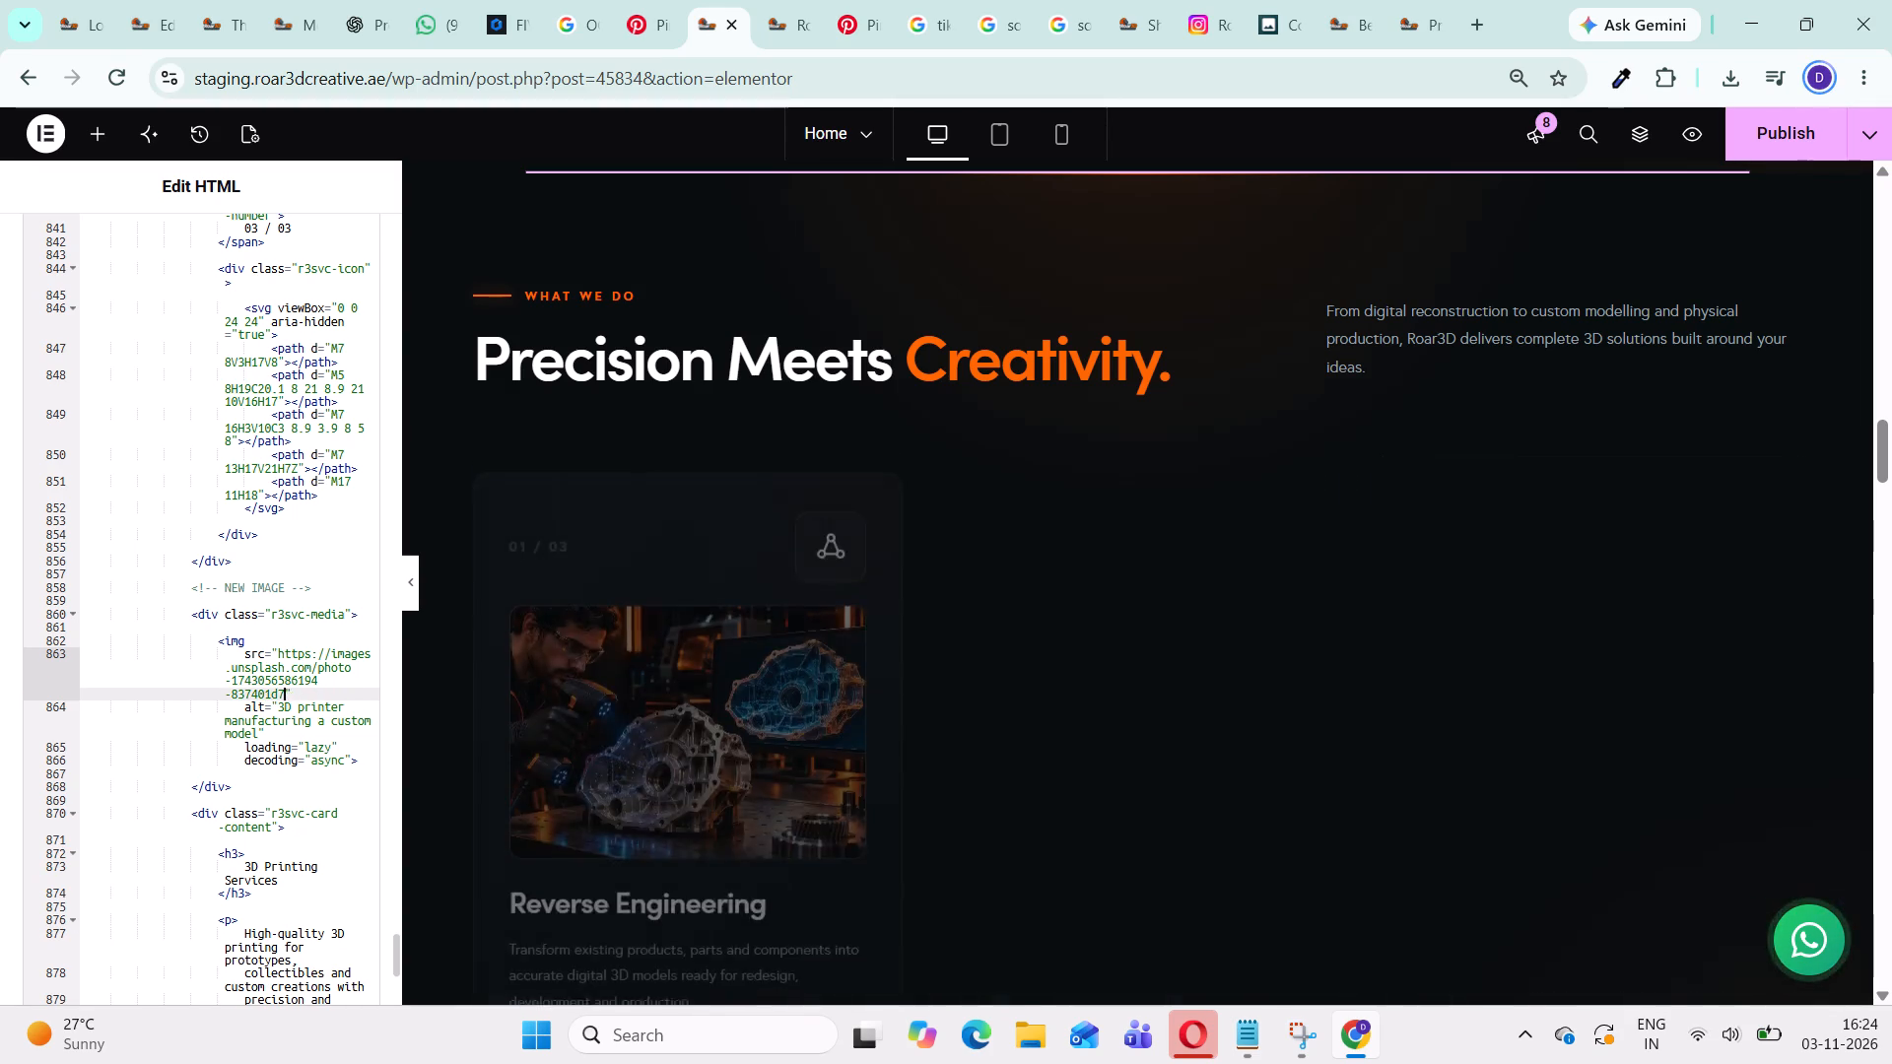
key(BackSpace)
key(BackSpace)
key(BackSpace)
key(BackSpace)
key(BackSpace)
key(BackSpace)
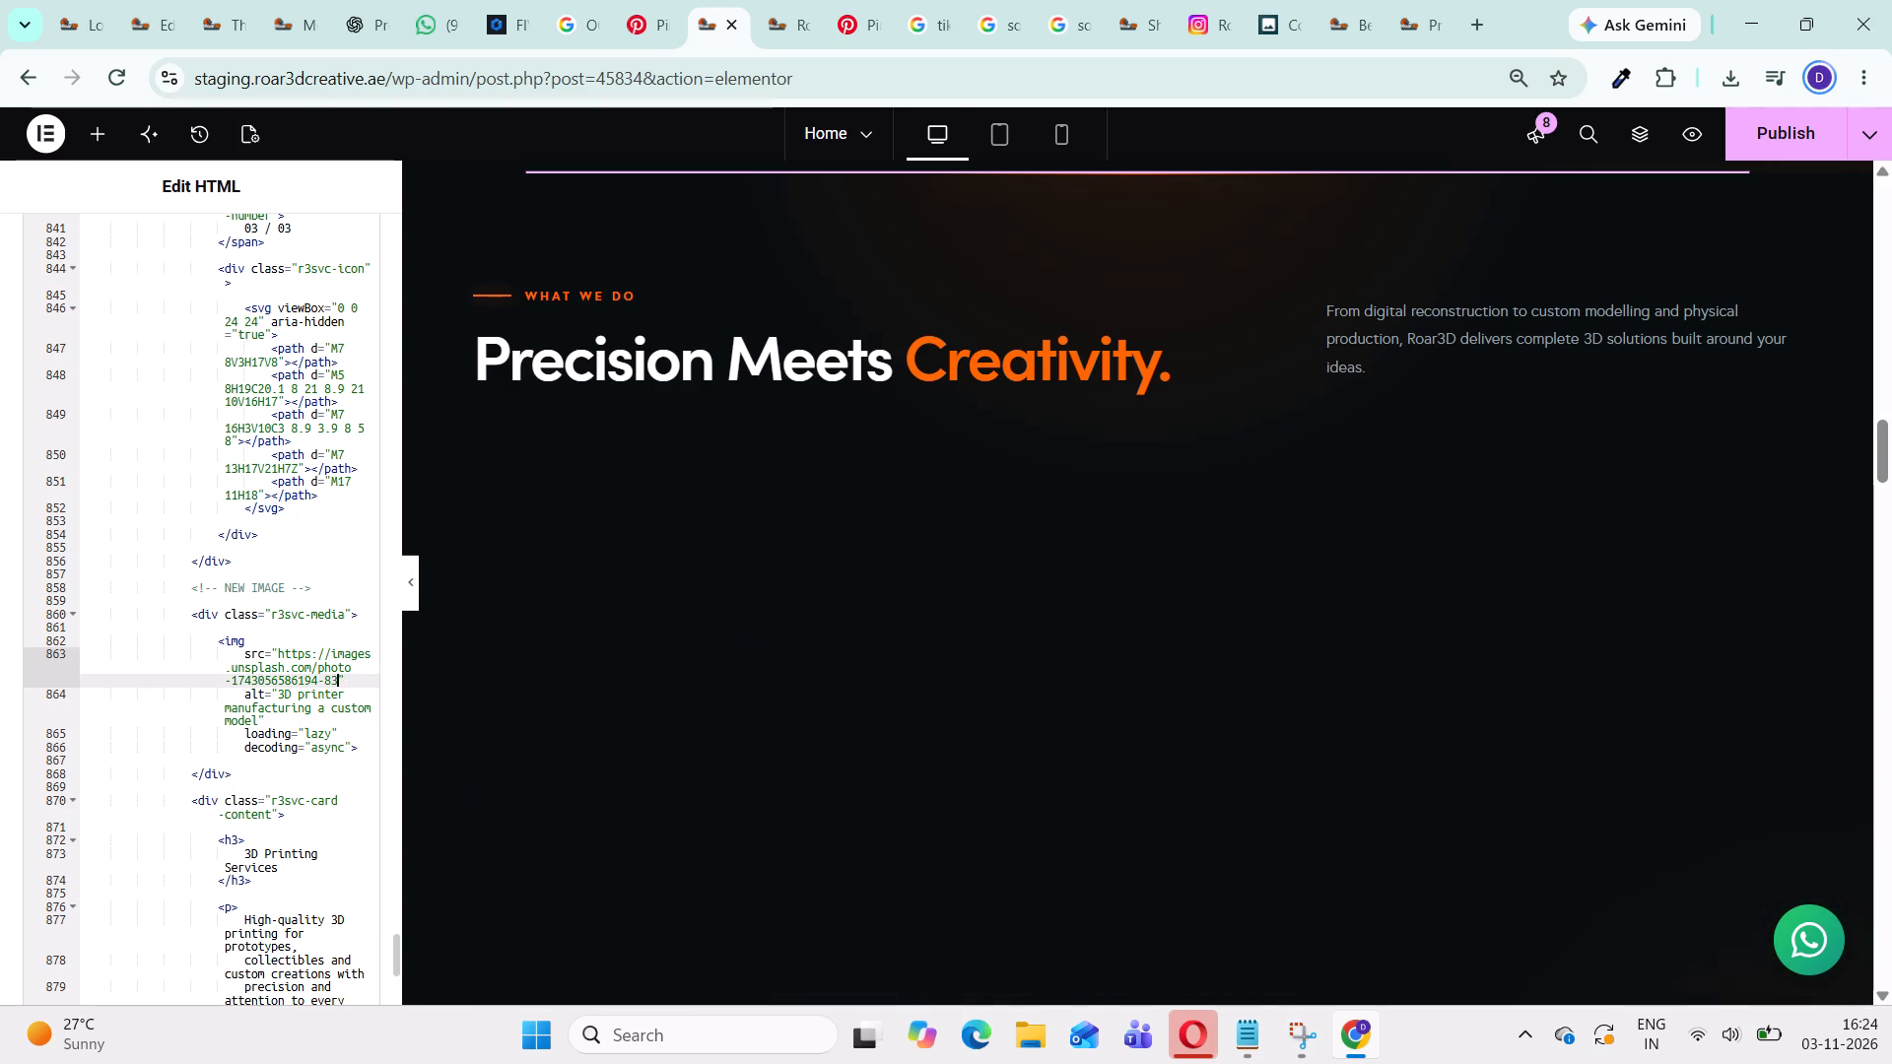
key(BackSpace)
key(BackSpace)
key(BackSpace)
key(BackSpace)
key(BackSpace)
key(BackSpace)
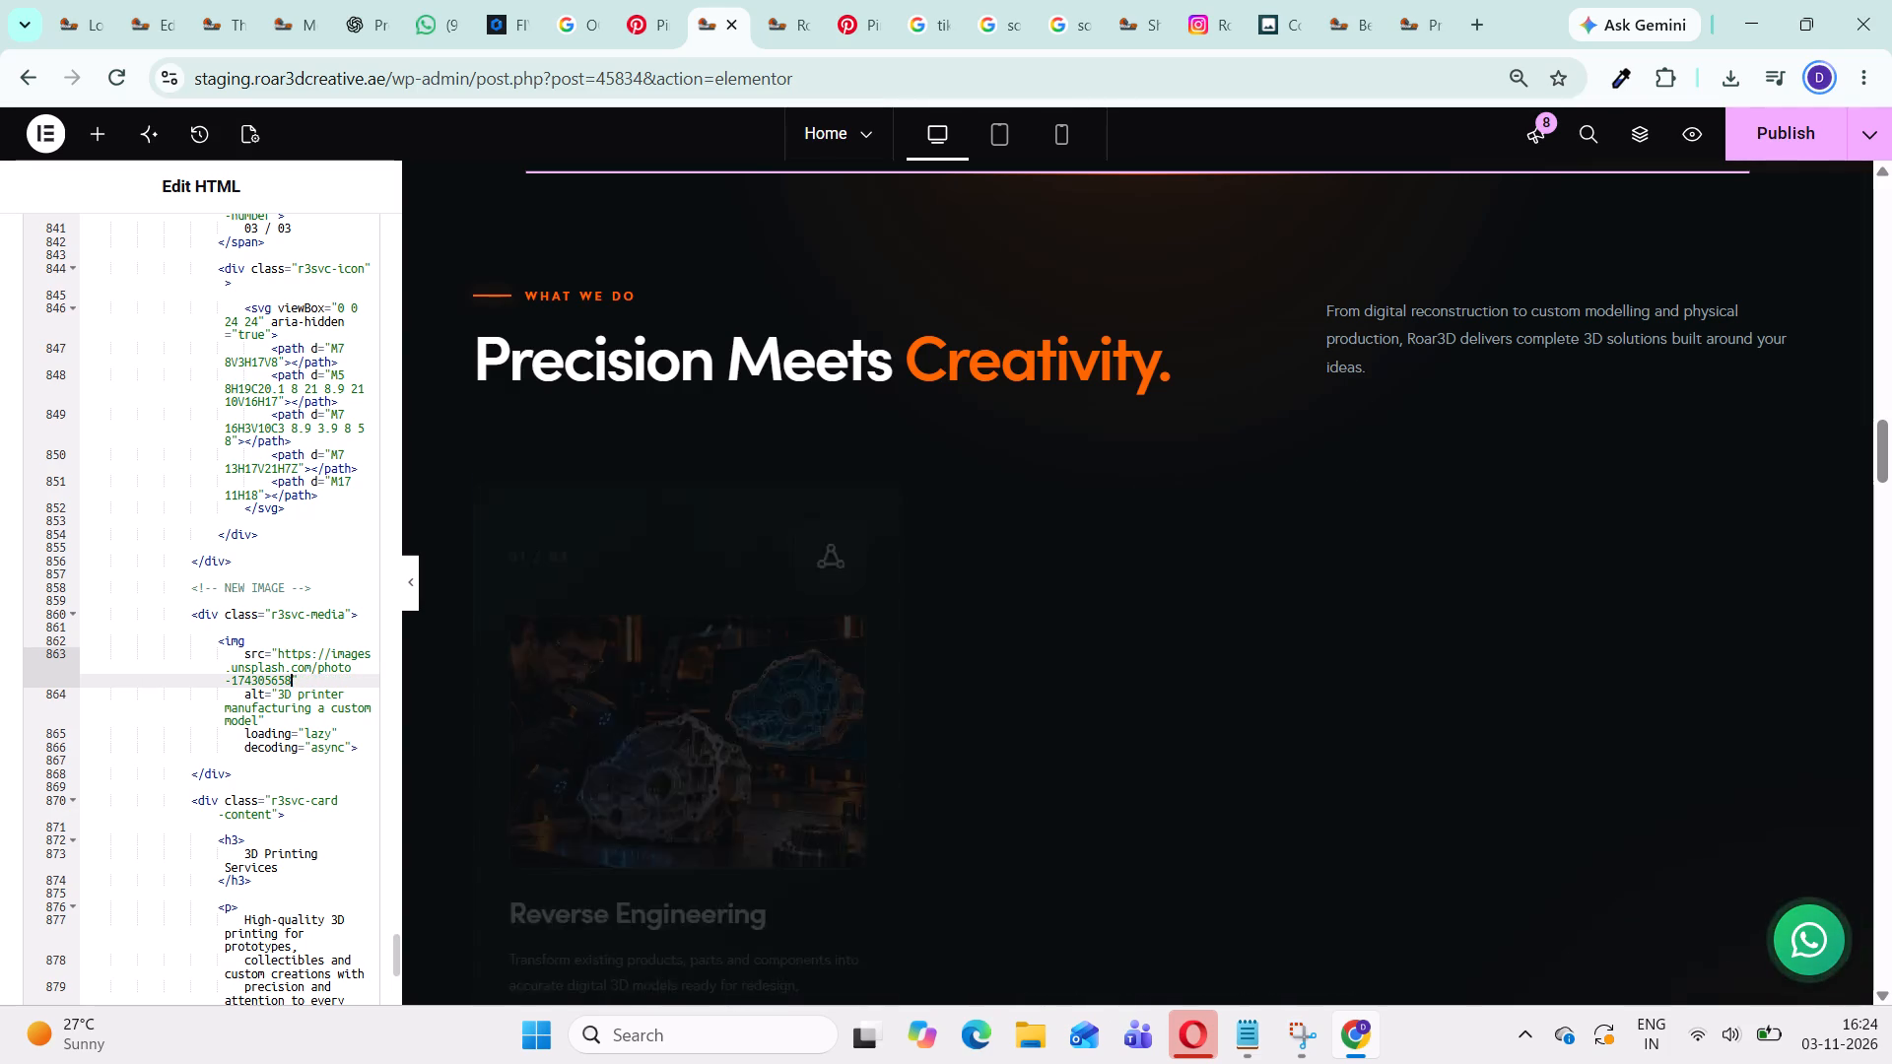
key(BackSpace)
key(BackSpace)
key(BackSpace)
key(BackSpace)
key(BackSpace)
key(BackSpace)
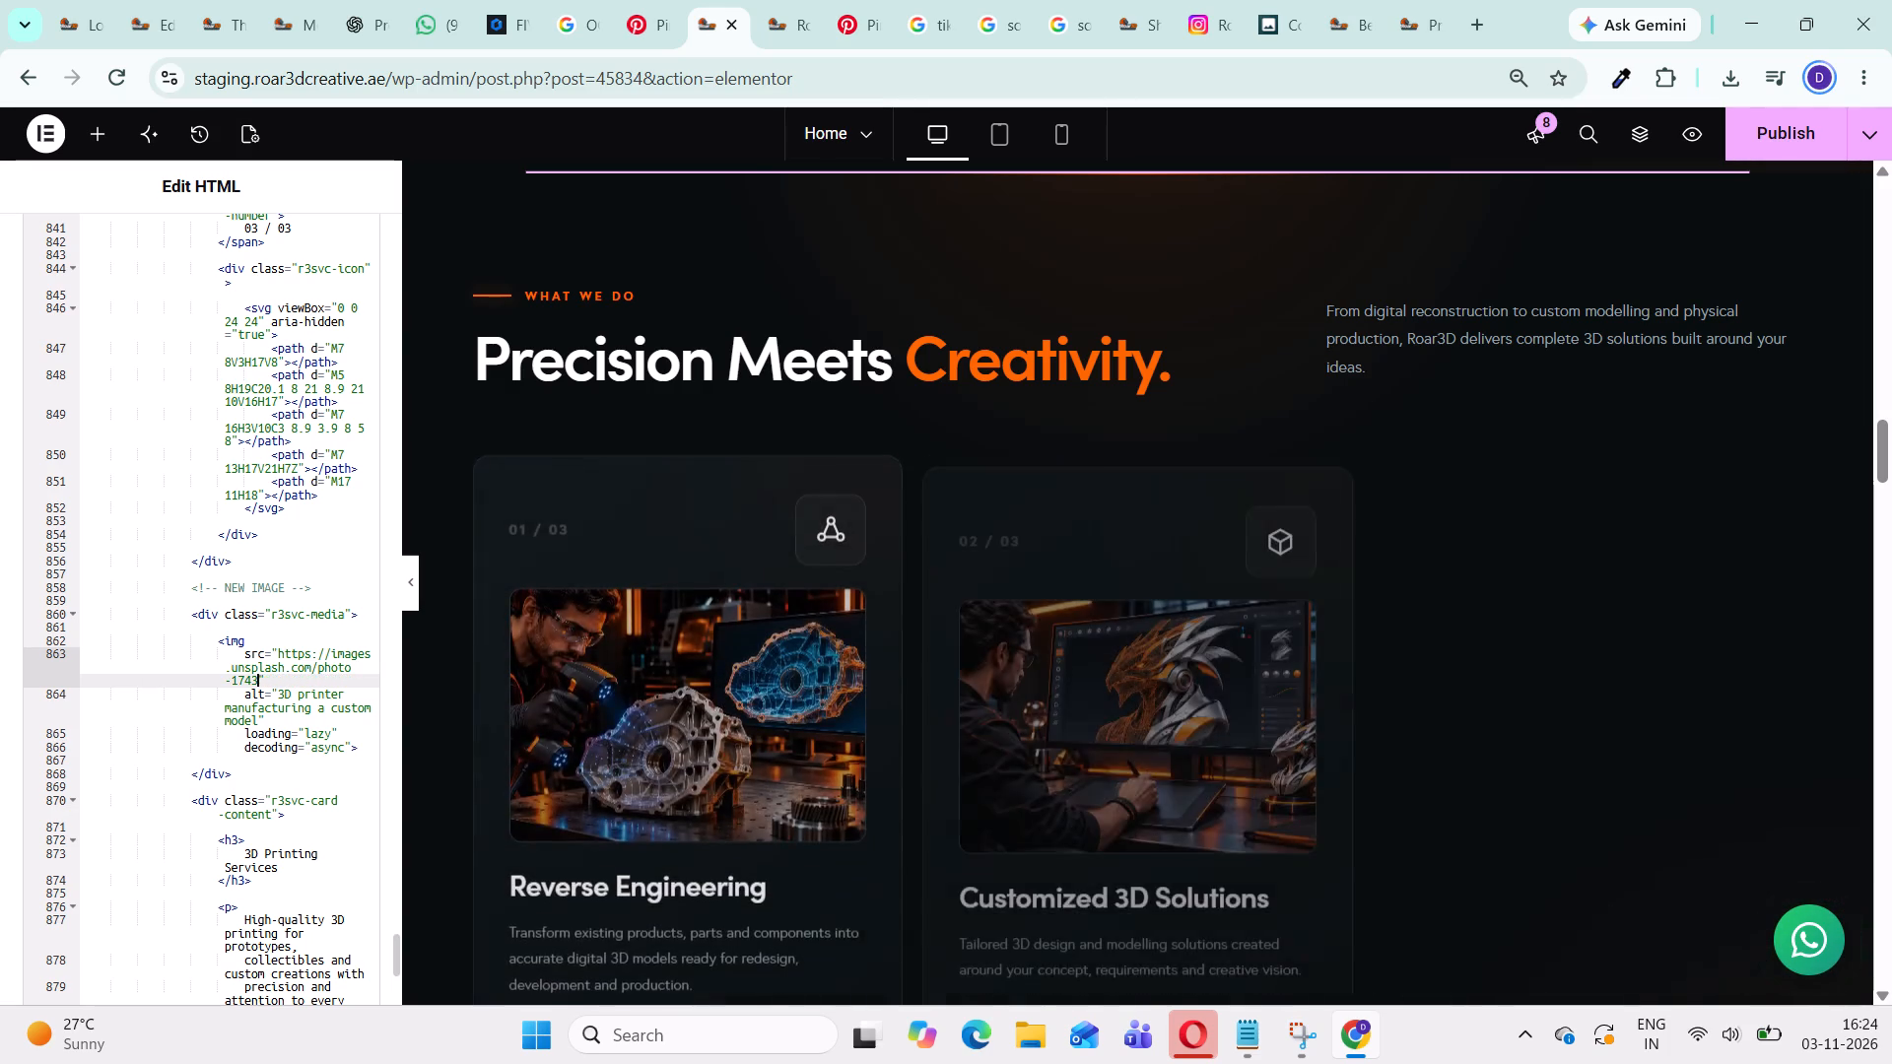
key(BackSpace)
key(BackSpace)
key(BackSpace)
key(BackSpace)
key(BackSpace)
key(BackSpace)
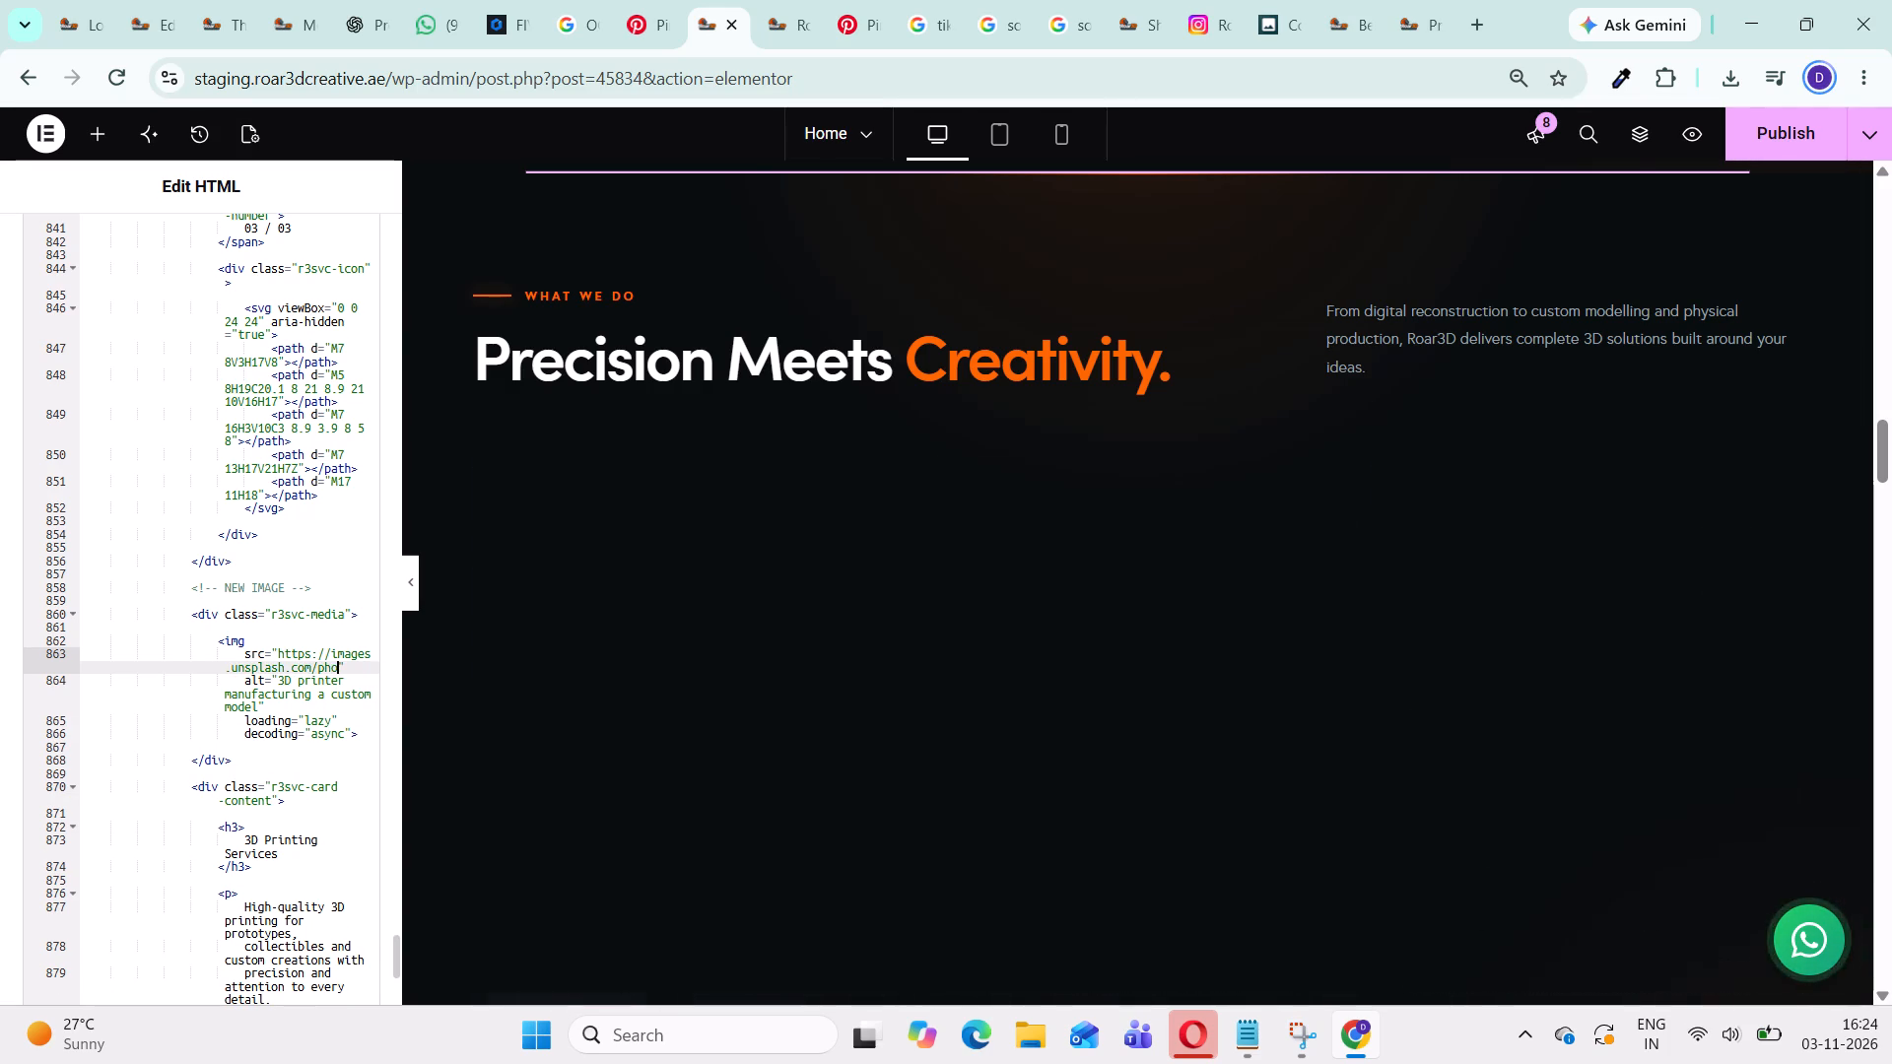
key(BackSpace)
key(BackSpace)
key(BackSpace)
key(BackSpace)
key(BackSpace)
key(BackSpace)
key(BackSpace)
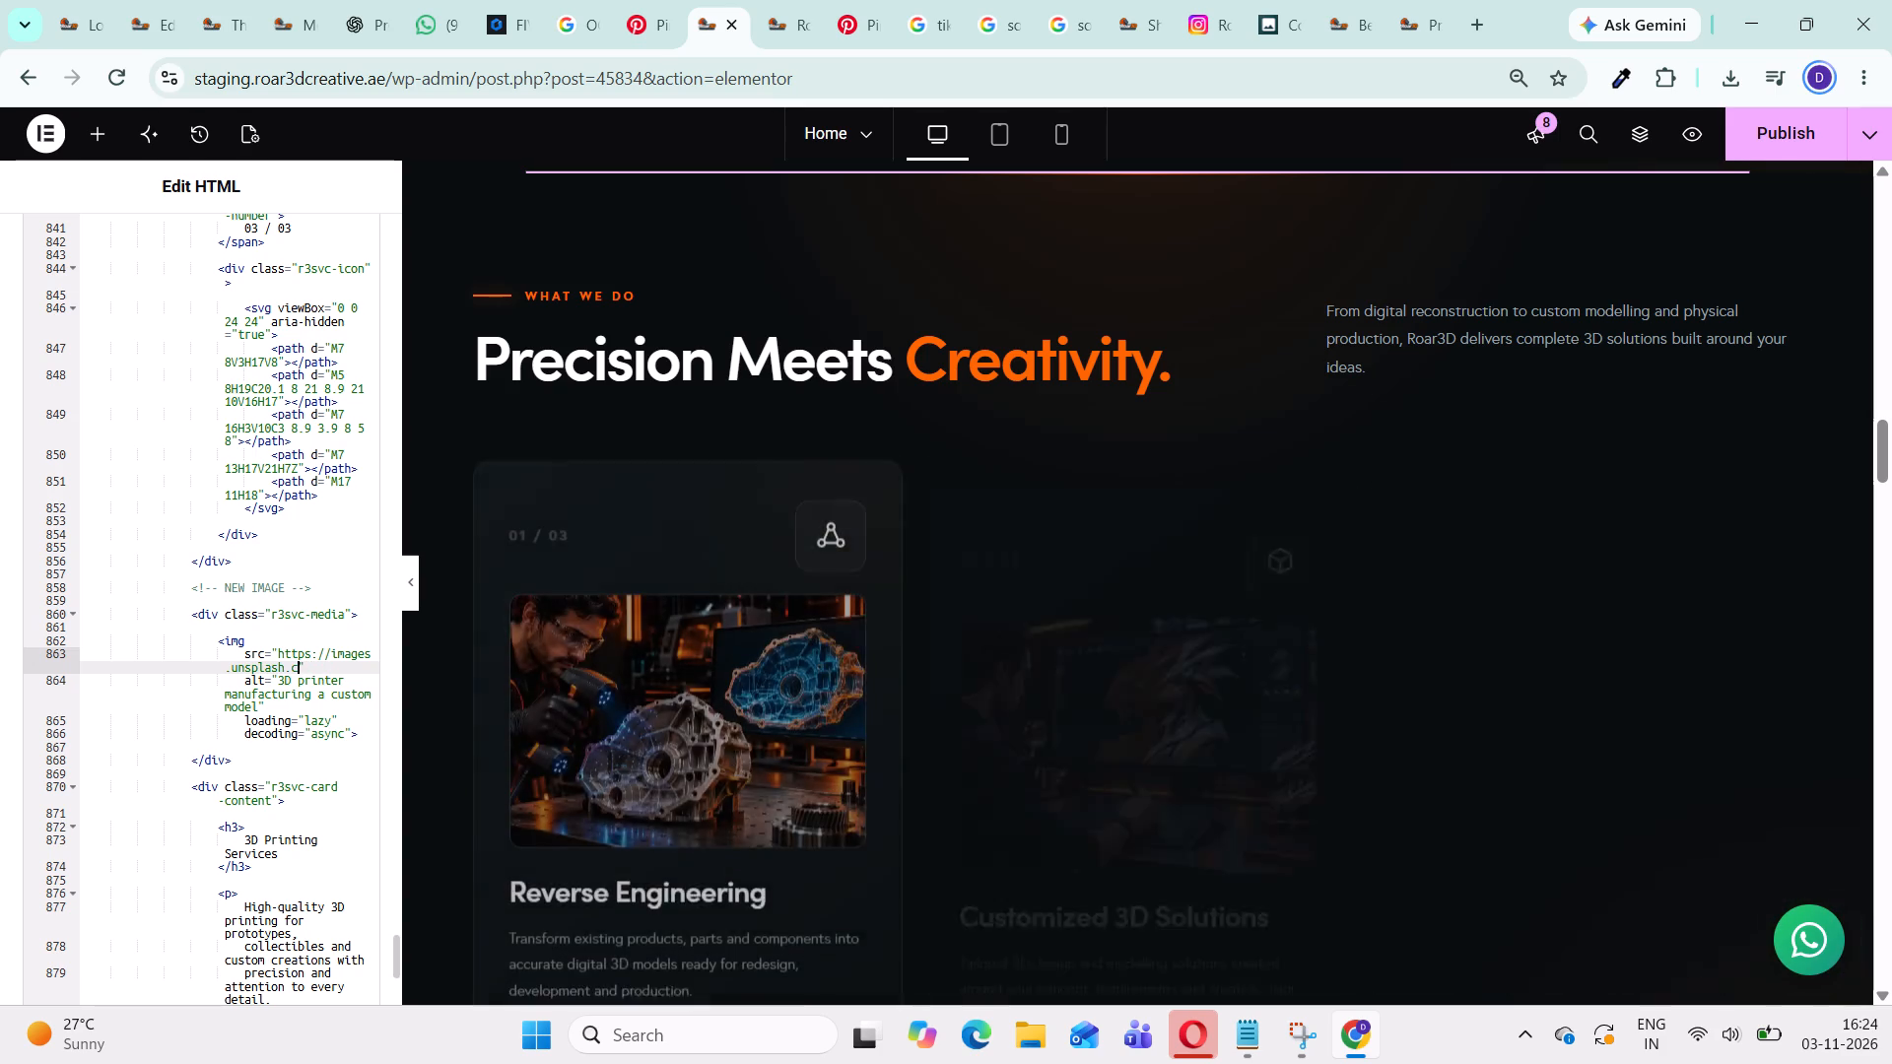
key(BackSpace)
key(BackSpace)
key(BackSpace)
key(BackSpace)
key(BackSpace)
key(BackSpace)
key(BackSpace)
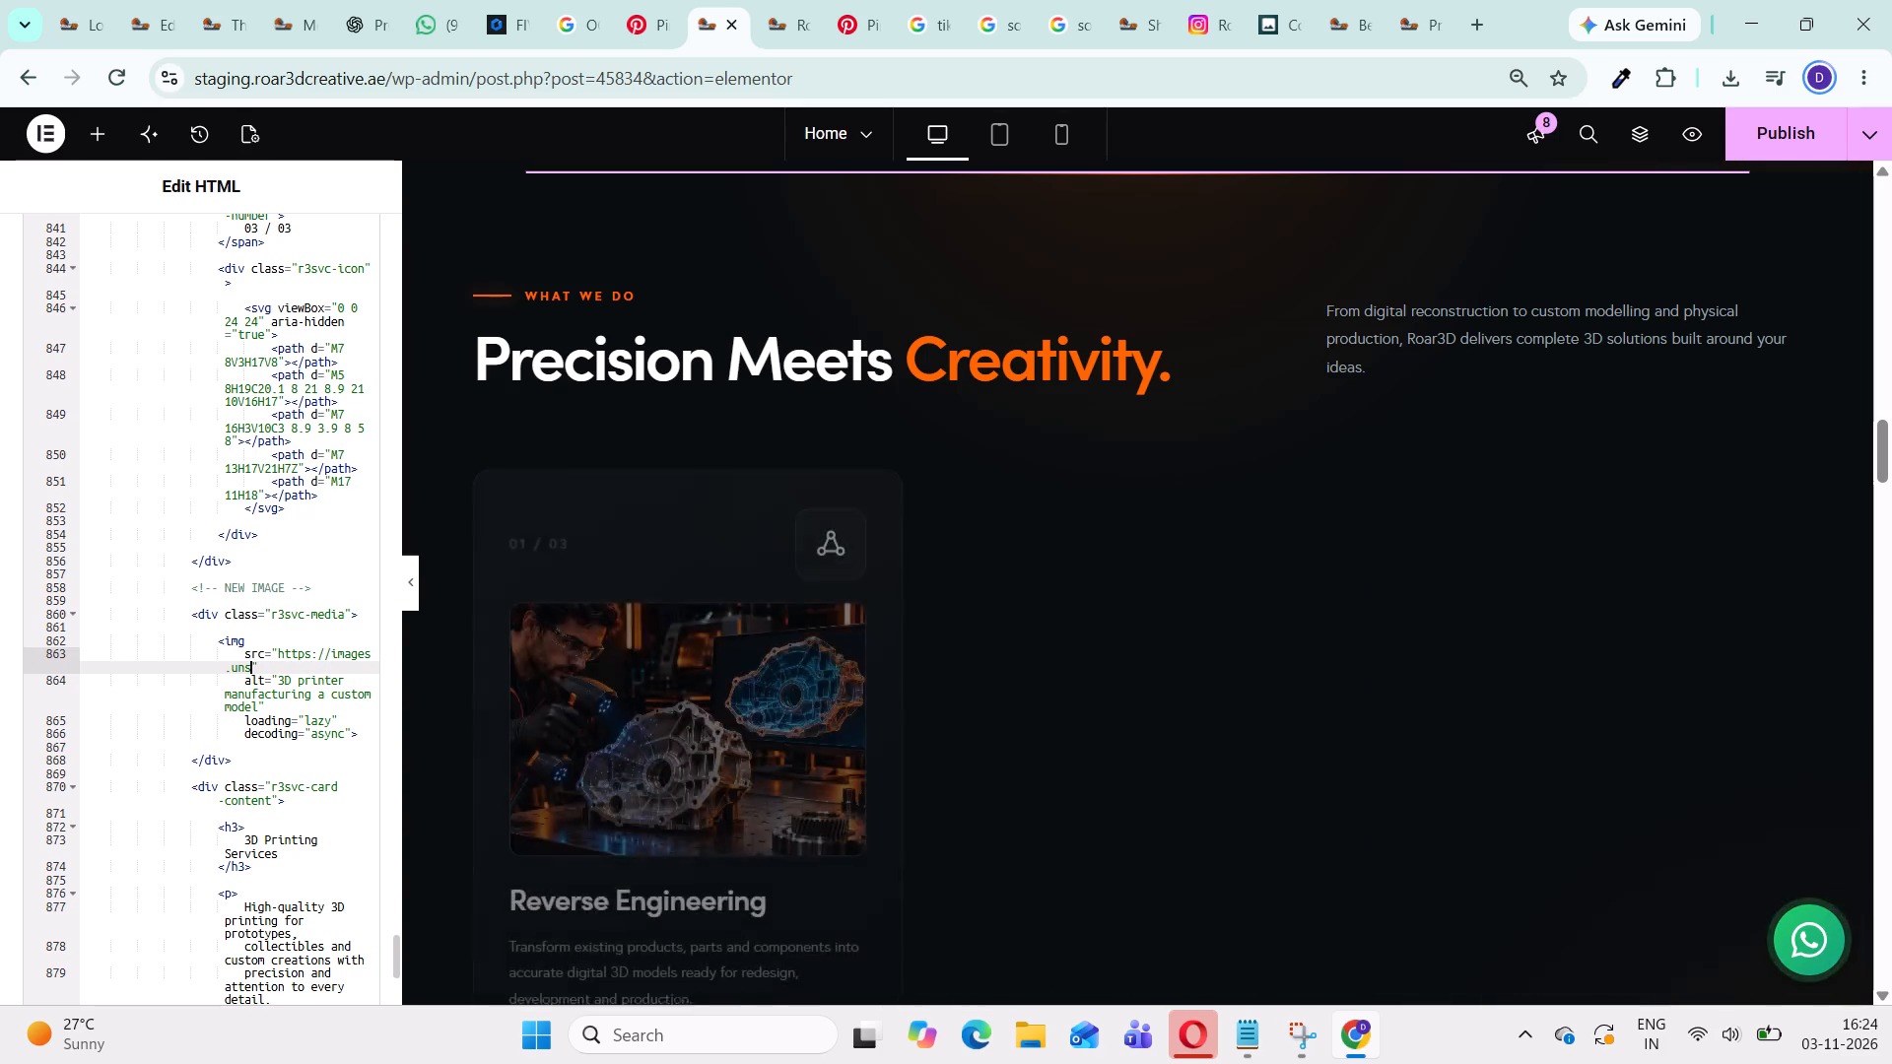
key(BackSpace)
key(BackSpace)
key(BackSpace)
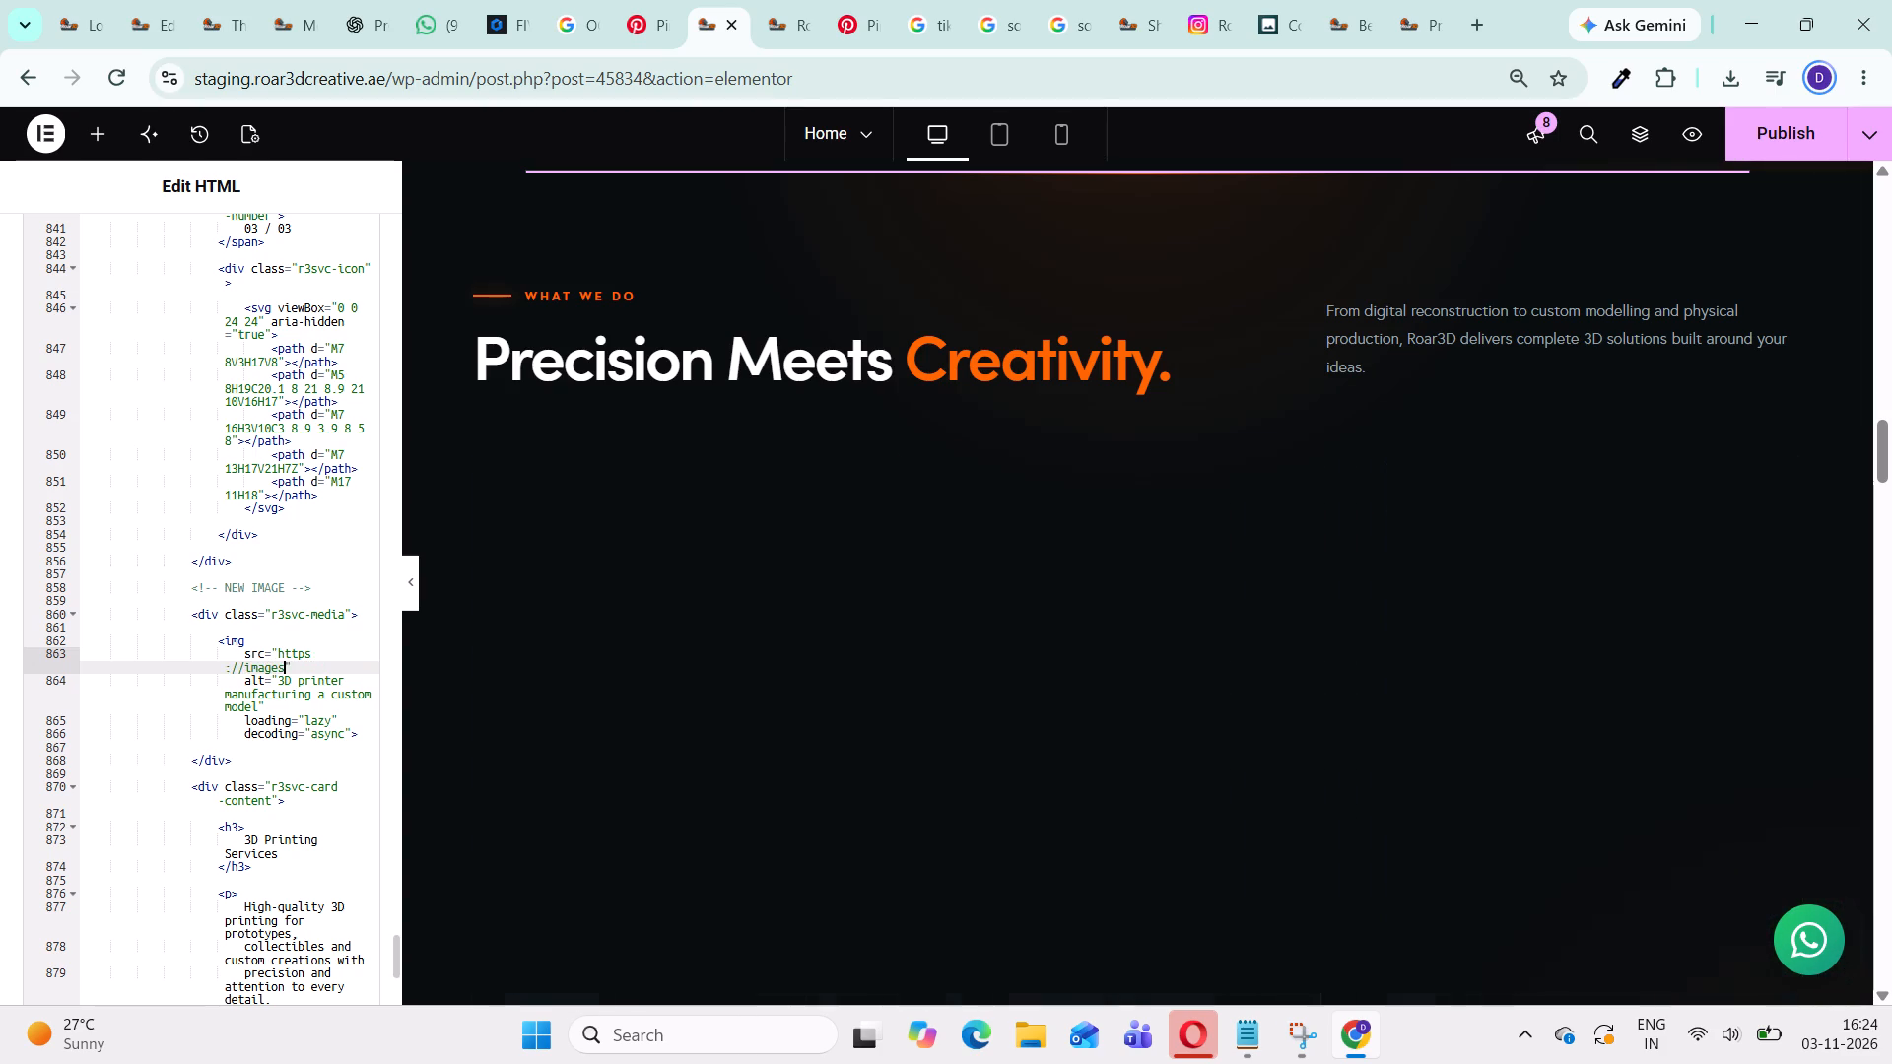
key(BackSpace)
key(BackSpace)
key(BackSpace)
key(BackSpace)
key(BackSpace)
key(BackSpace)
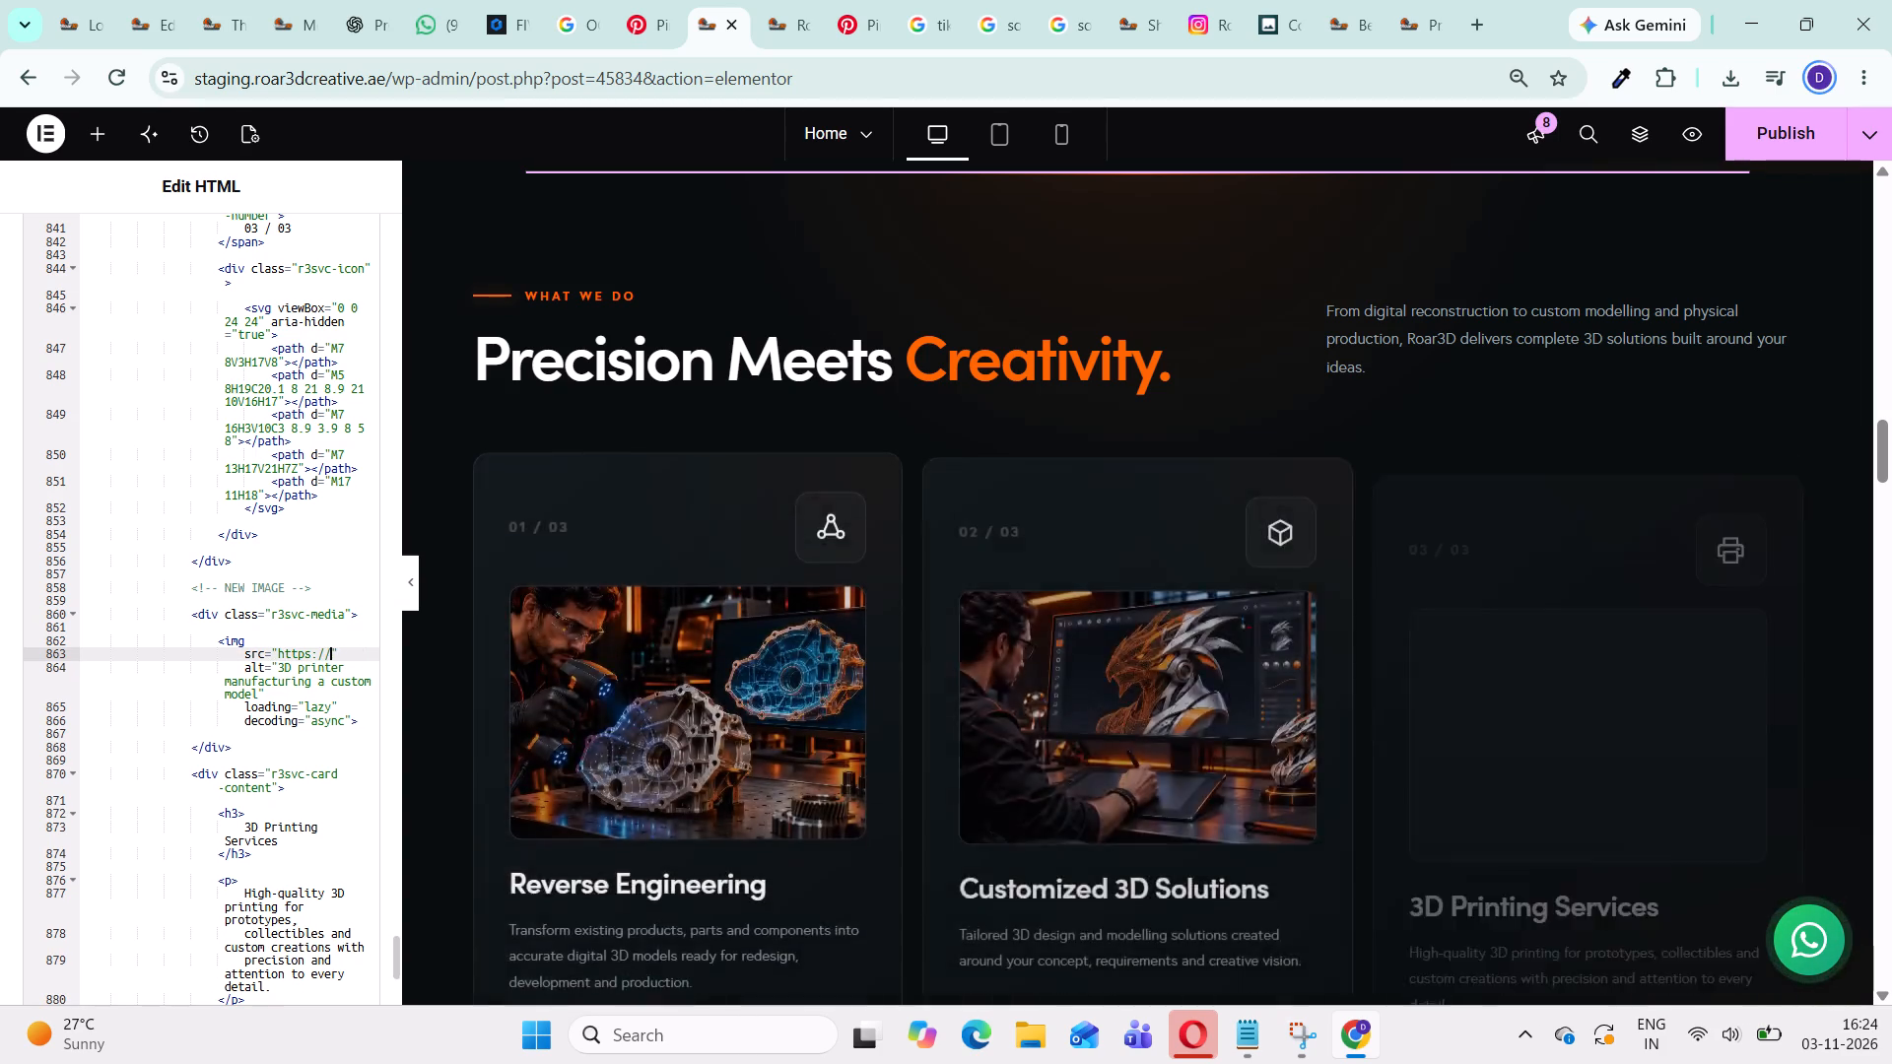
key(BackSpace)
key(BackSpace)
key(BackSpace)
key(BackSpace)
key(BackSpace)
key(BackSpace)
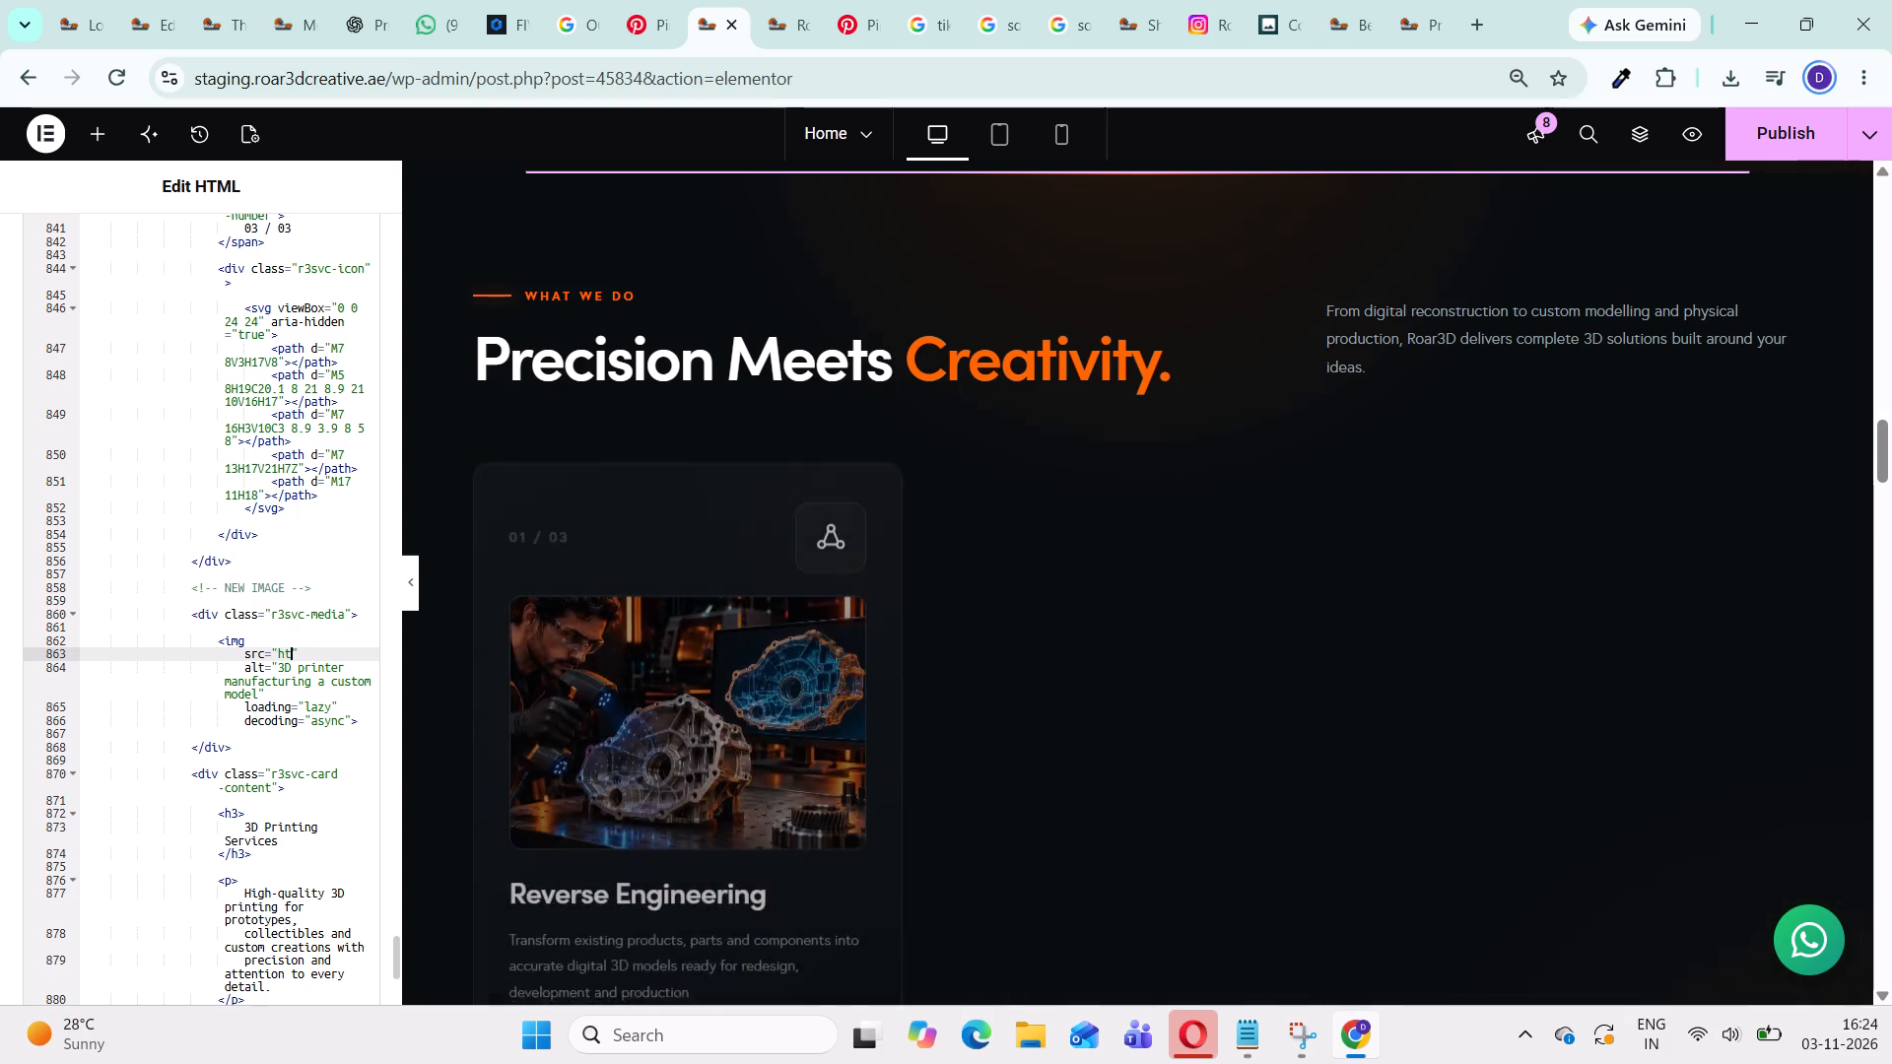
key(BackSpace)
key(BackSpace)
key(ctrl+v)
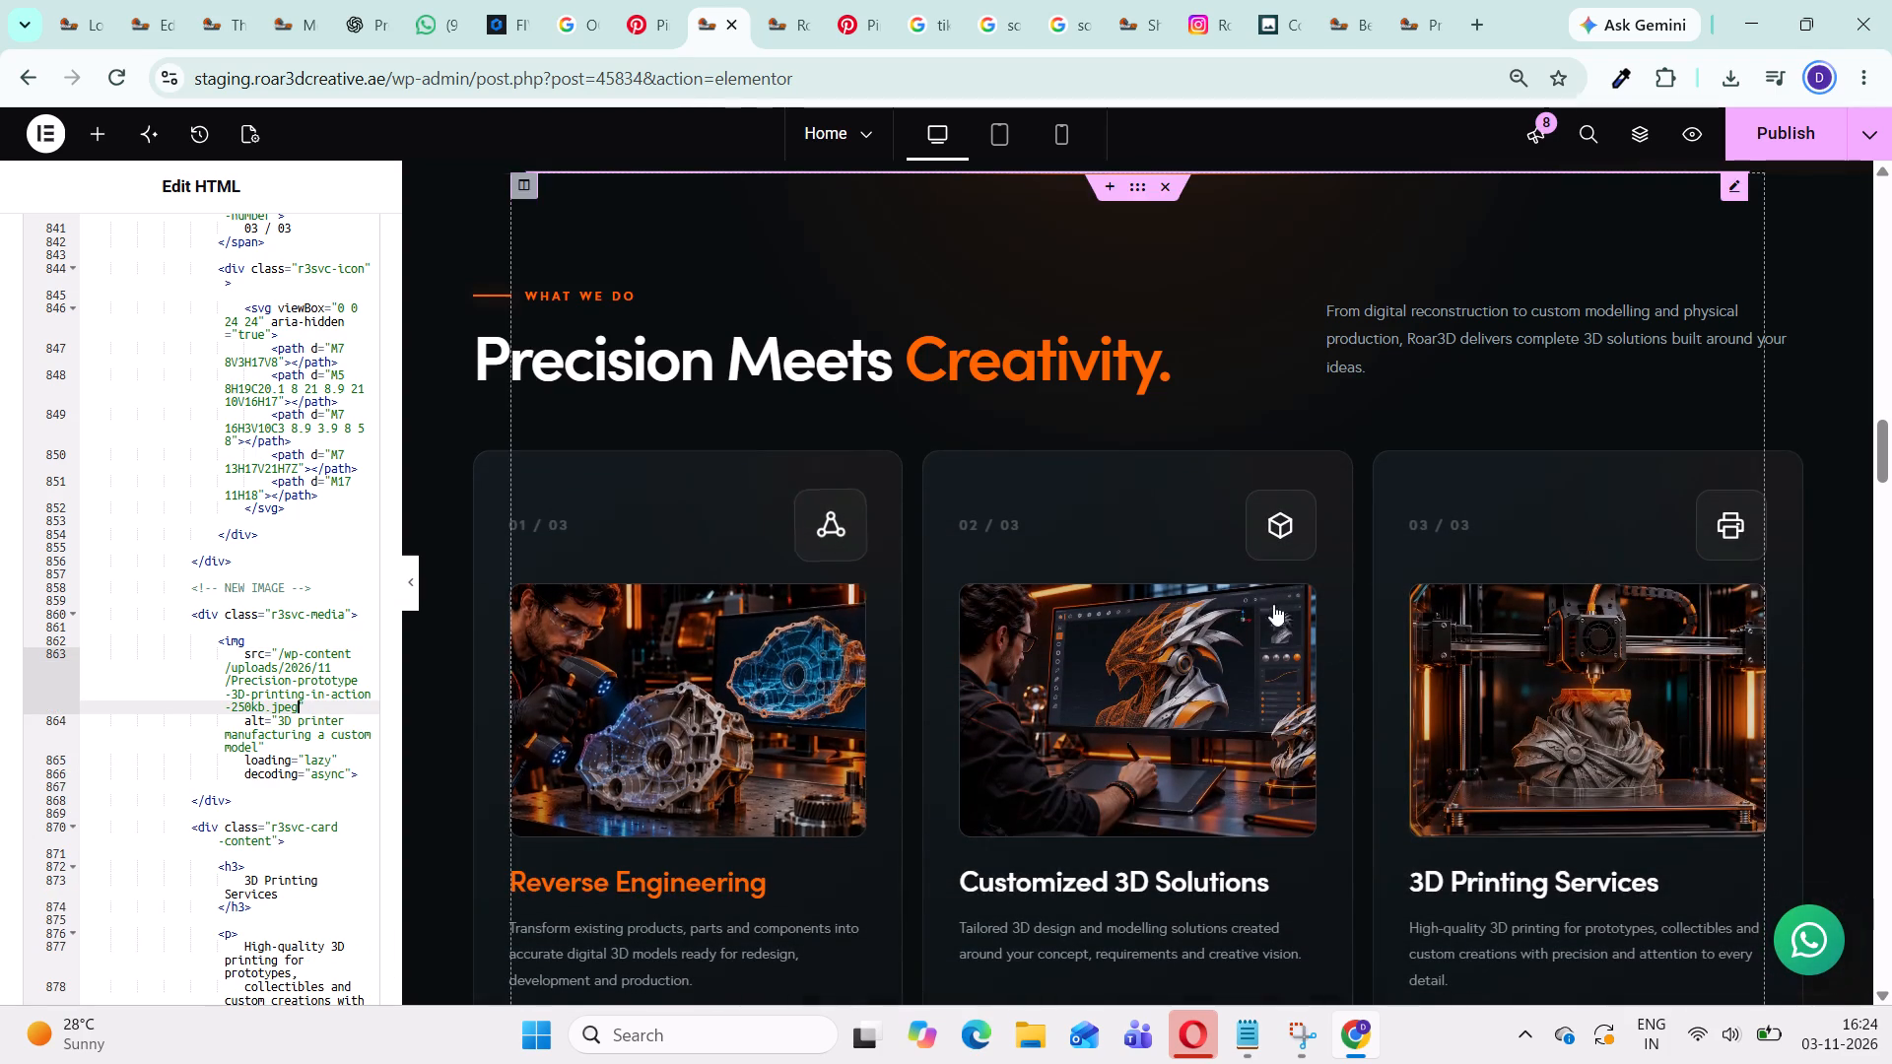
Publish the home page with the new 3D Printing Services card image.
click(1789, 141)
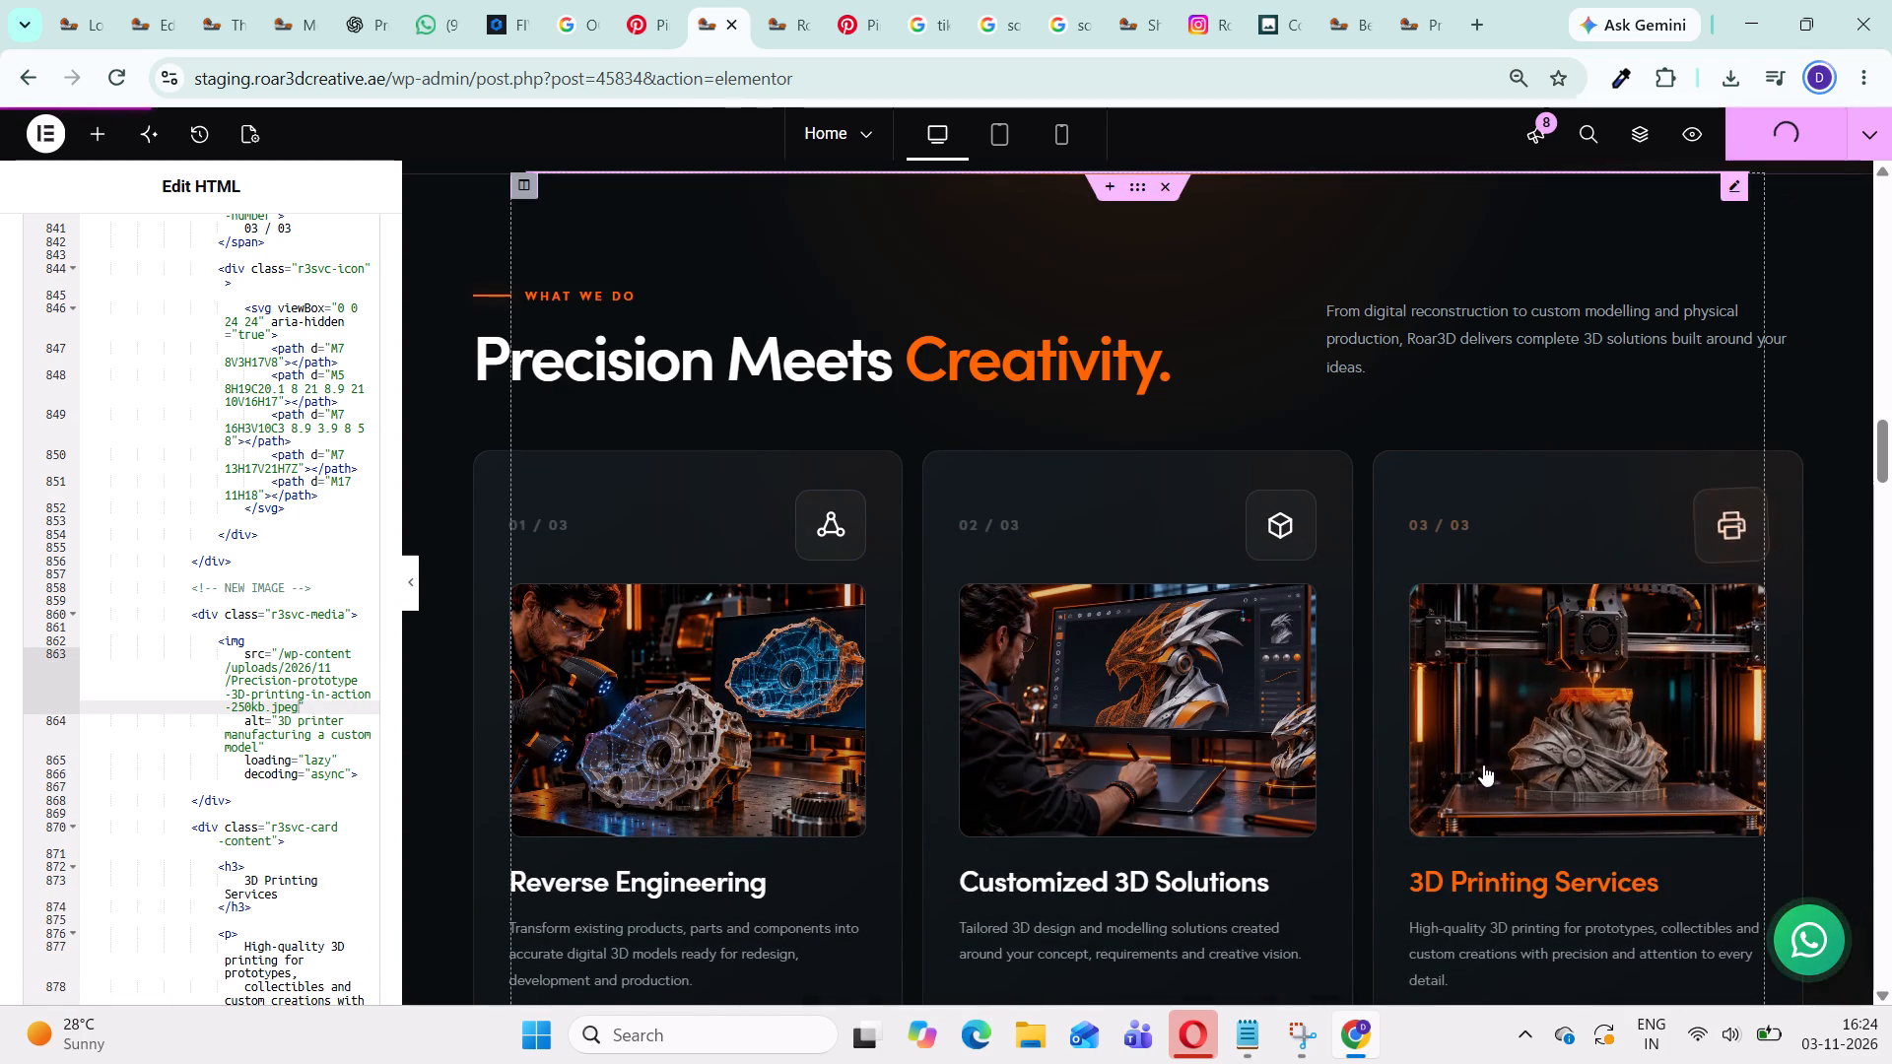
Compare the service cards section with images against the earlier version without images above it in the page preview.
scroll(1166, 718, down, 2)
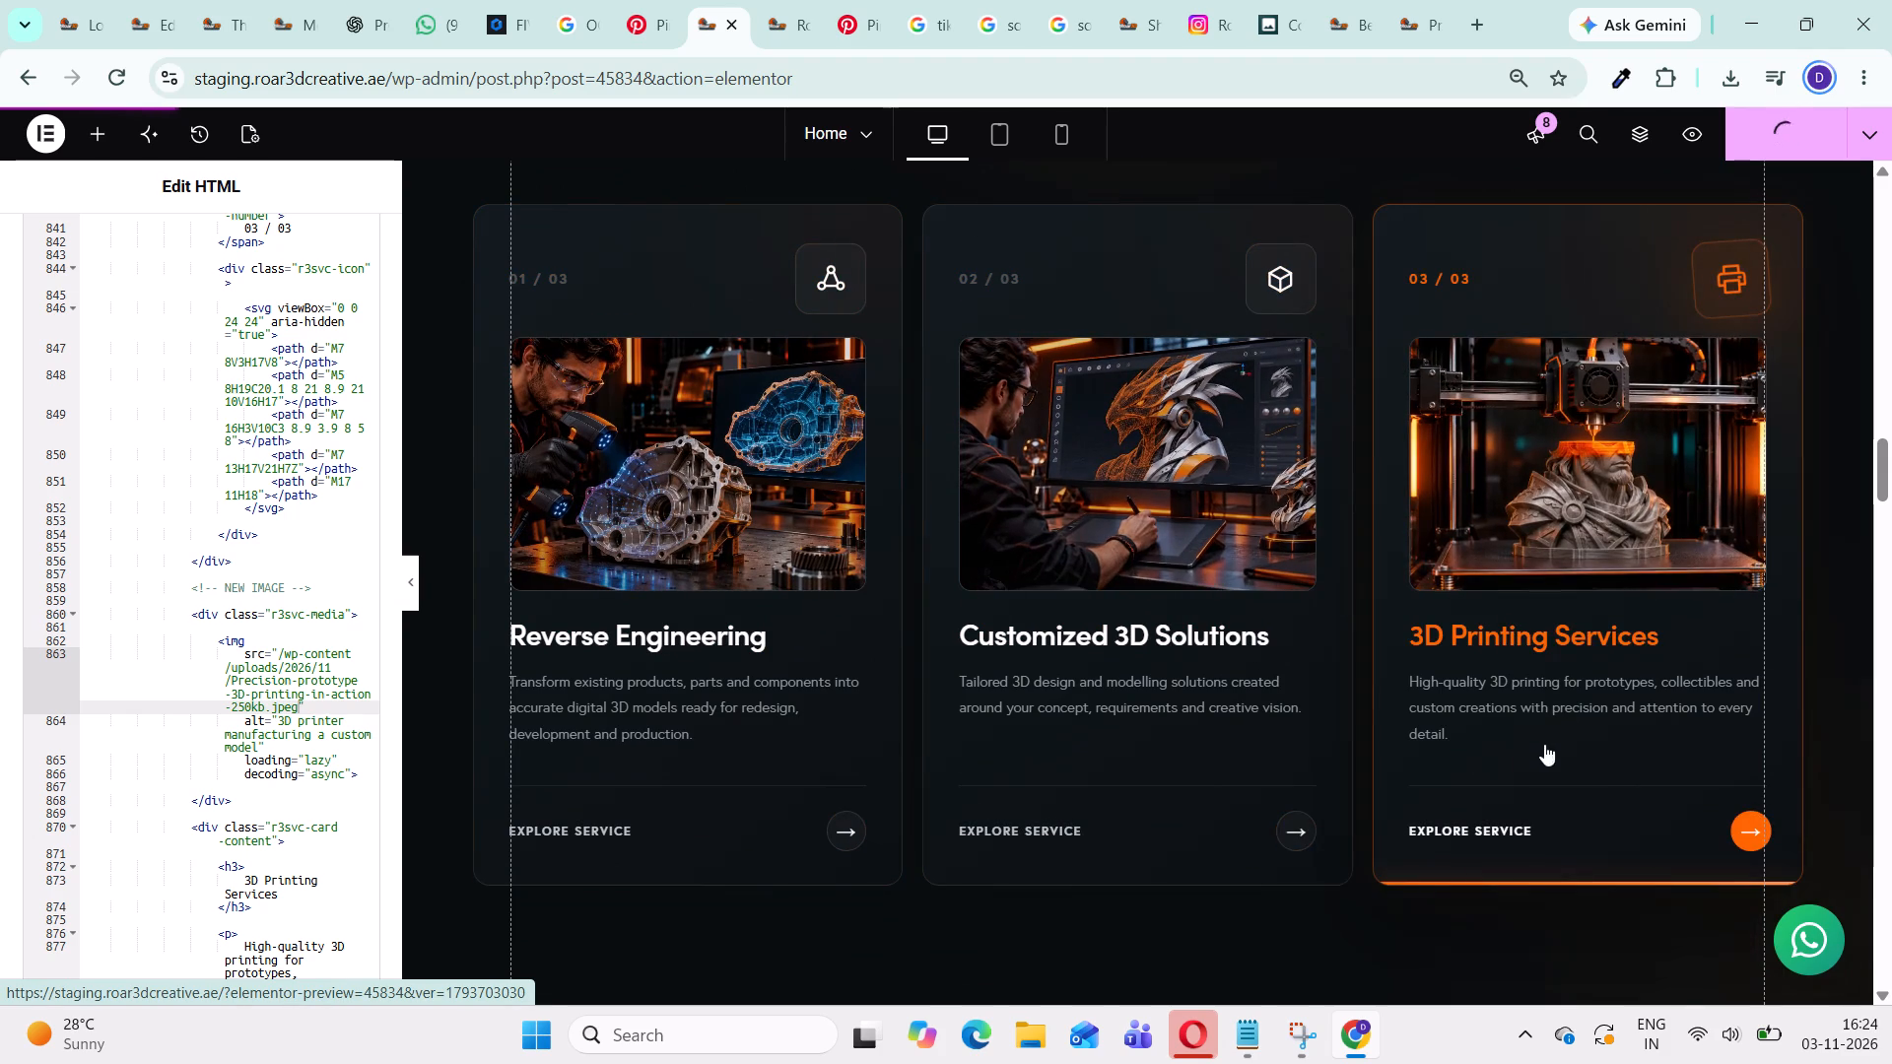
scroll(1060, 654, up, 6)
scroll(1404, 406, up, 3)
scroll(1114, 456, up, 2)
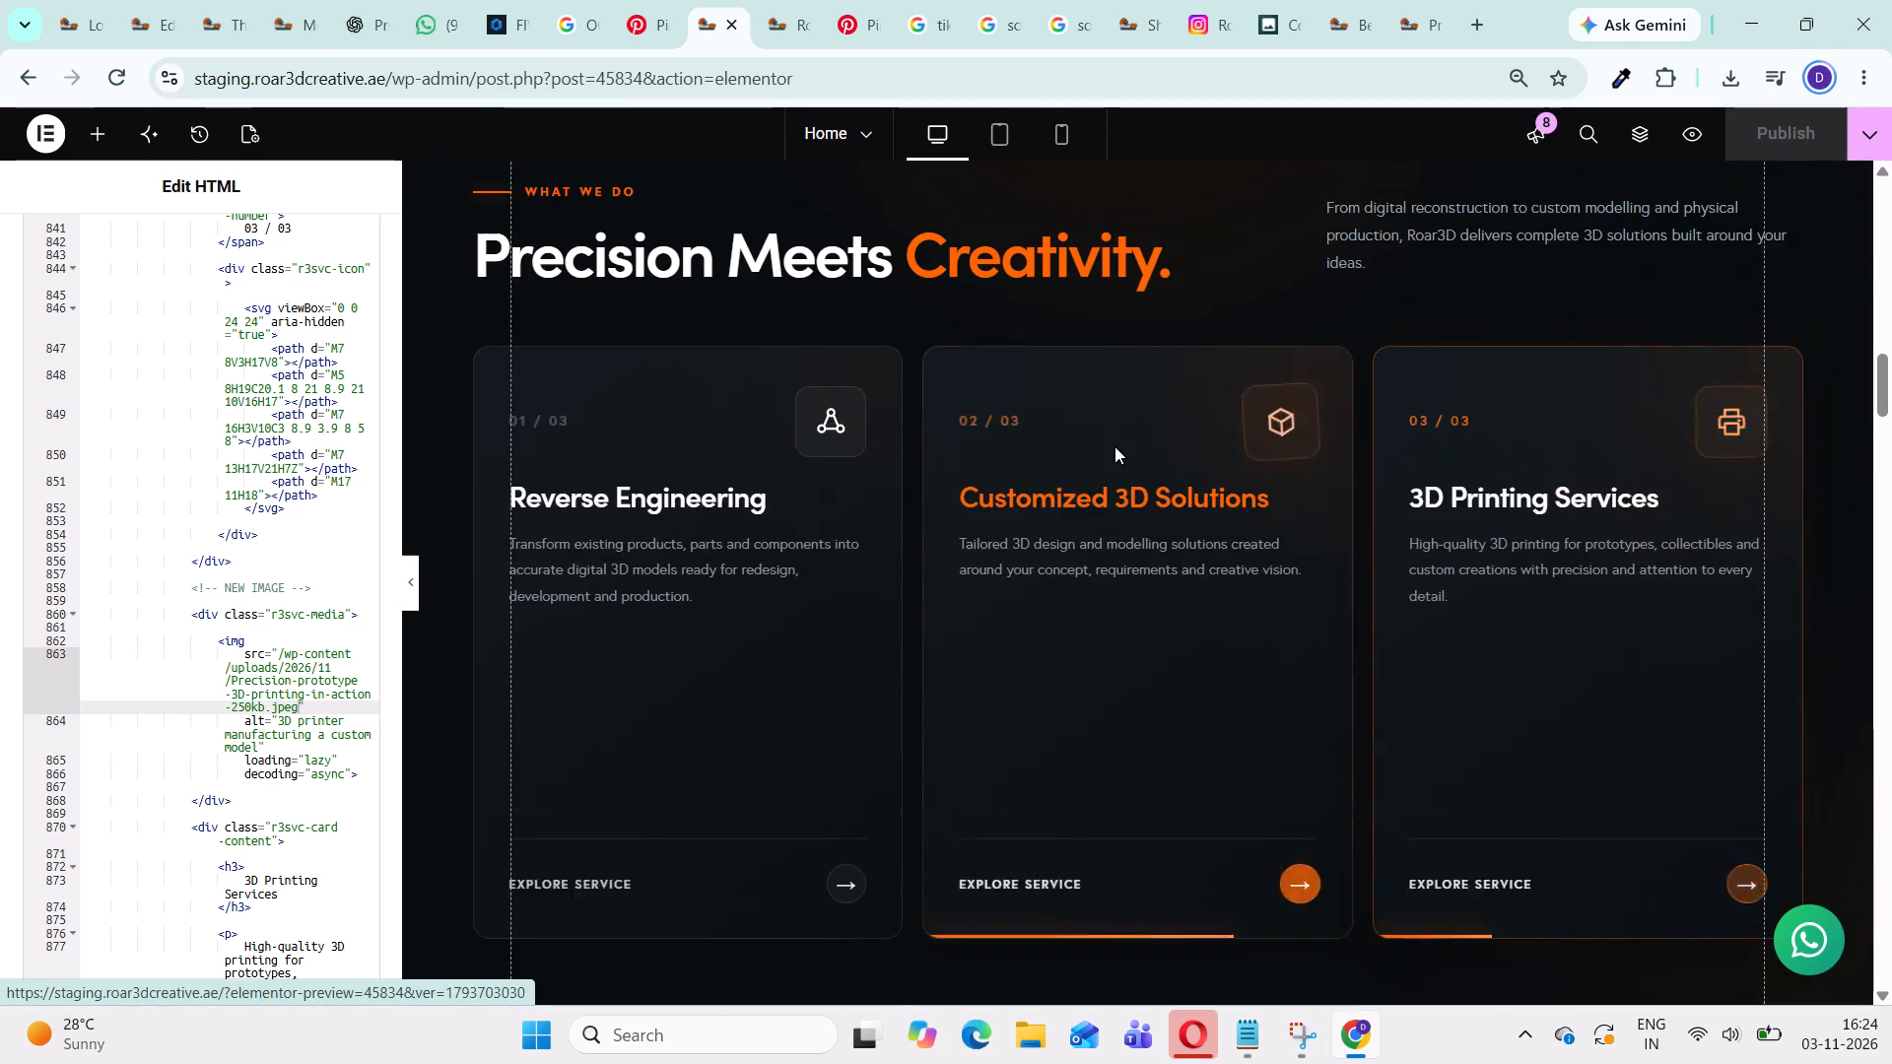
scroll(1201, 424, down, 9)
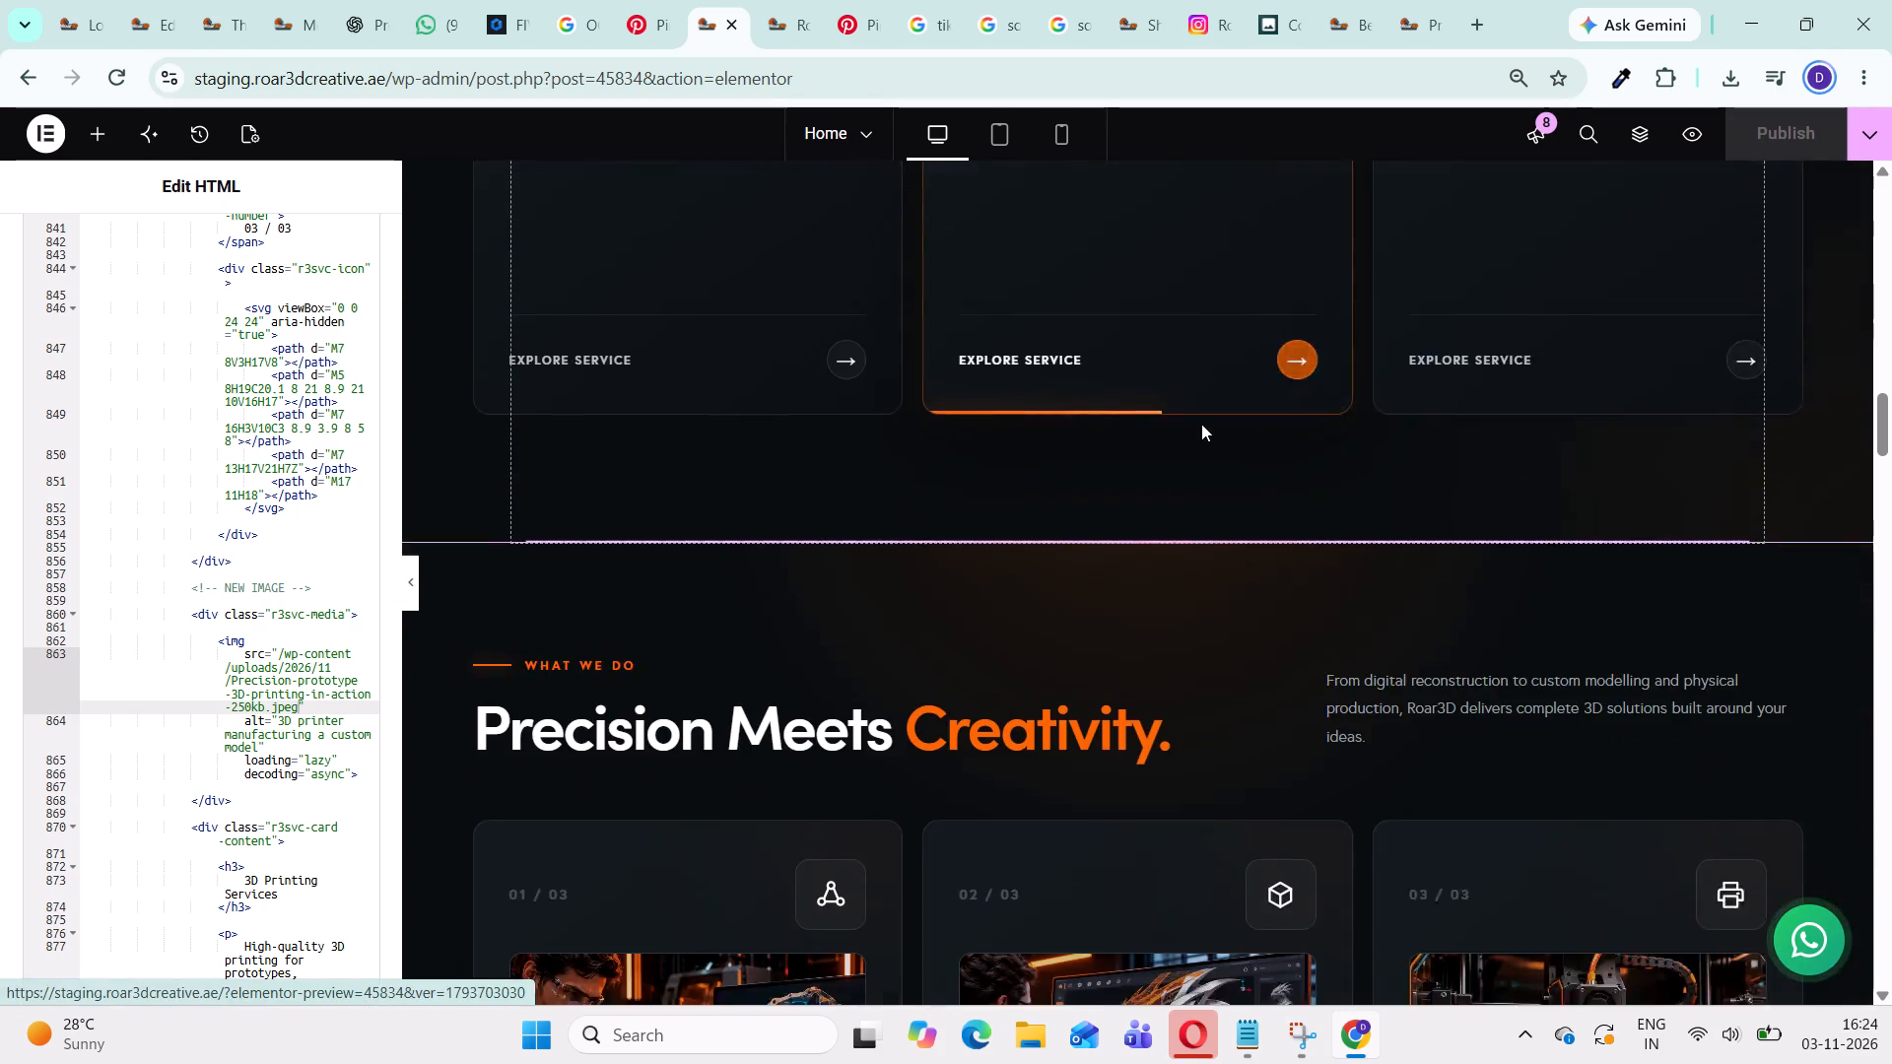
scroll(1201, 424, down, 3)
scroll(1325, 632, up, 8)
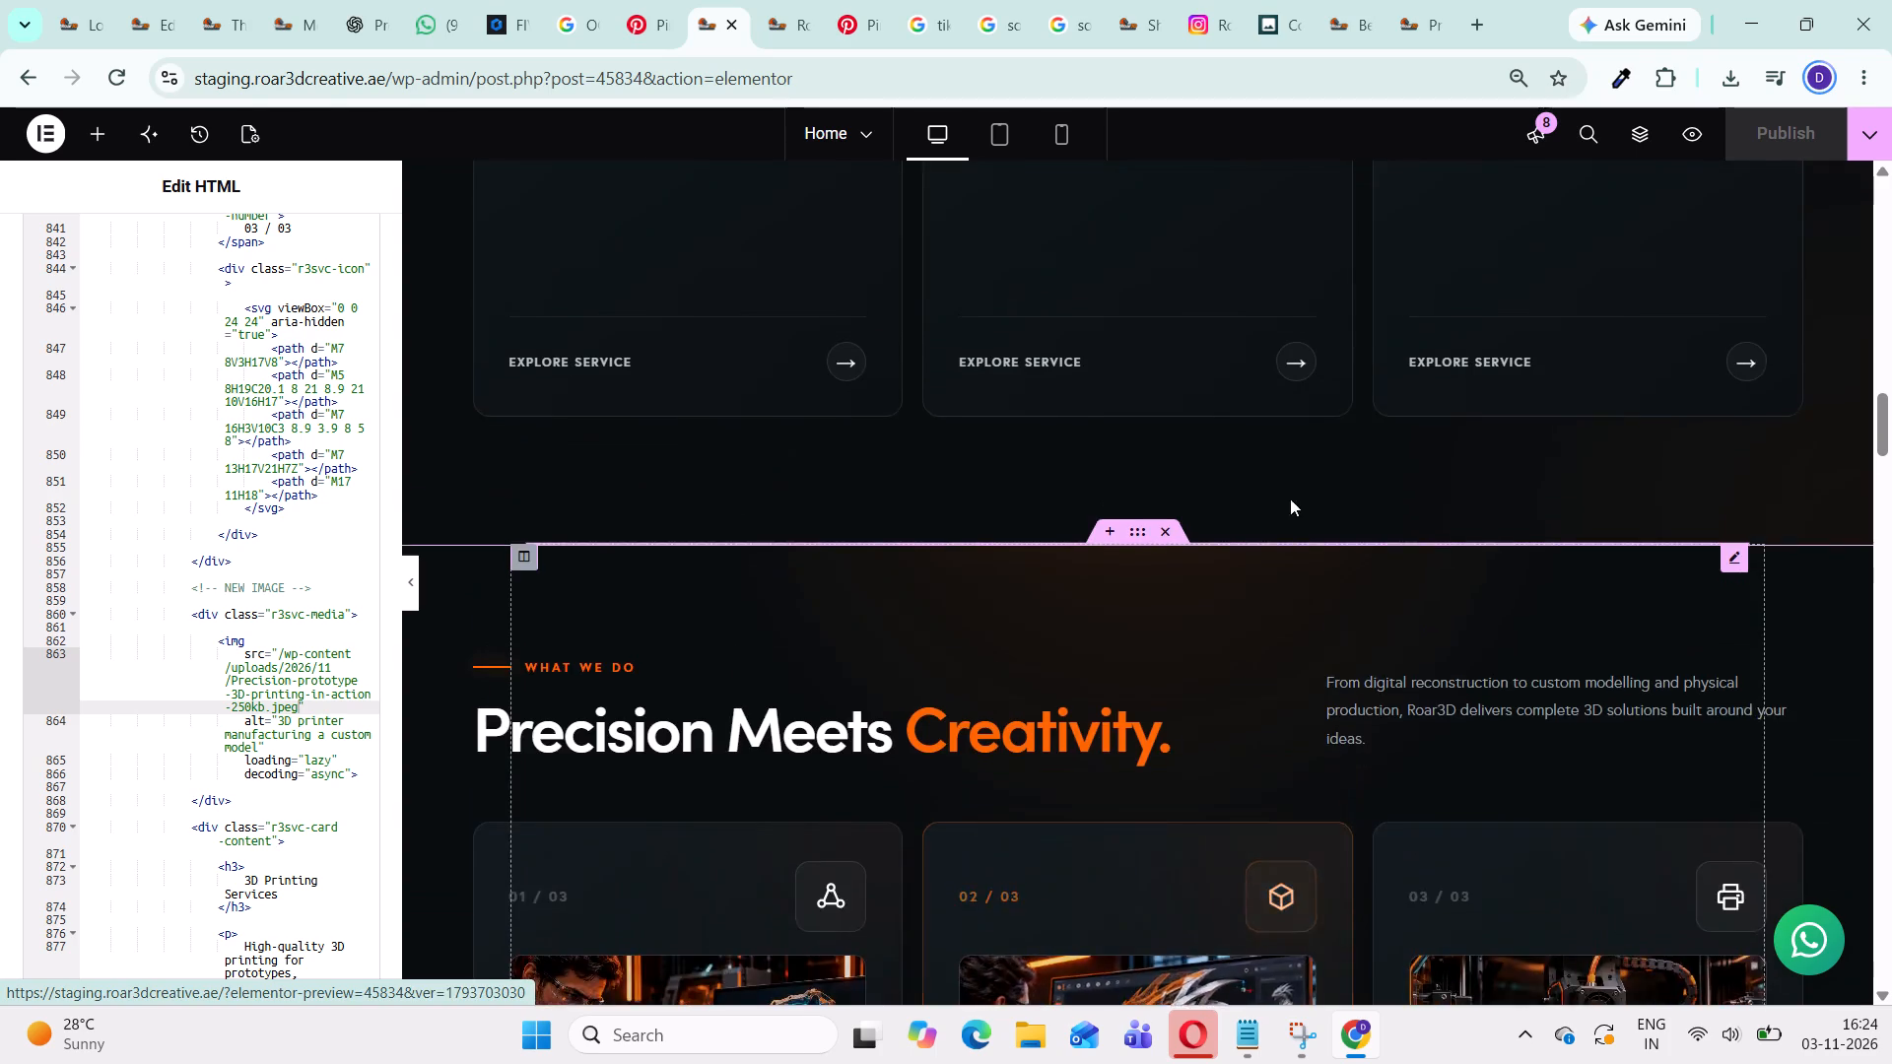
scroll(1290, 499, up, 4)
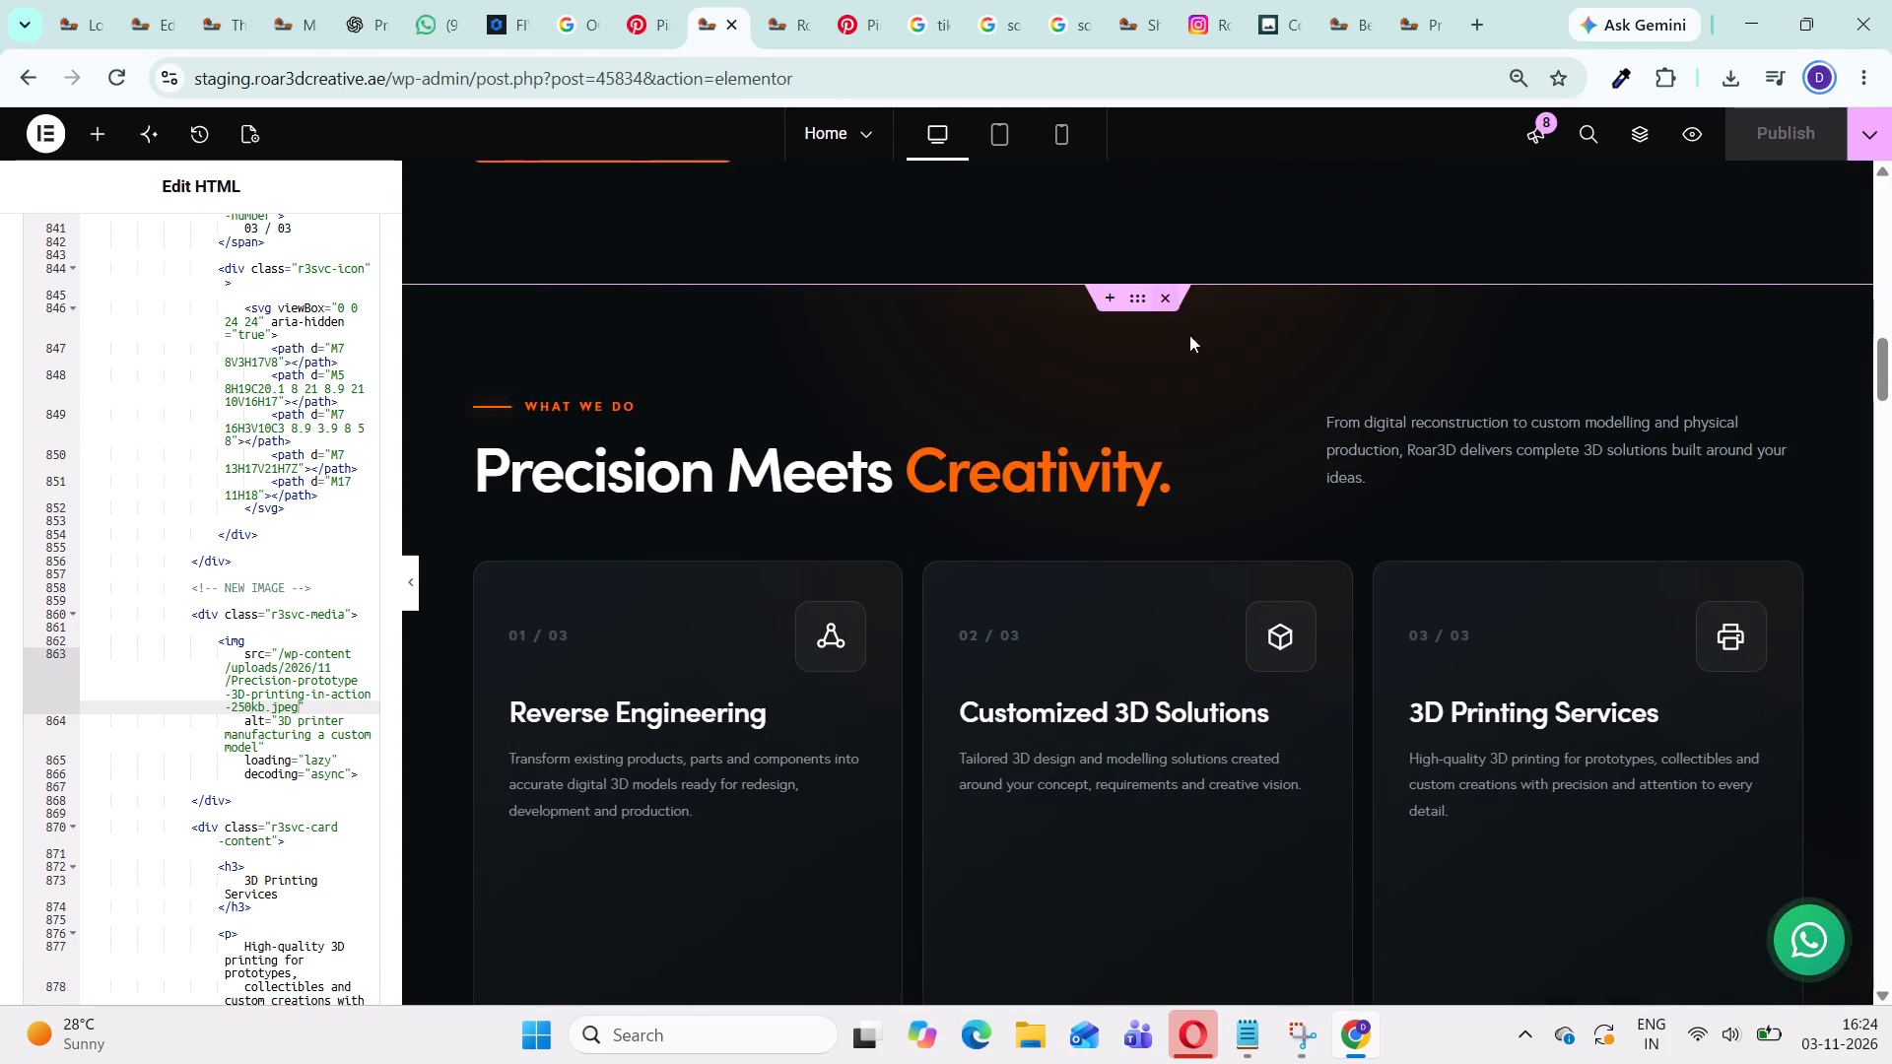
scroll(1237, 522, down, 6)
scroll(1235, 540, up, 6)
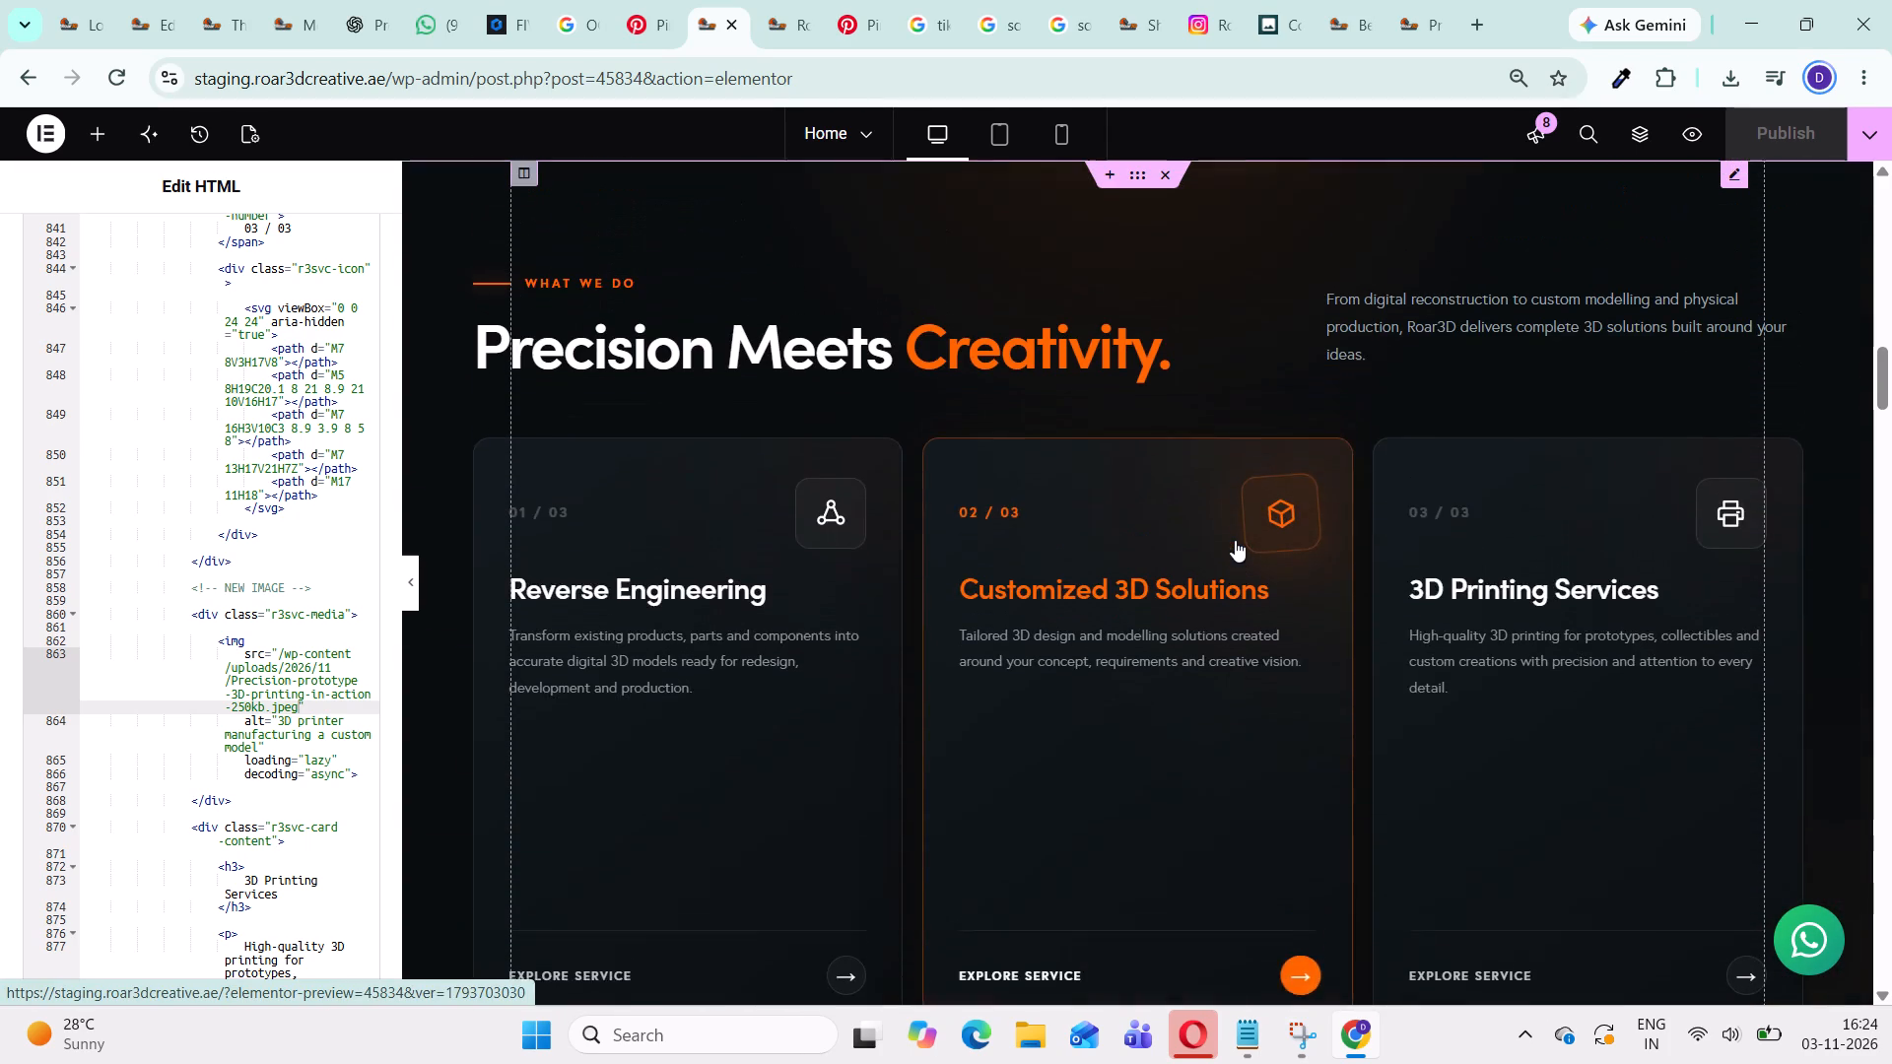
scroll(1235, 540, down, 6)
scroll(1235, 540, up, 4)
scroll(1235, 540, down, 1)
scroll(1235, 540, up, 1)
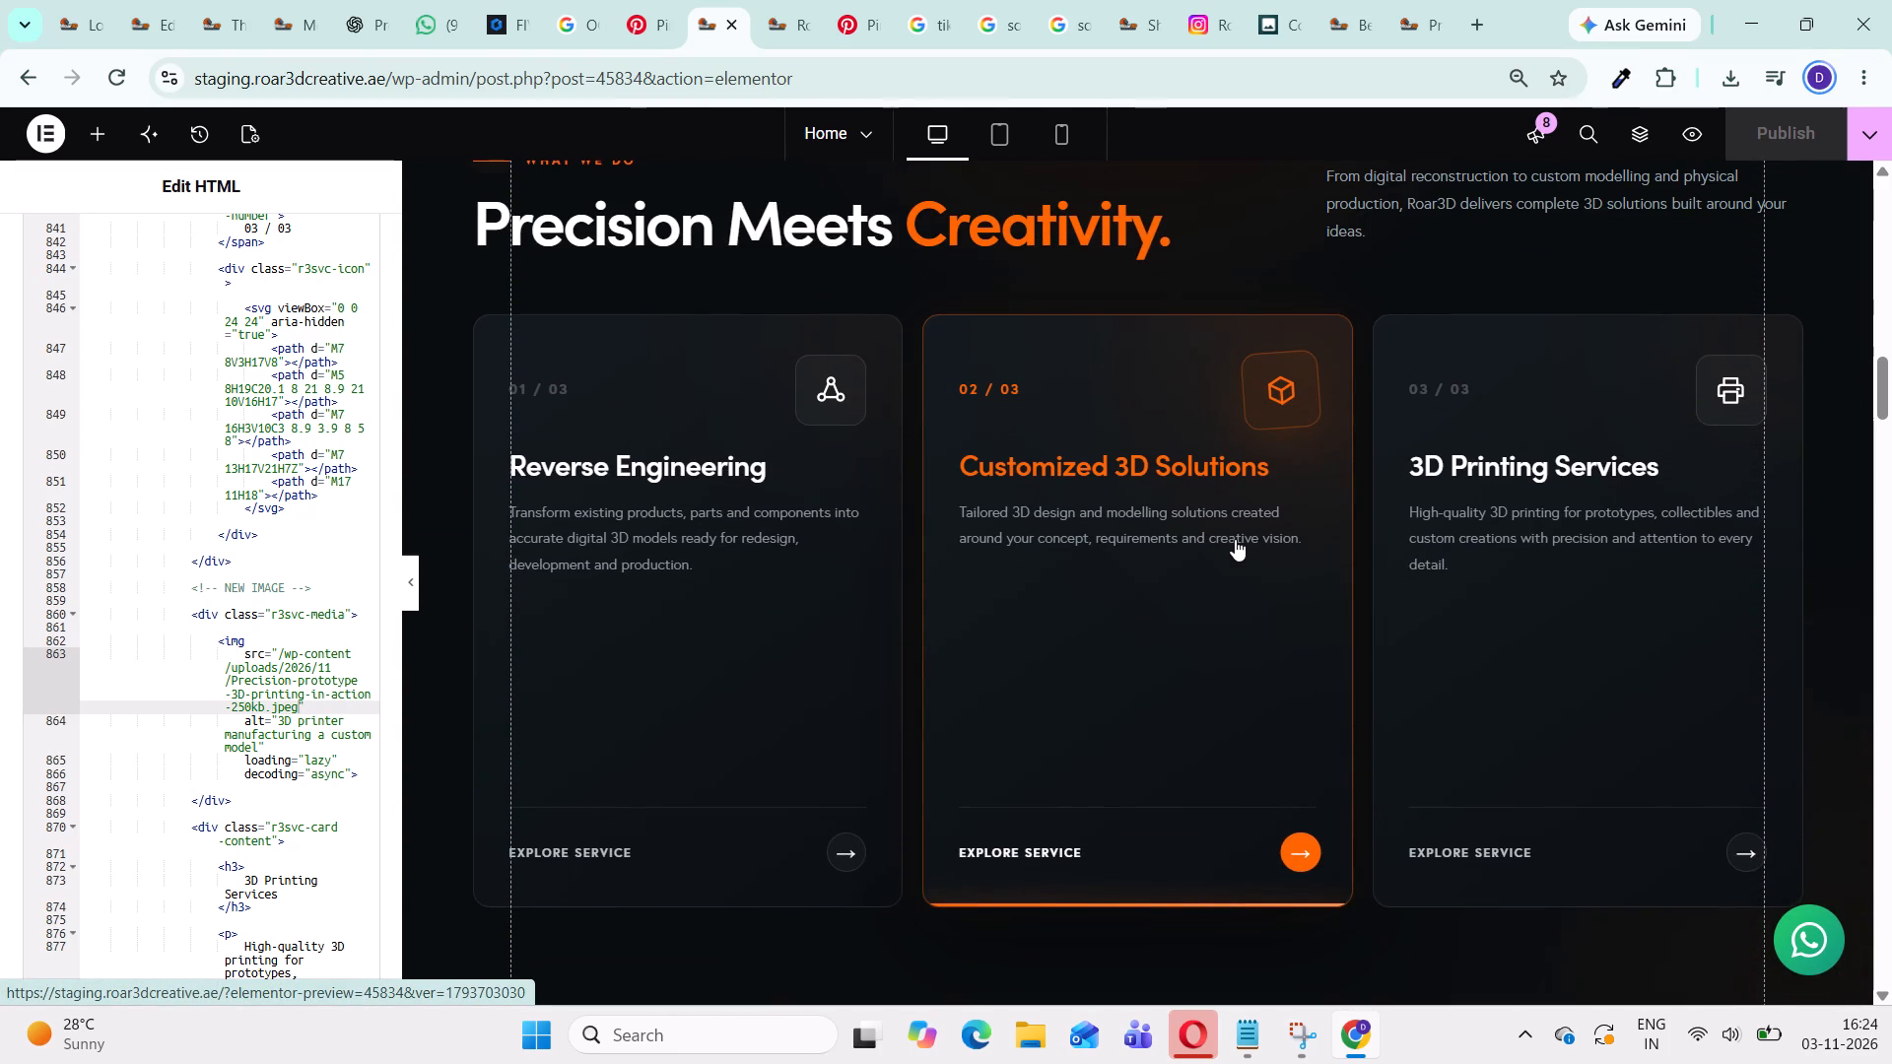
scroll(1235, 539, down, 5)
scroll(1235, 539, up, 3)
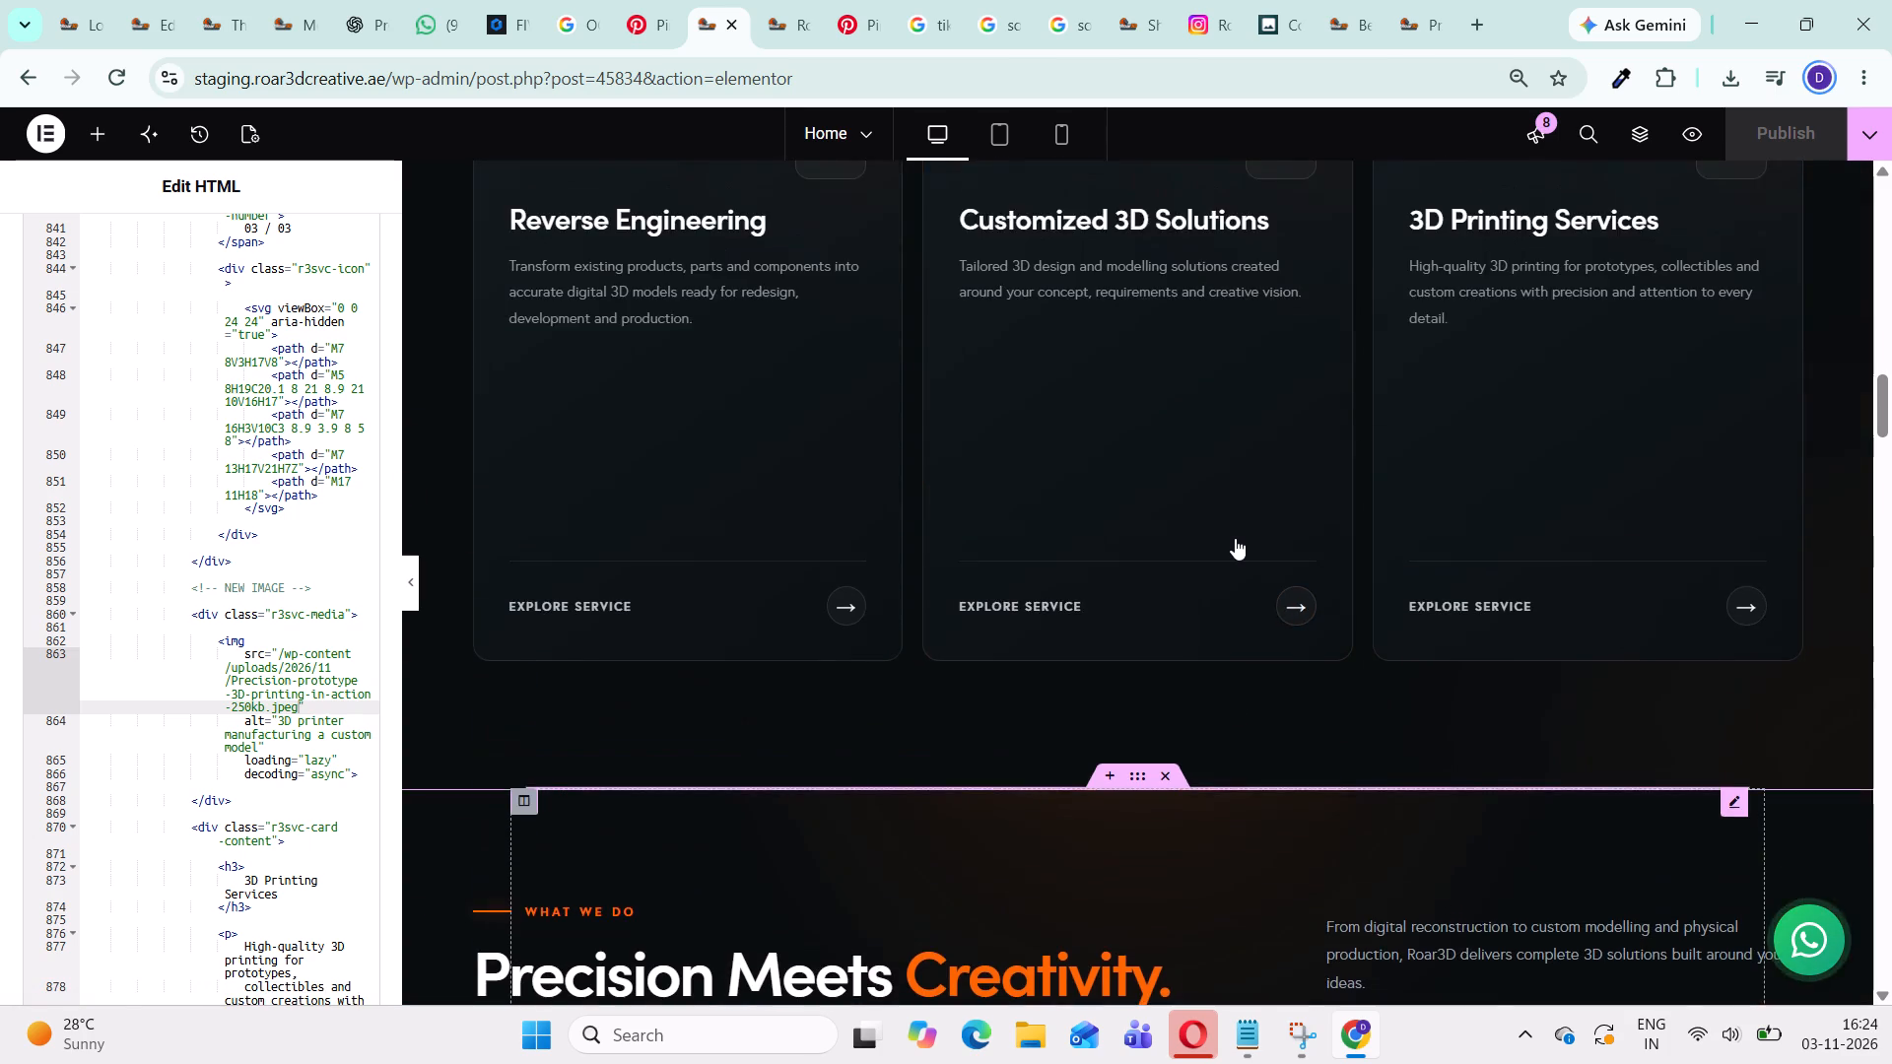
scroll(1235, 538, up, 2)
scroll(1235, 538, down, 5)
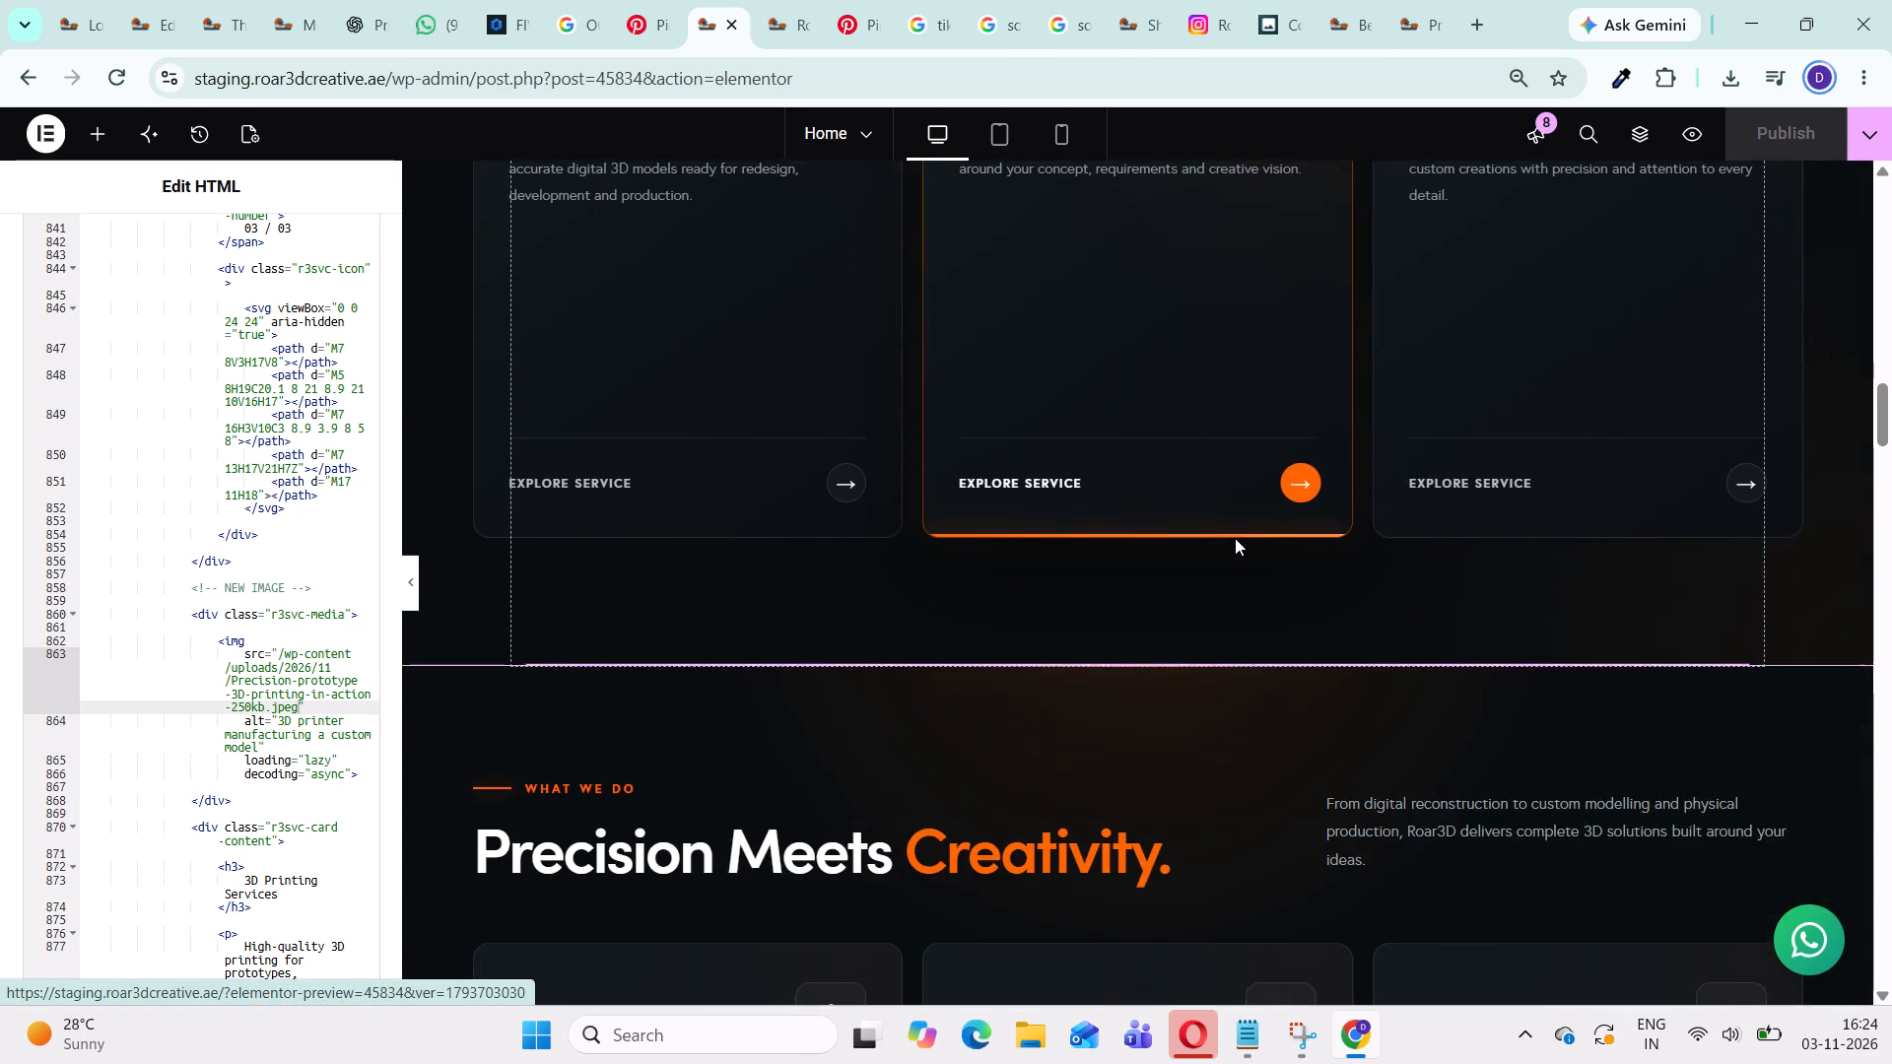
scroll(1235, 538, down, 5)
scroll(1235, 538, up, 5)
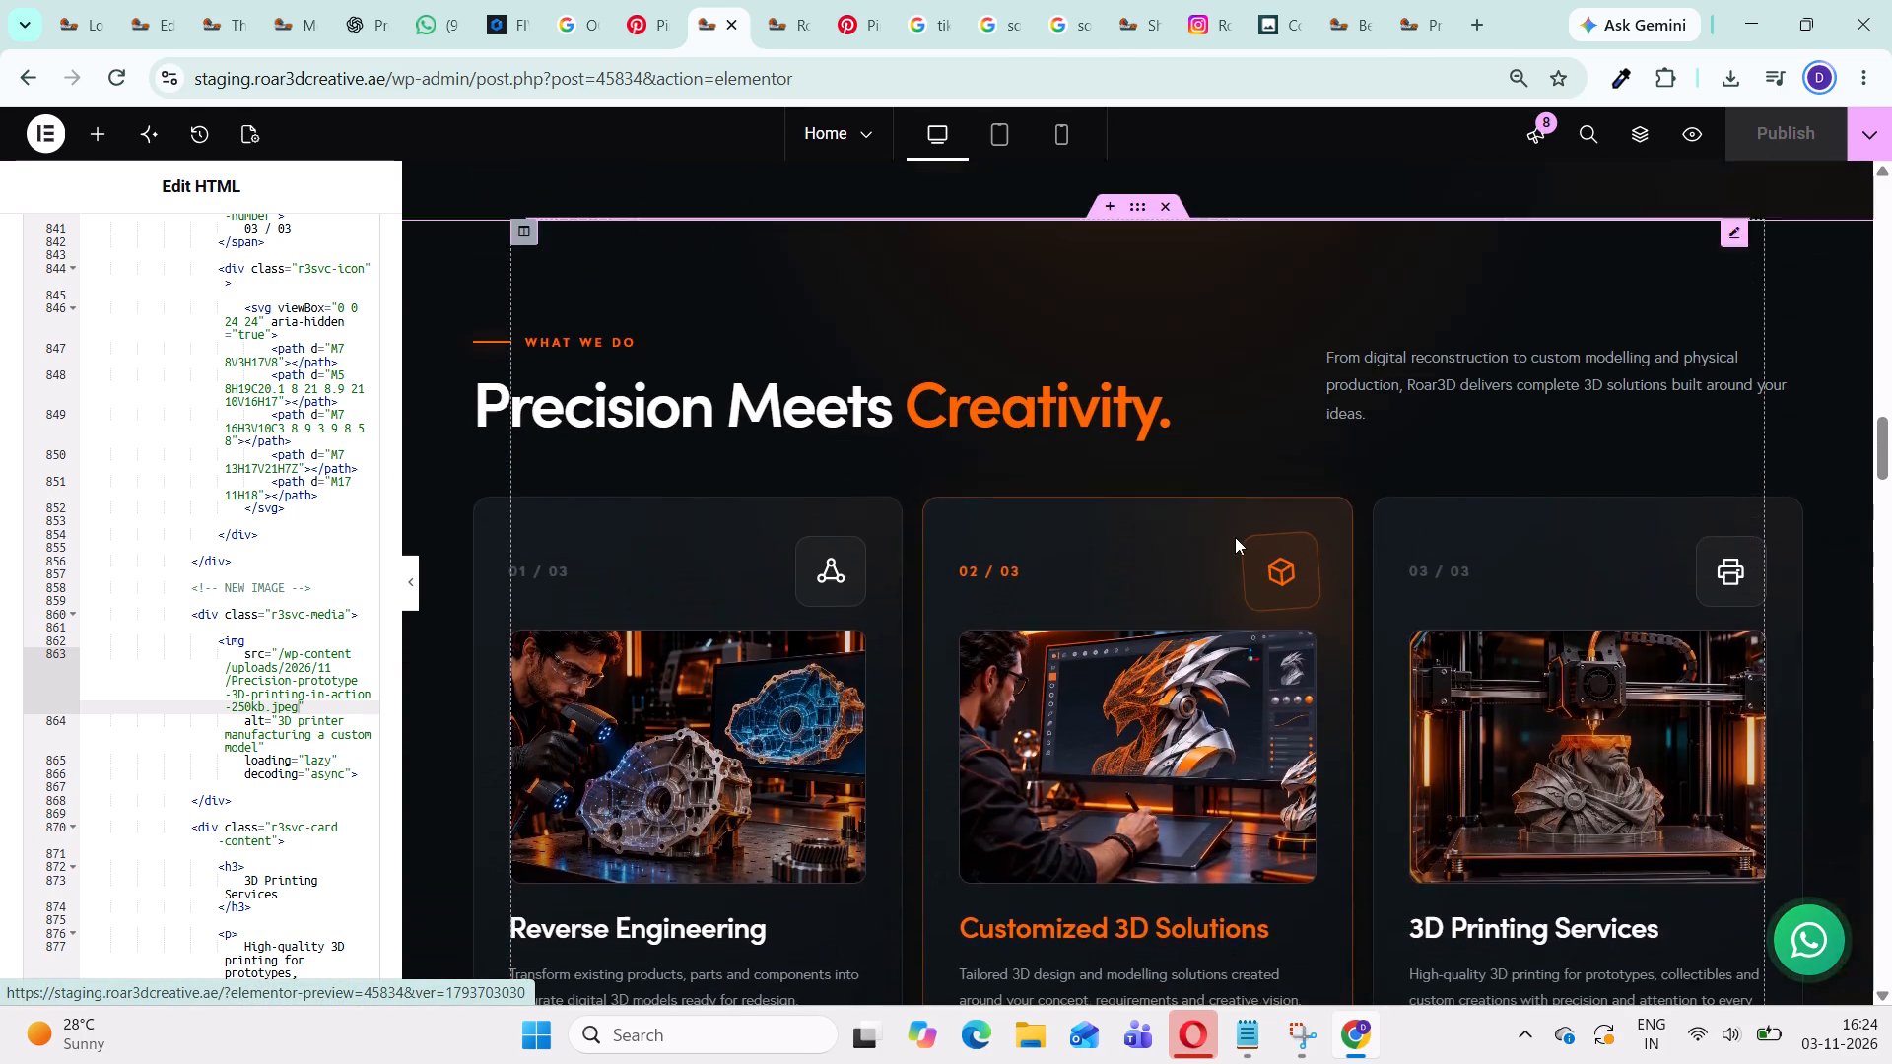
scroll(1123, 511, up, 5)
scroll(1498, 306, up, 2)
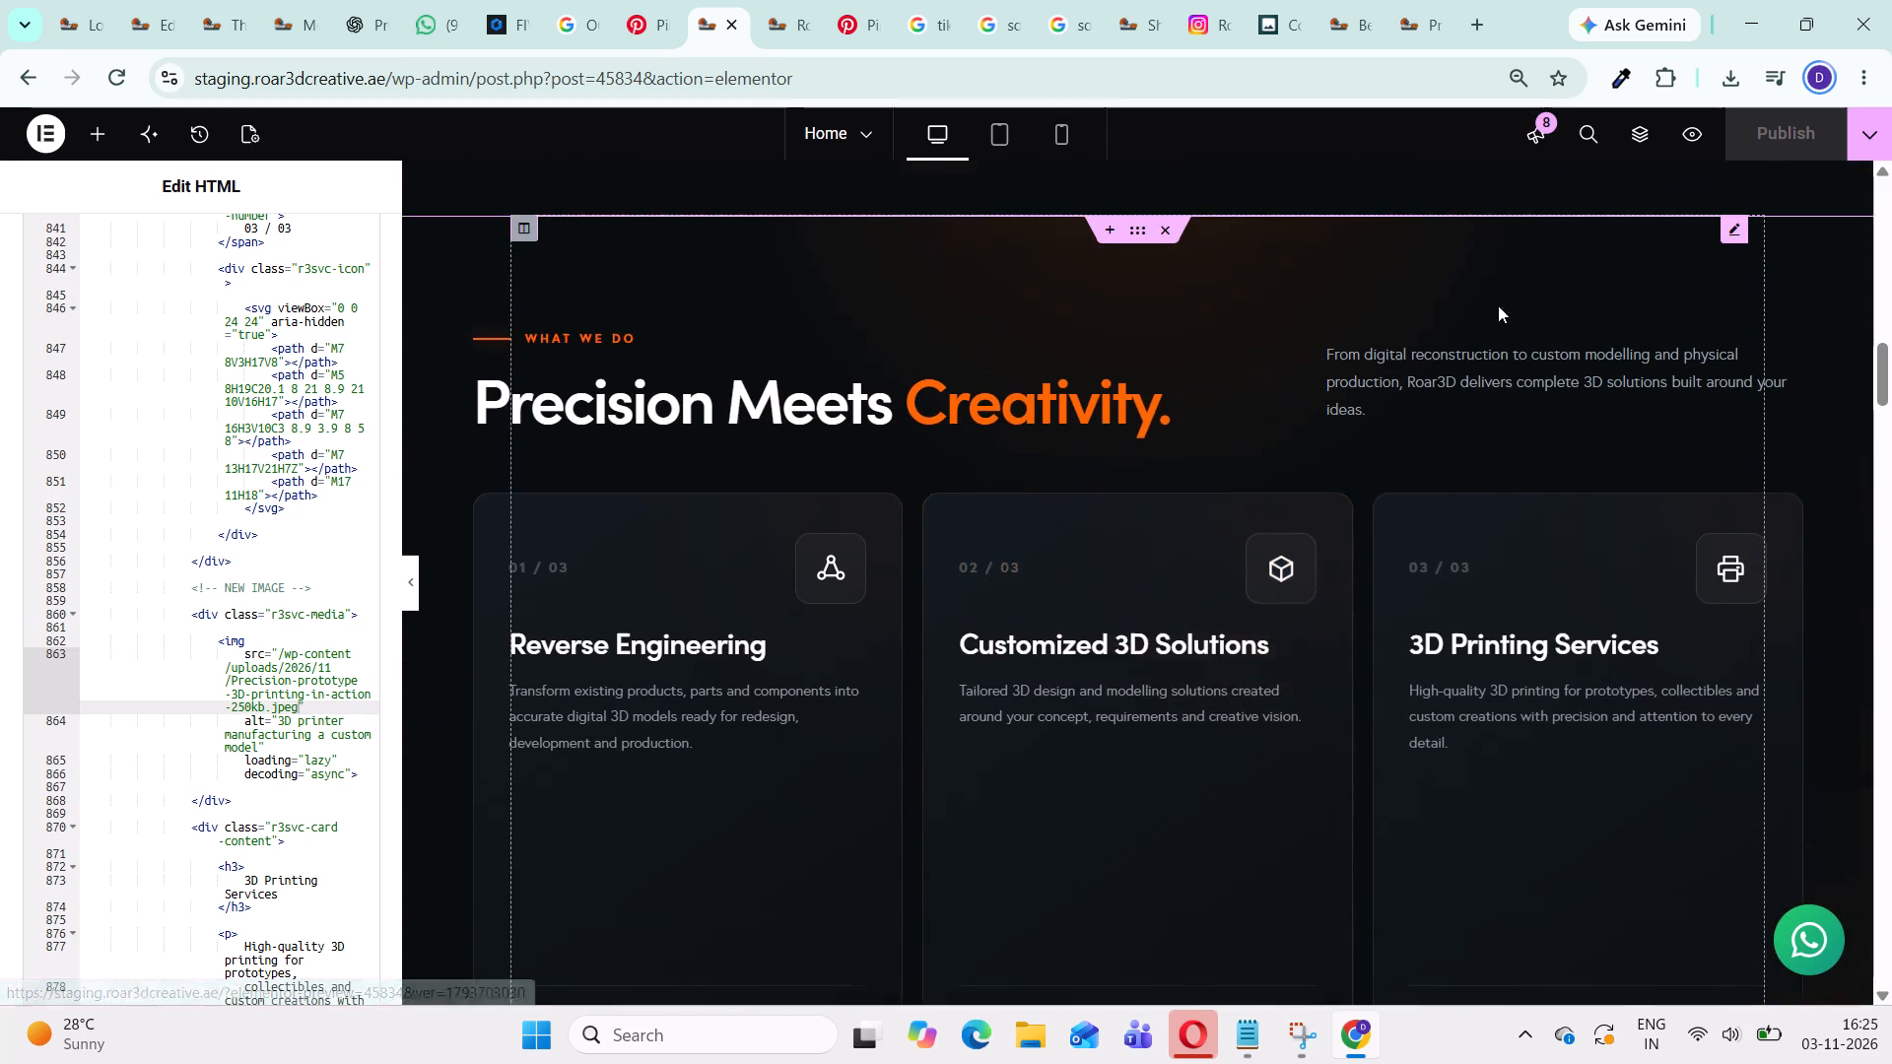
Delete the earlier Precision Meets Creativity section whose service cards have no images, and publish the home page.
scroll(1263, 558, down, 3)
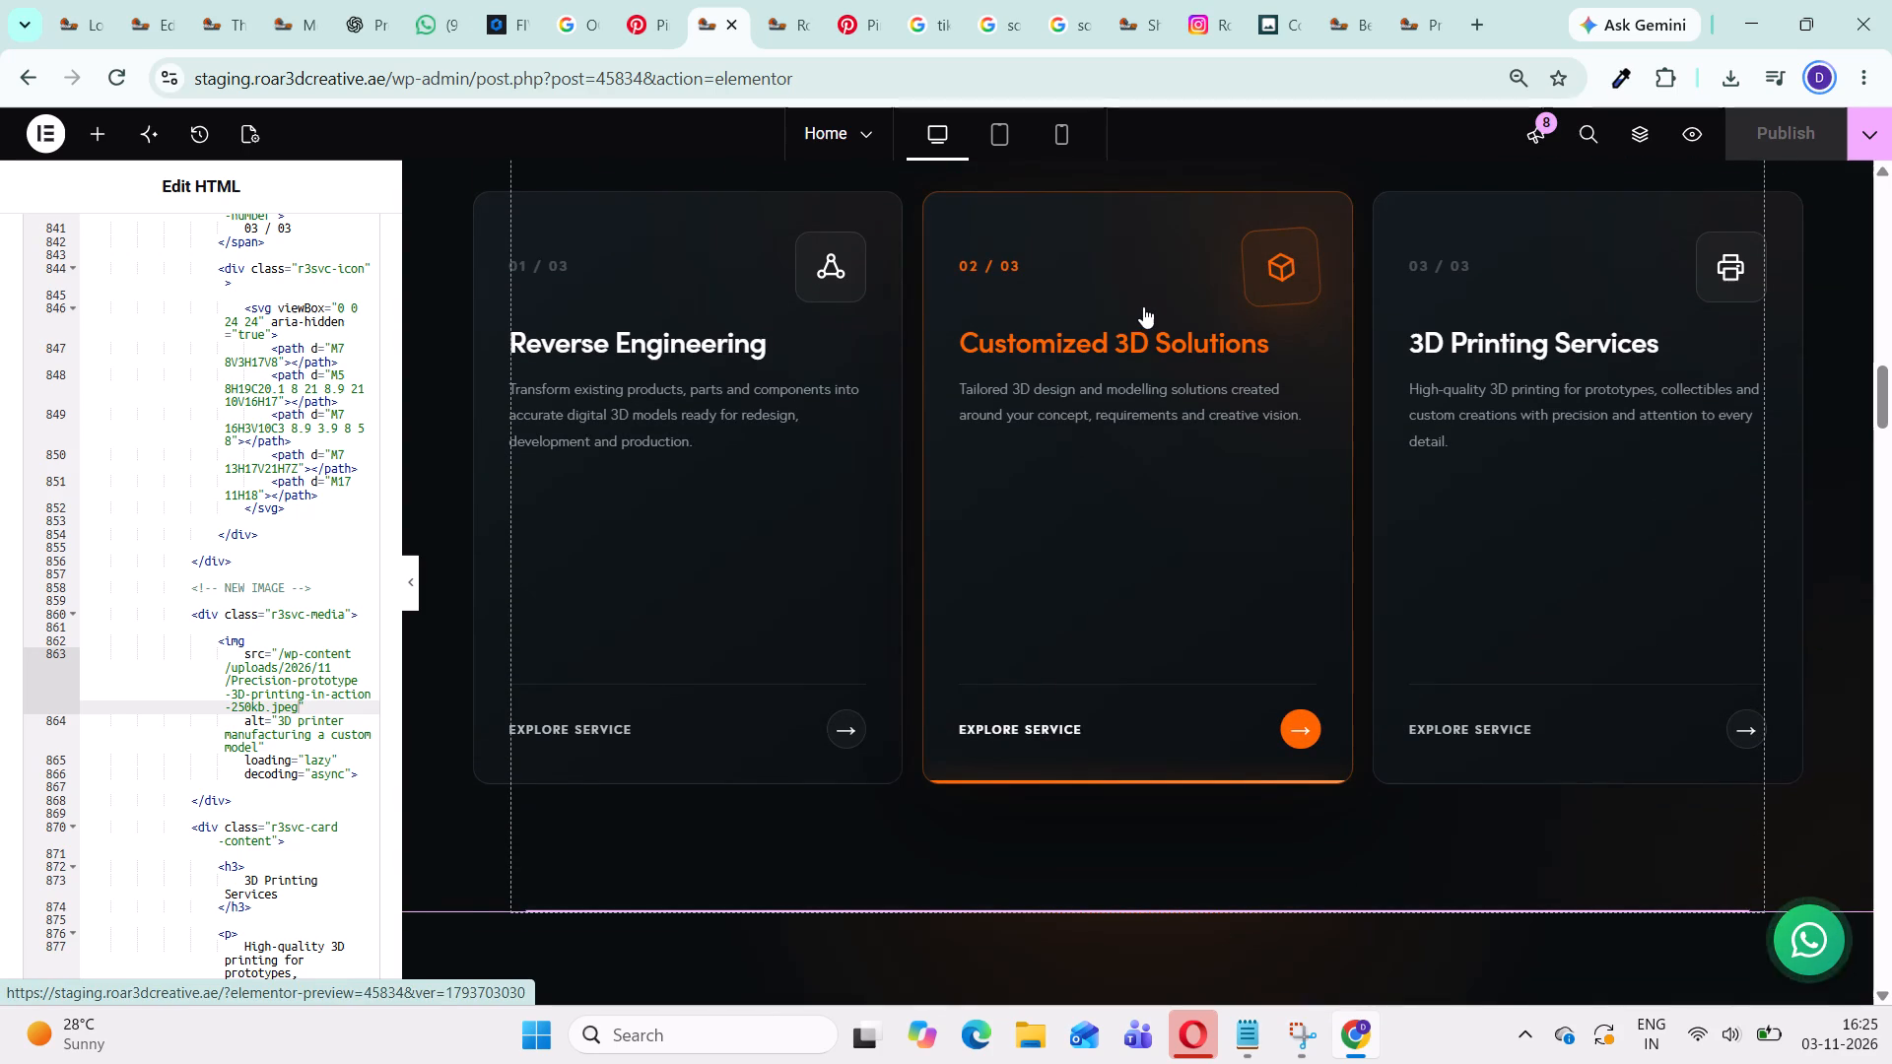
scroll(1343, 745, down, 2)
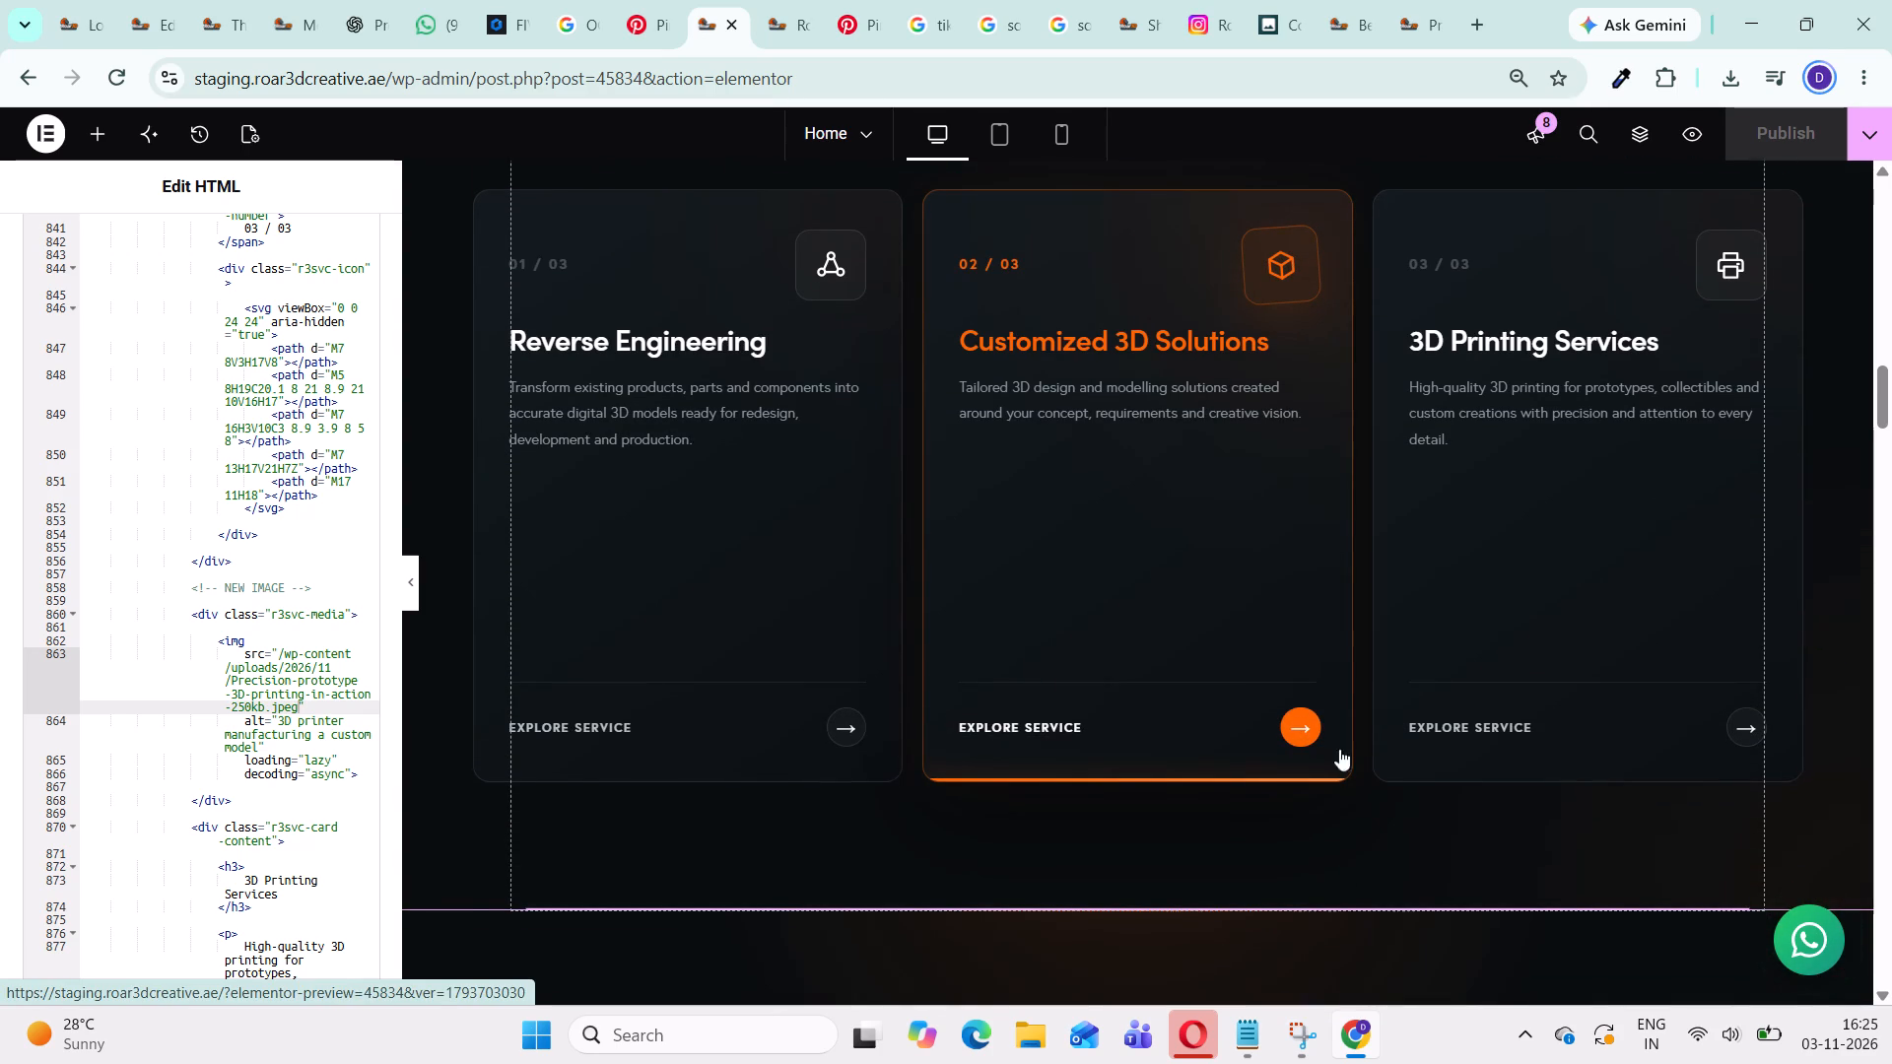
scroll(1339, 749, down, 5)
scroll(1103, 549, down, 1)
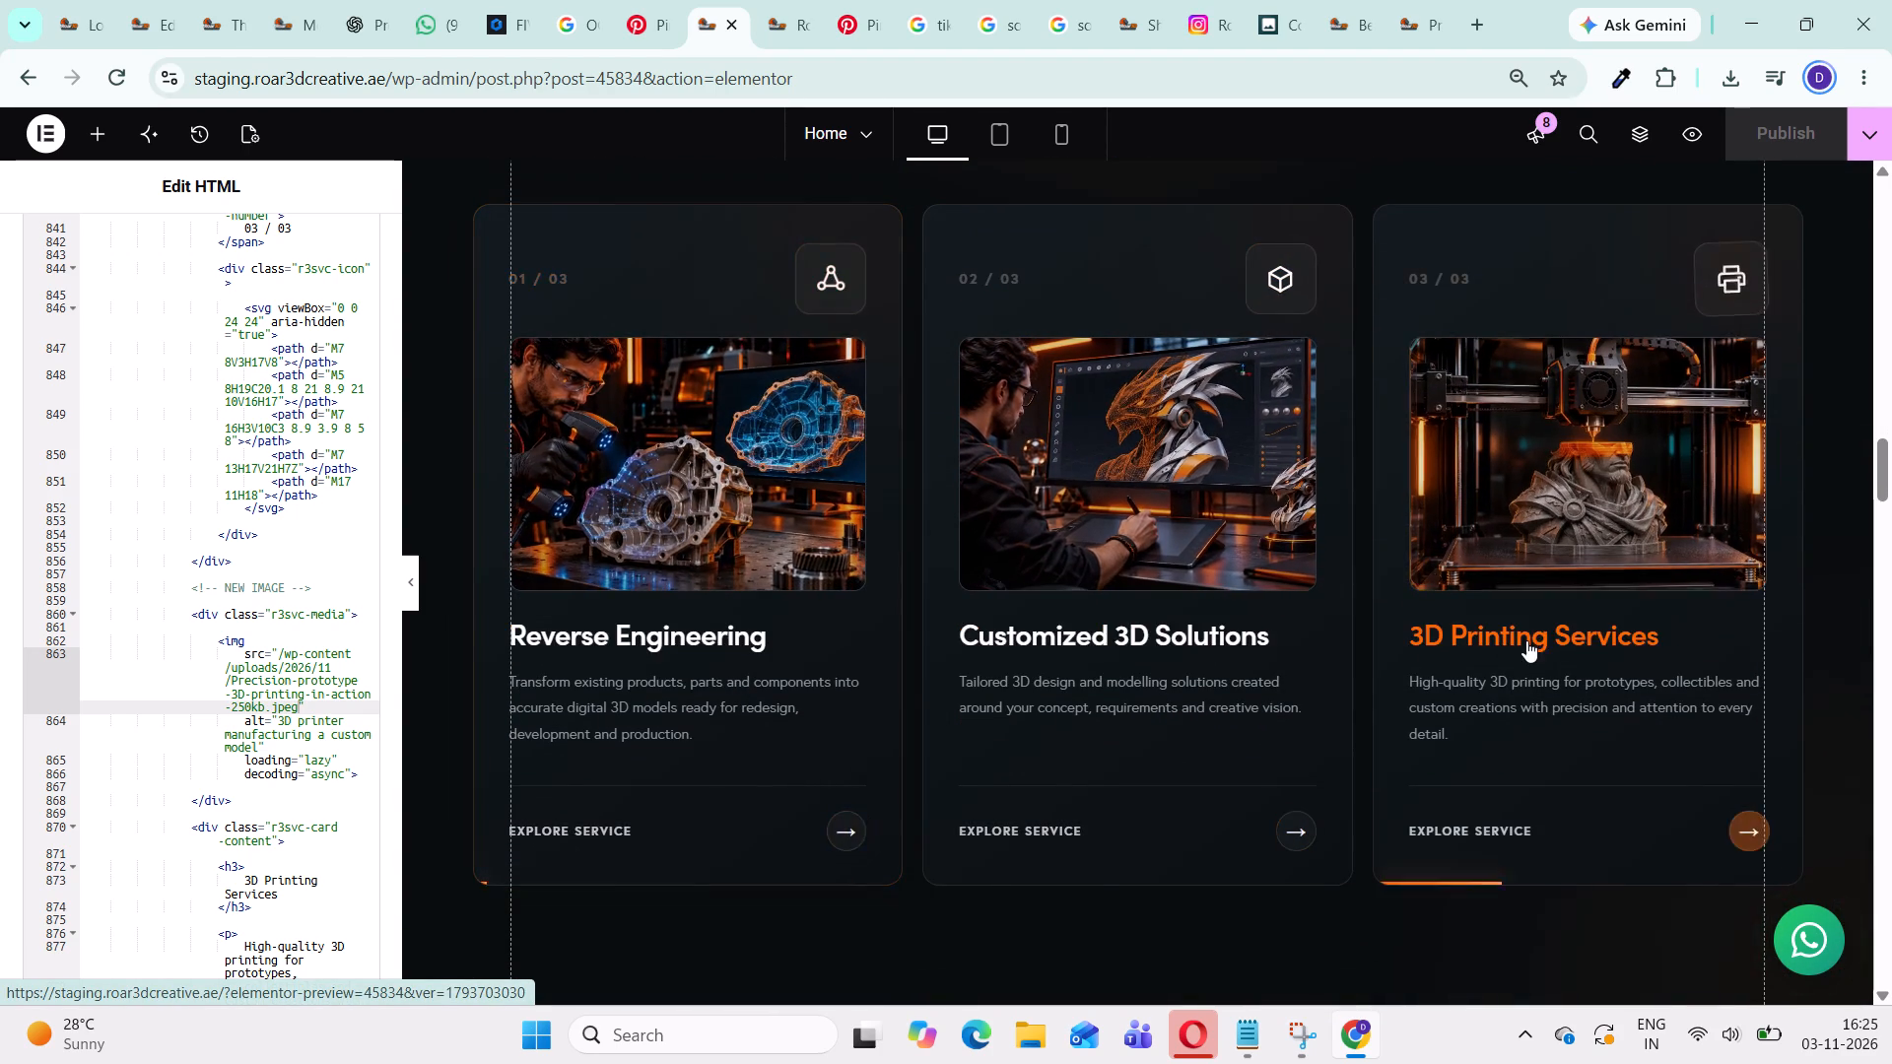
scroll(1538, 634, up, 12)
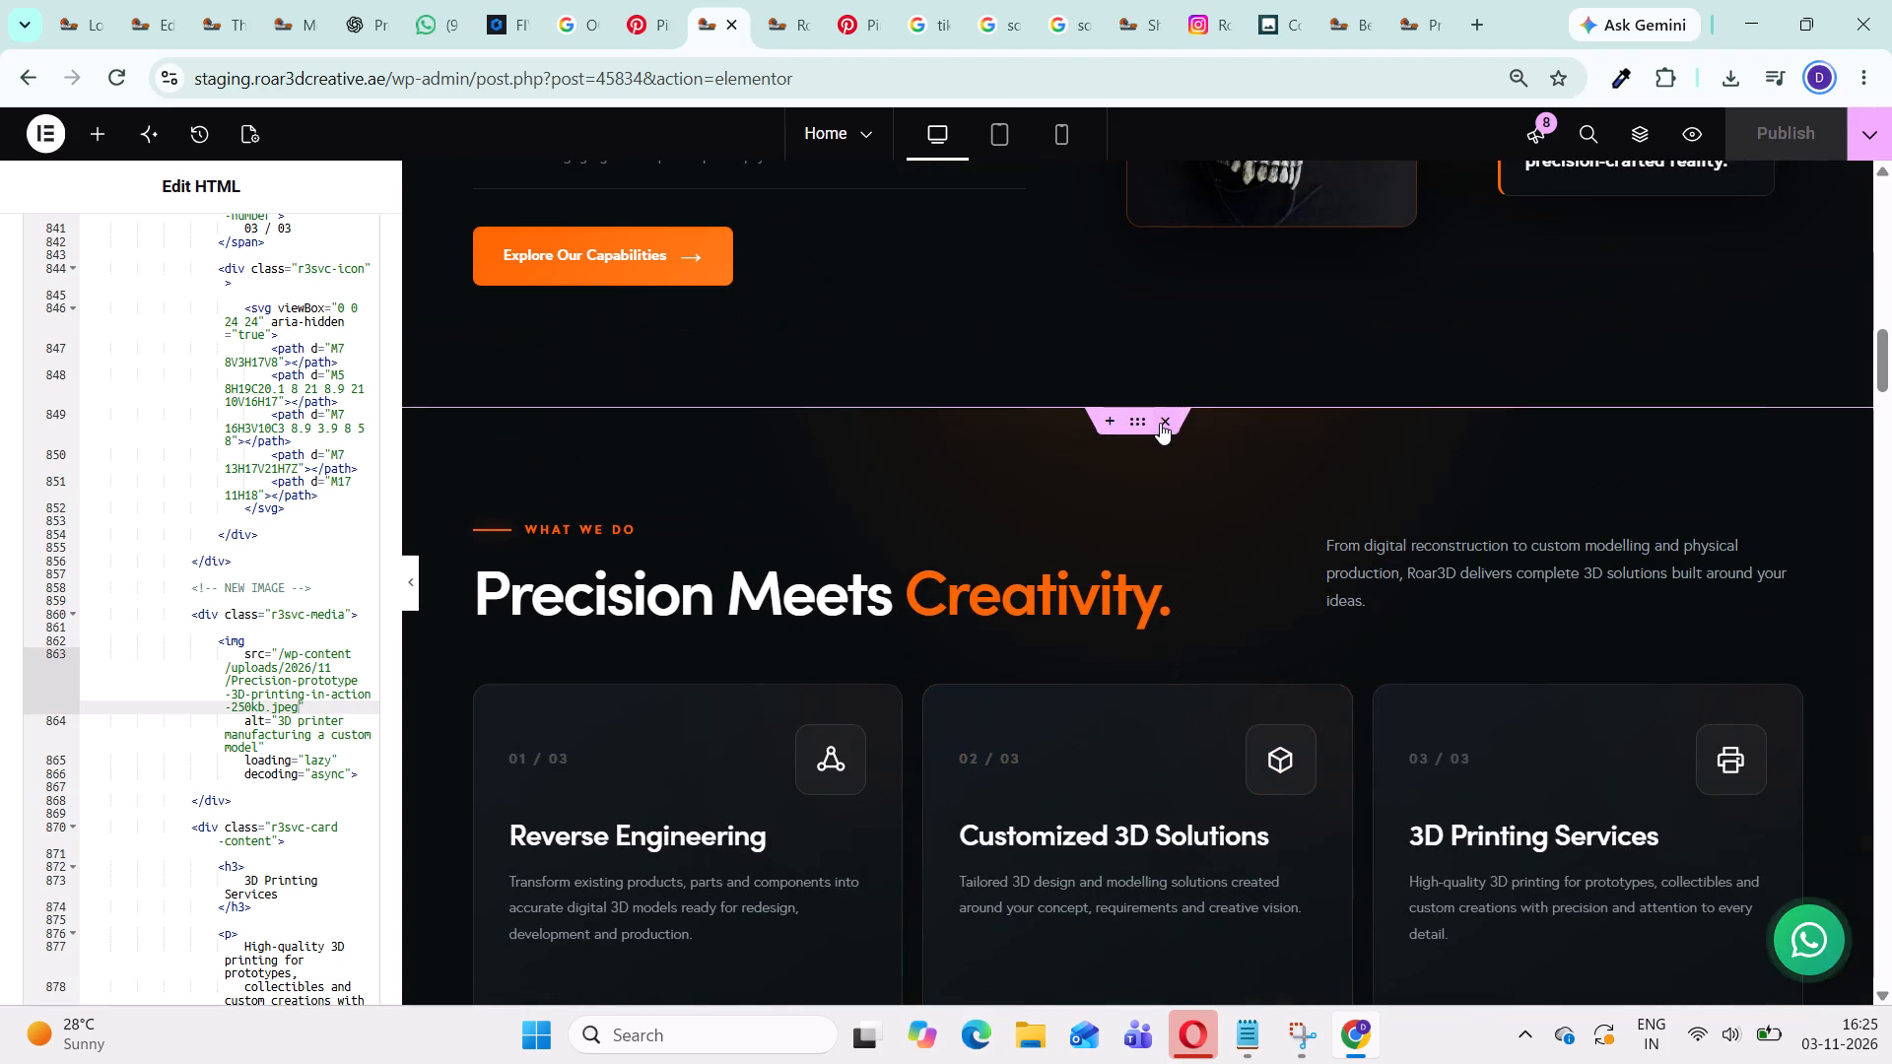
click(1161, 420)
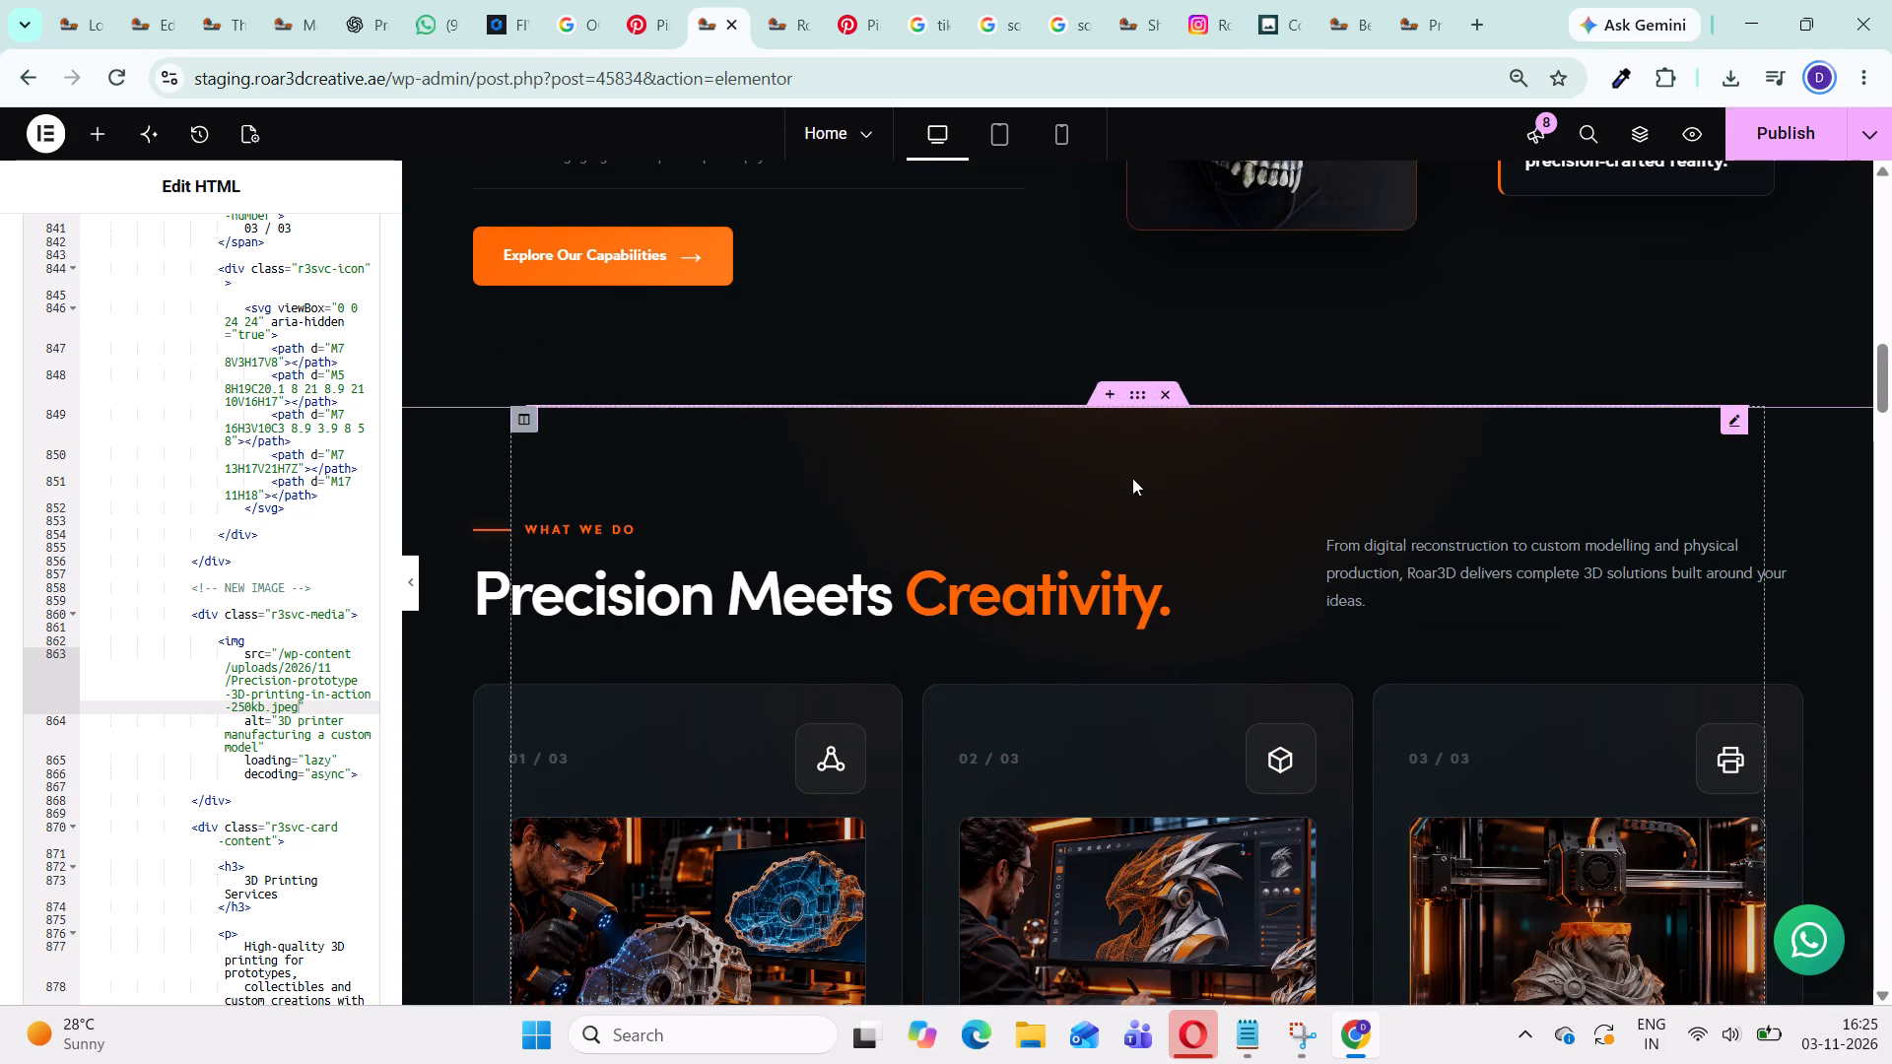
click(1754, 143)
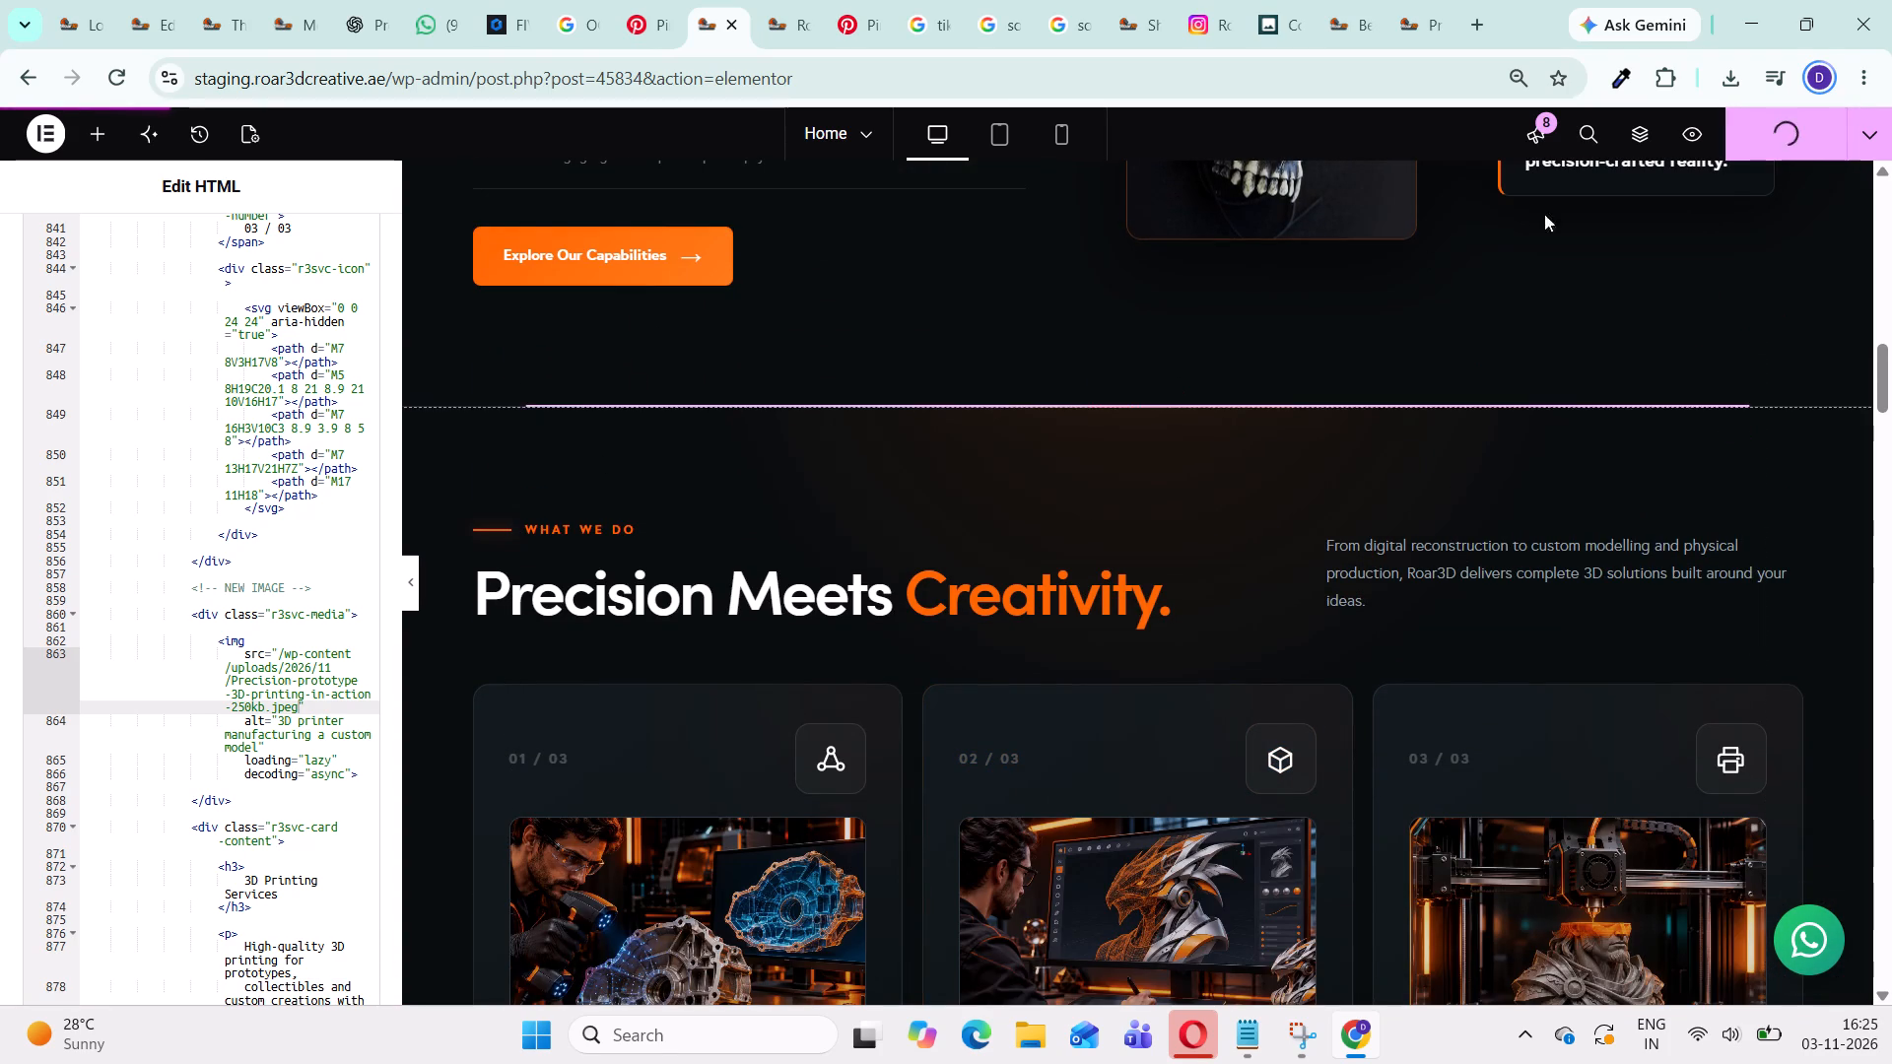
click(1695, 138)
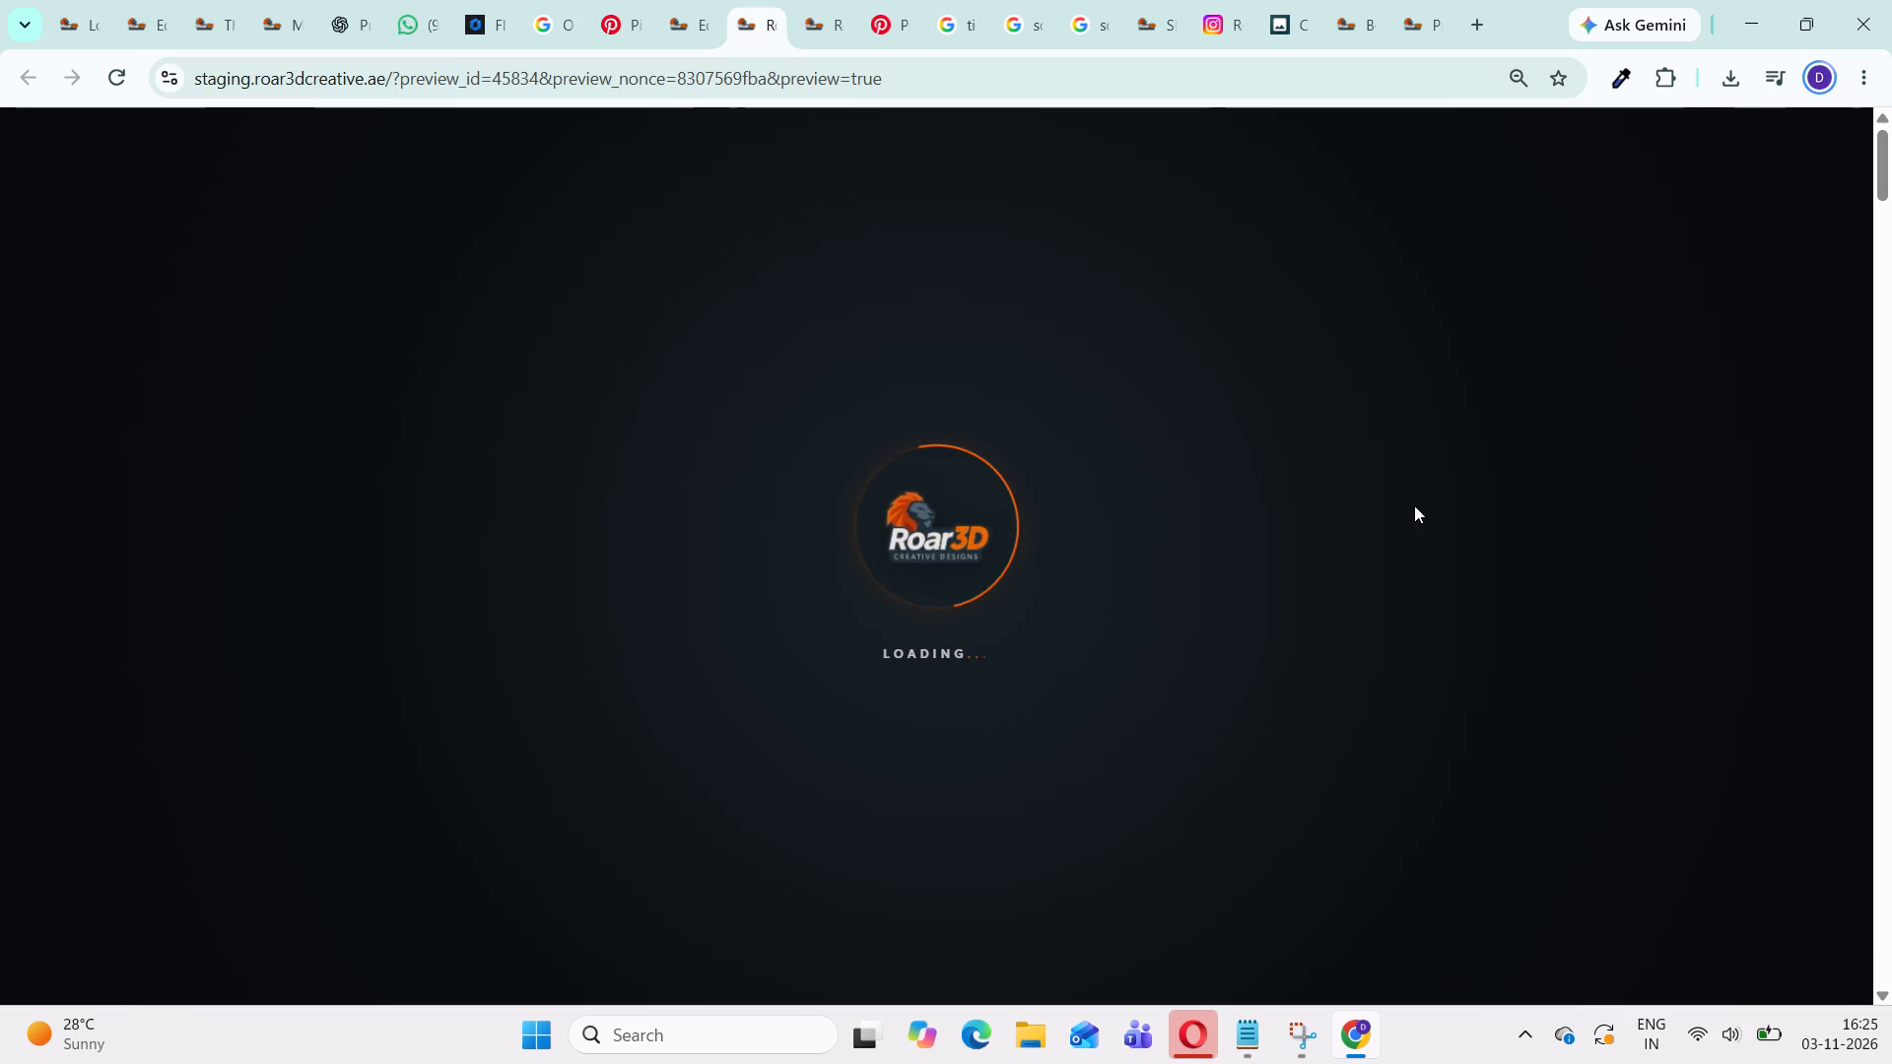
scroll(1414, 505, down, 3)
scroll(1302, 629, down, 2)
scroll(1302, 629, up, 2)
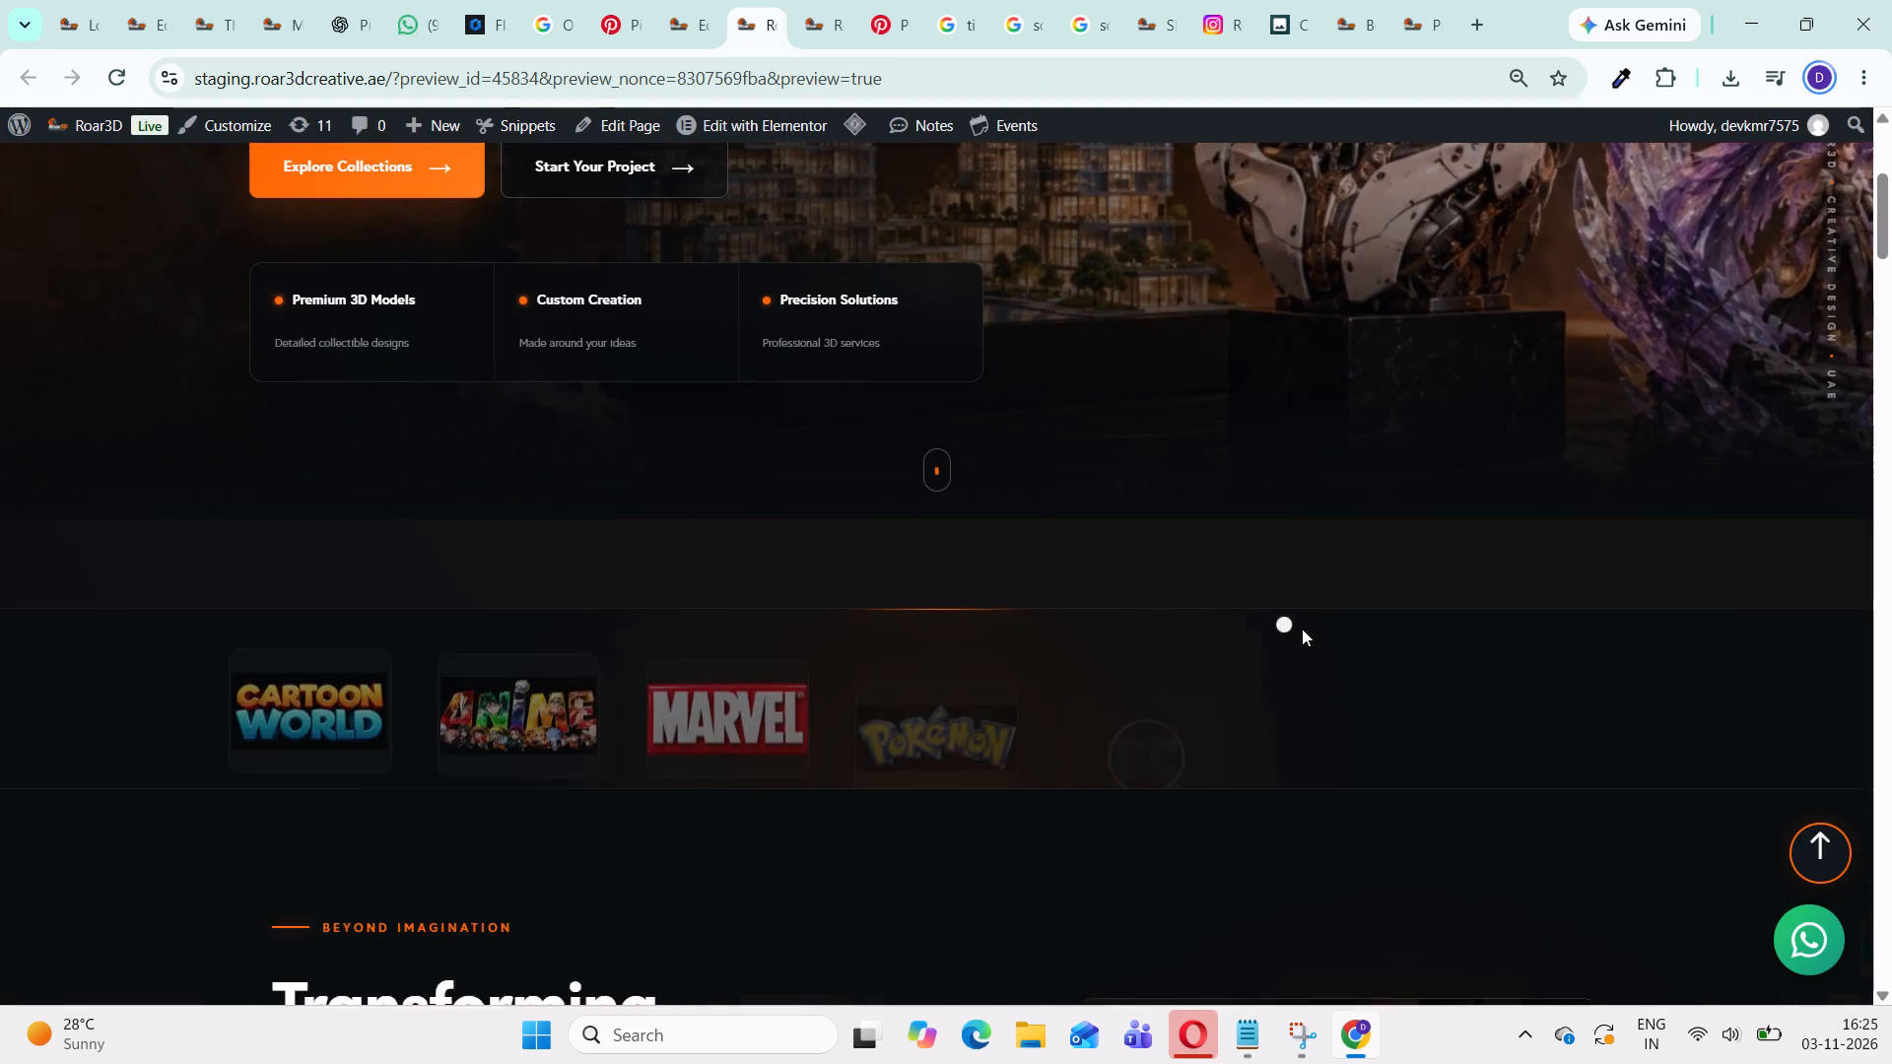
scroll(1302, 629, up, 5)
scroll(1302, 628, down, 12)
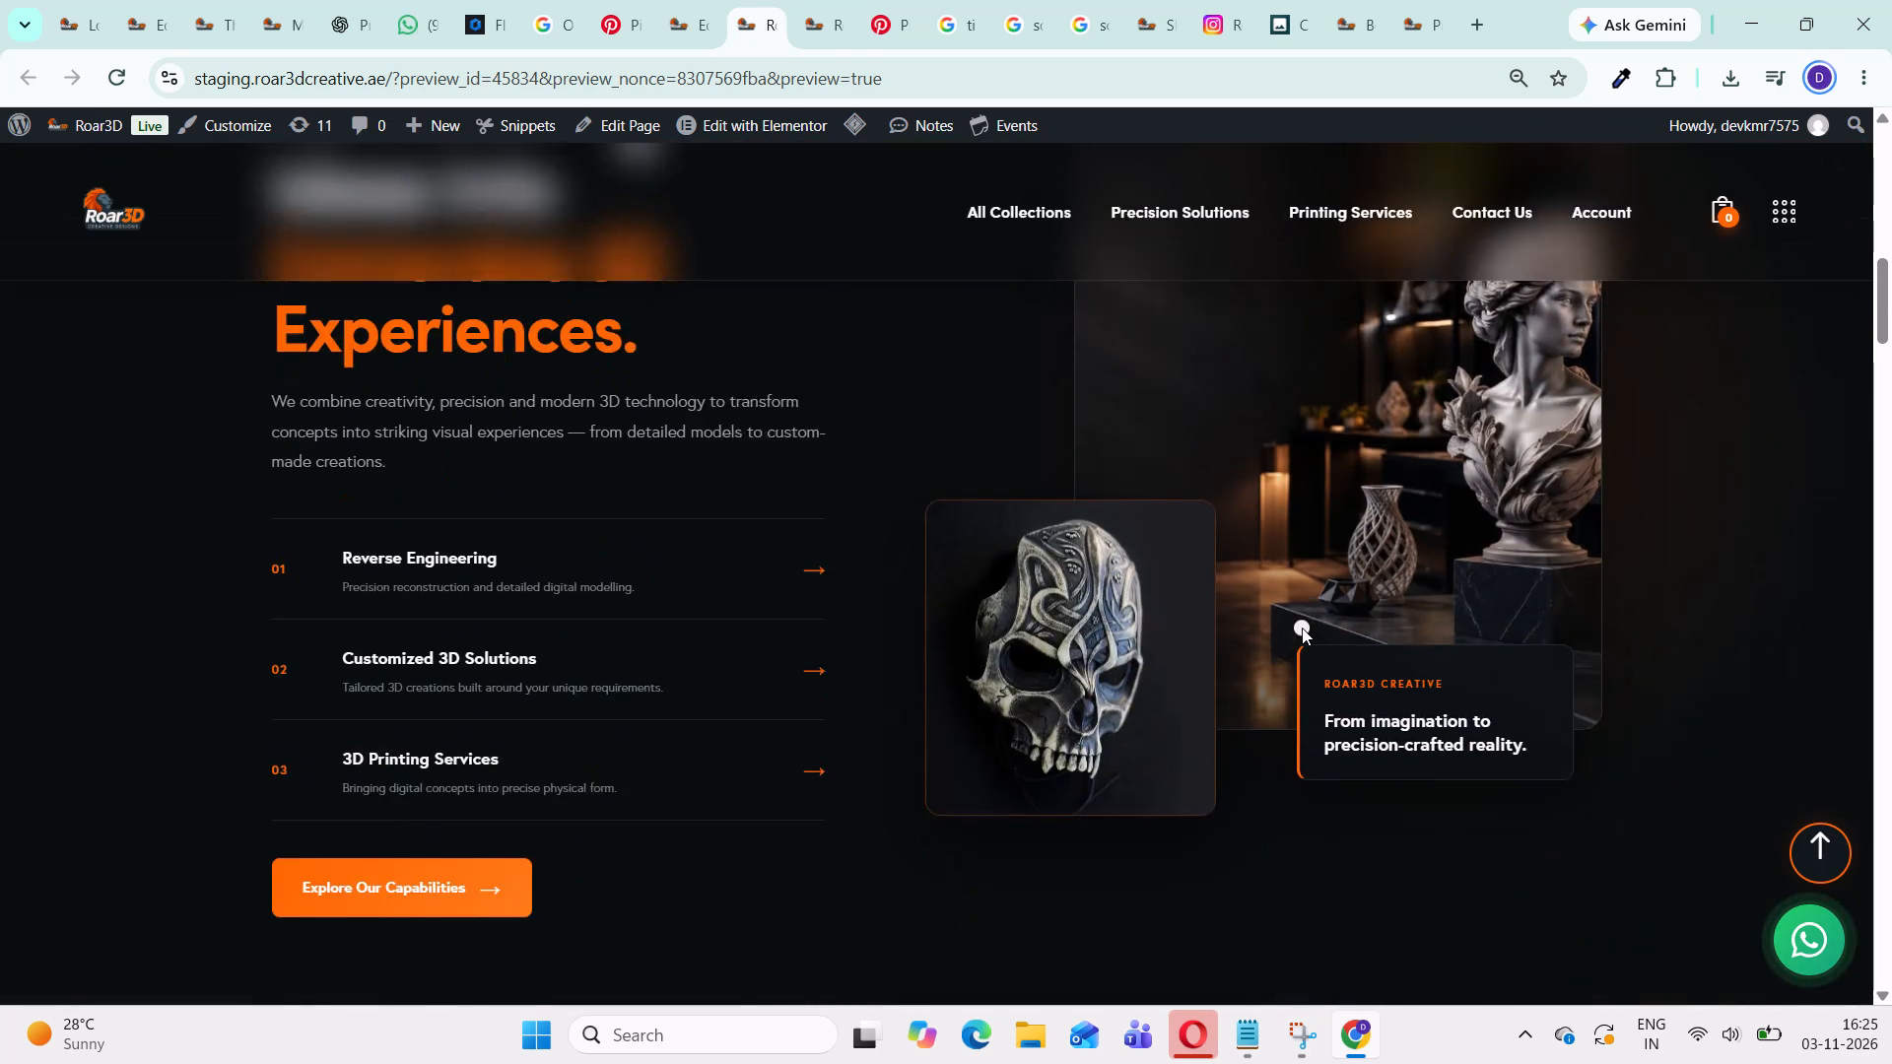
scroll(1302, 628, down, 8)
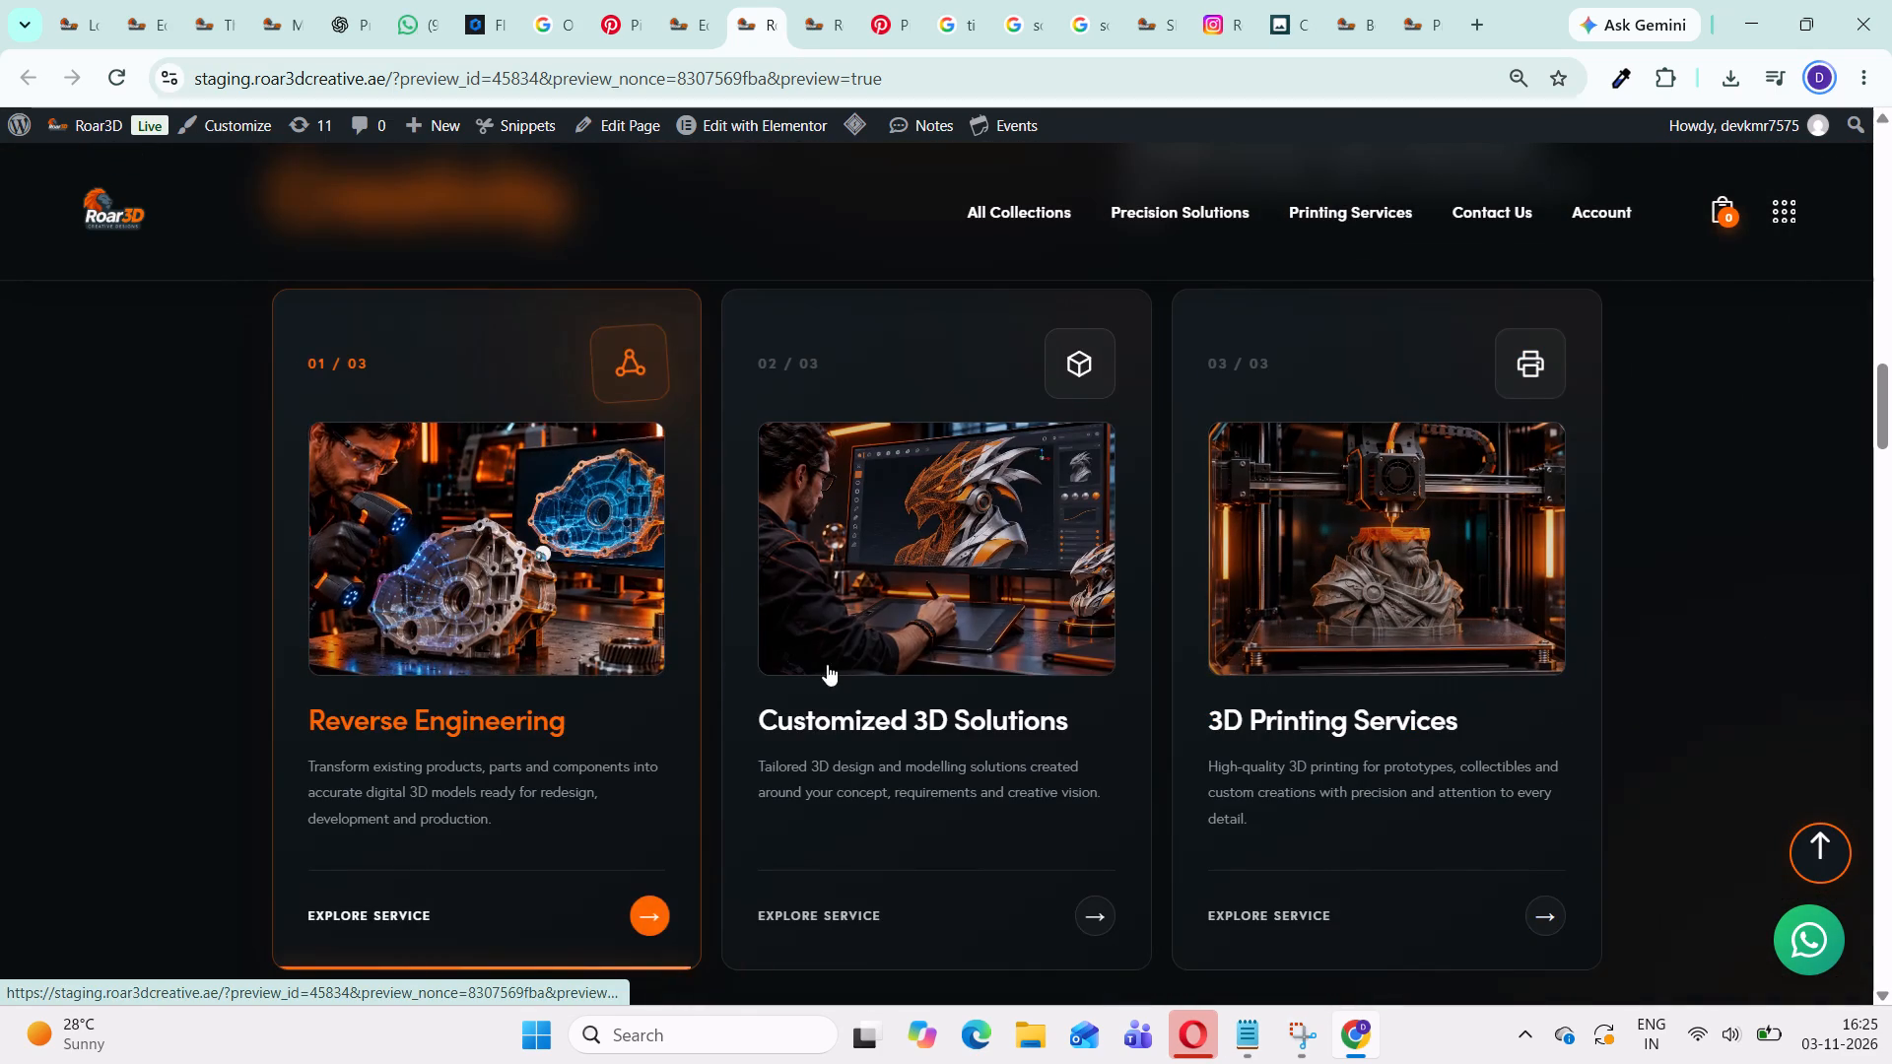
scroll(1344, 666, down, 1)
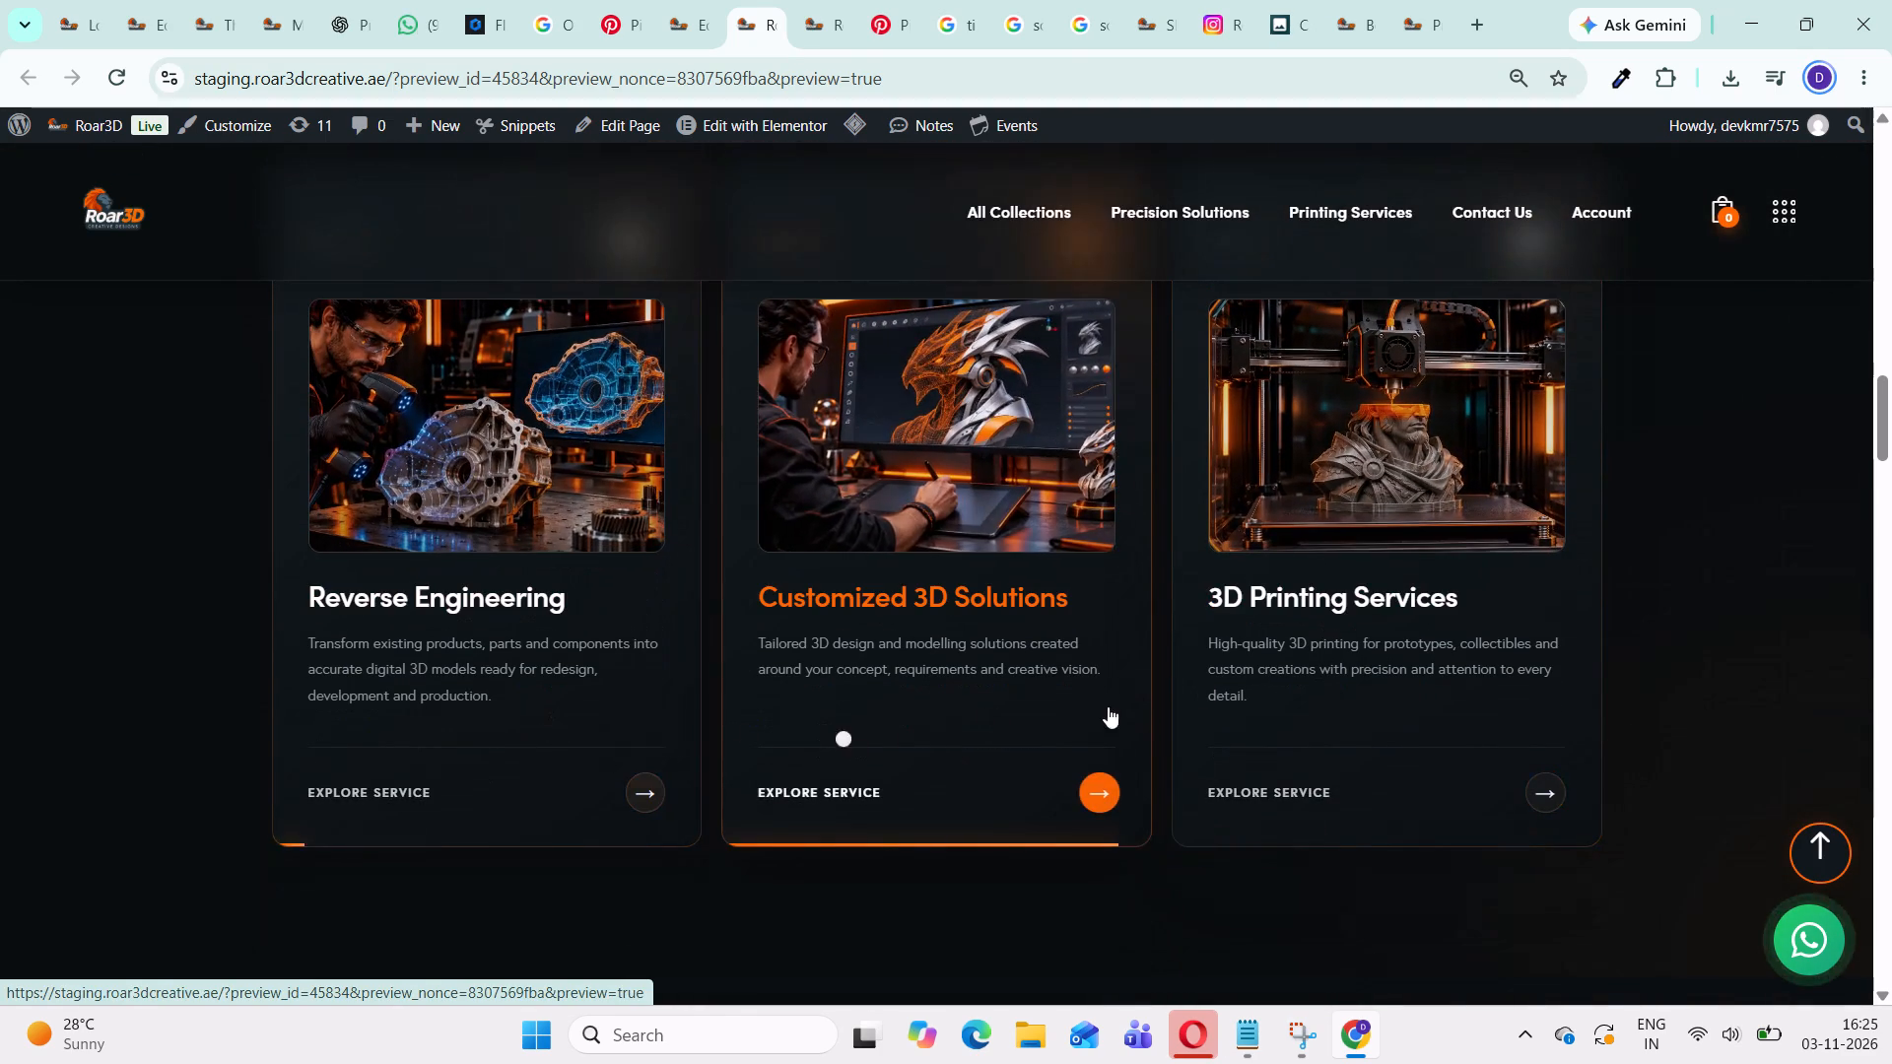
scroll(1241, 676, up, 3)
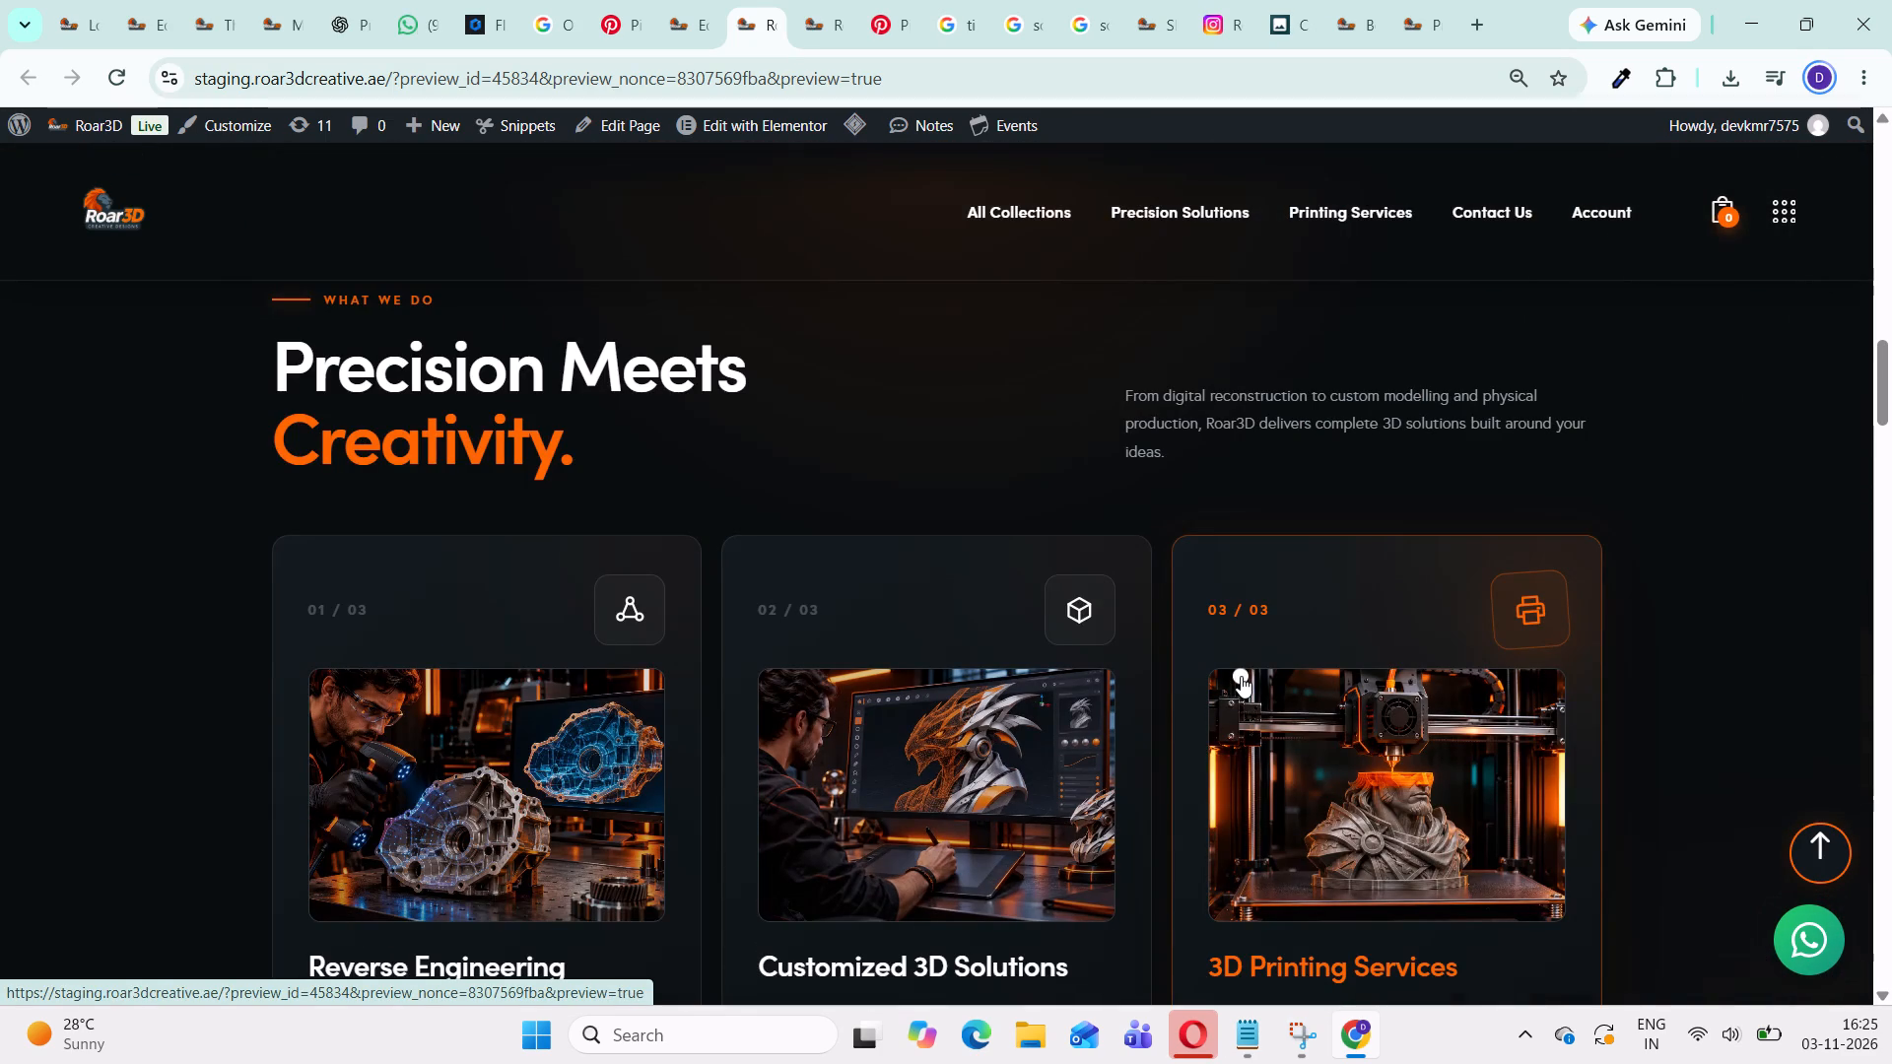
scroll(1241, 676, down, 2)
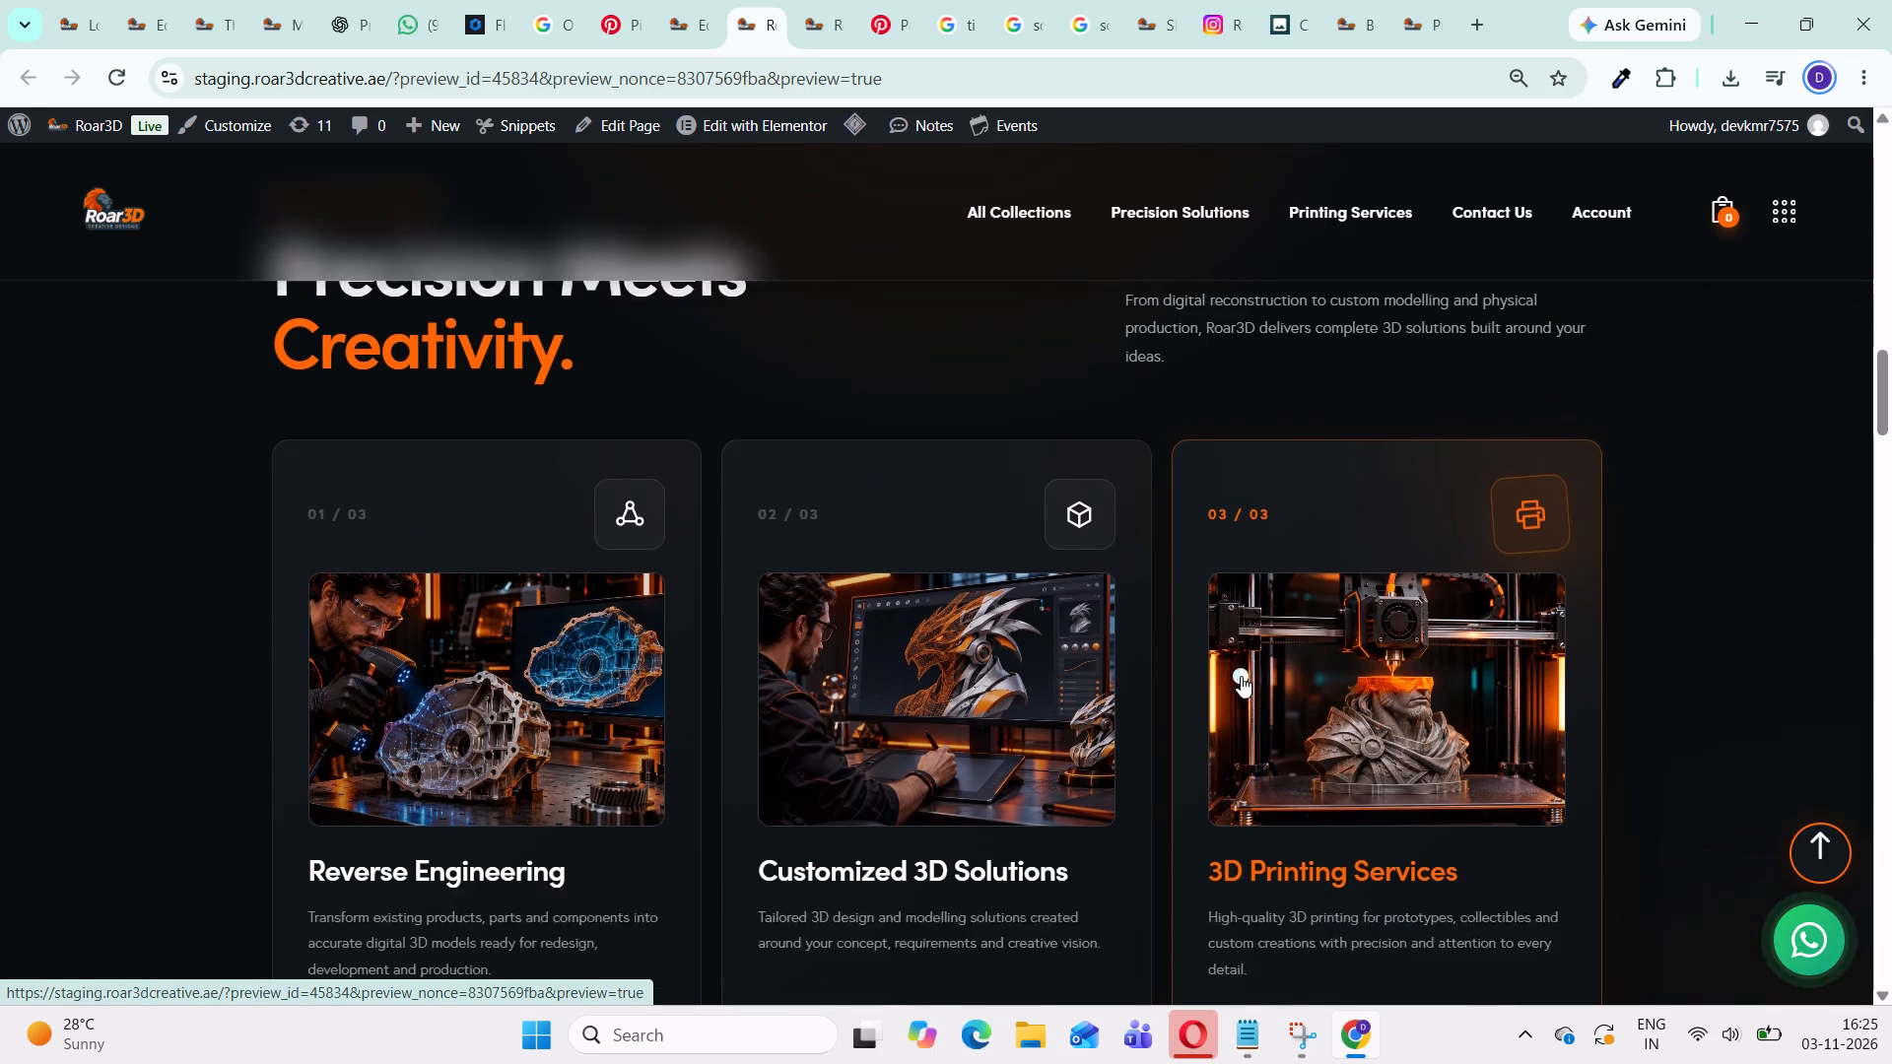
scroll(1241, 676, down, 2)
scroll(1241, 676, up, 5)
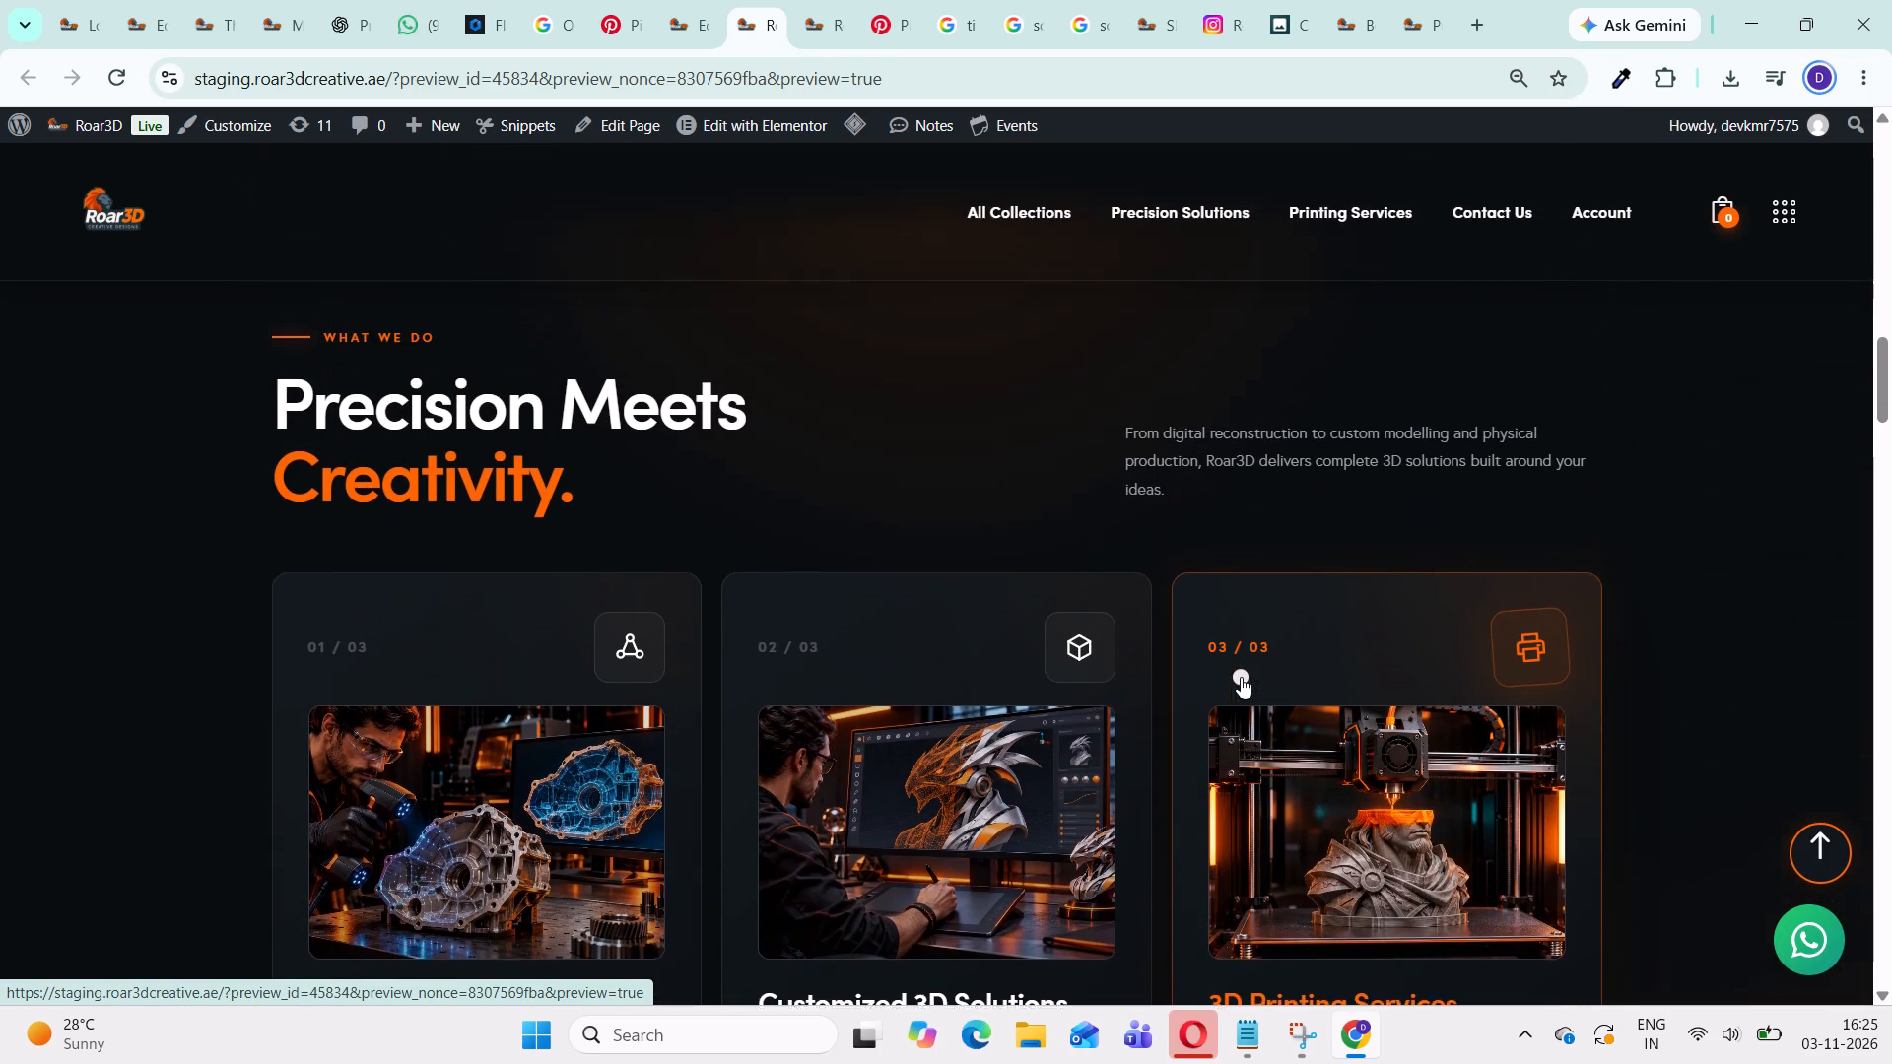
scroll(1241, 677, up, 1)
scroll(1241, 677, down, 3)
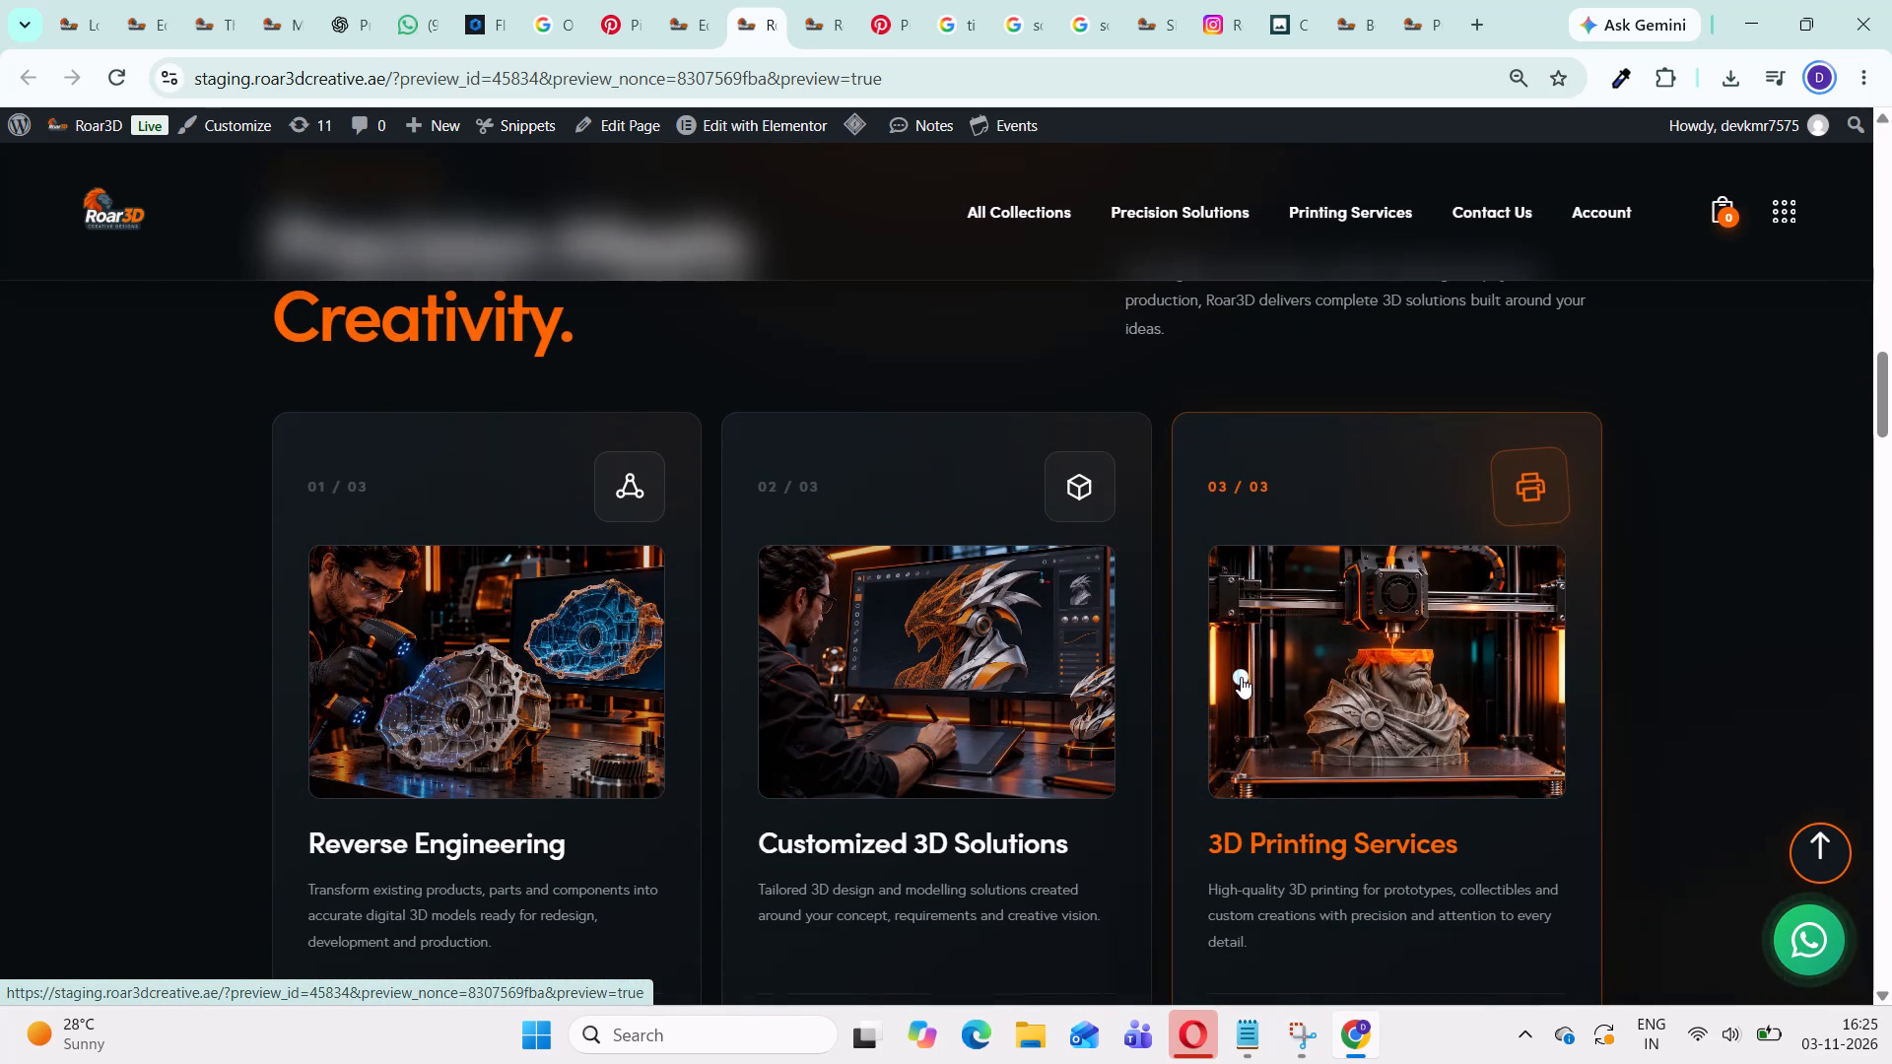
scroll(1241, 677, up, 6)
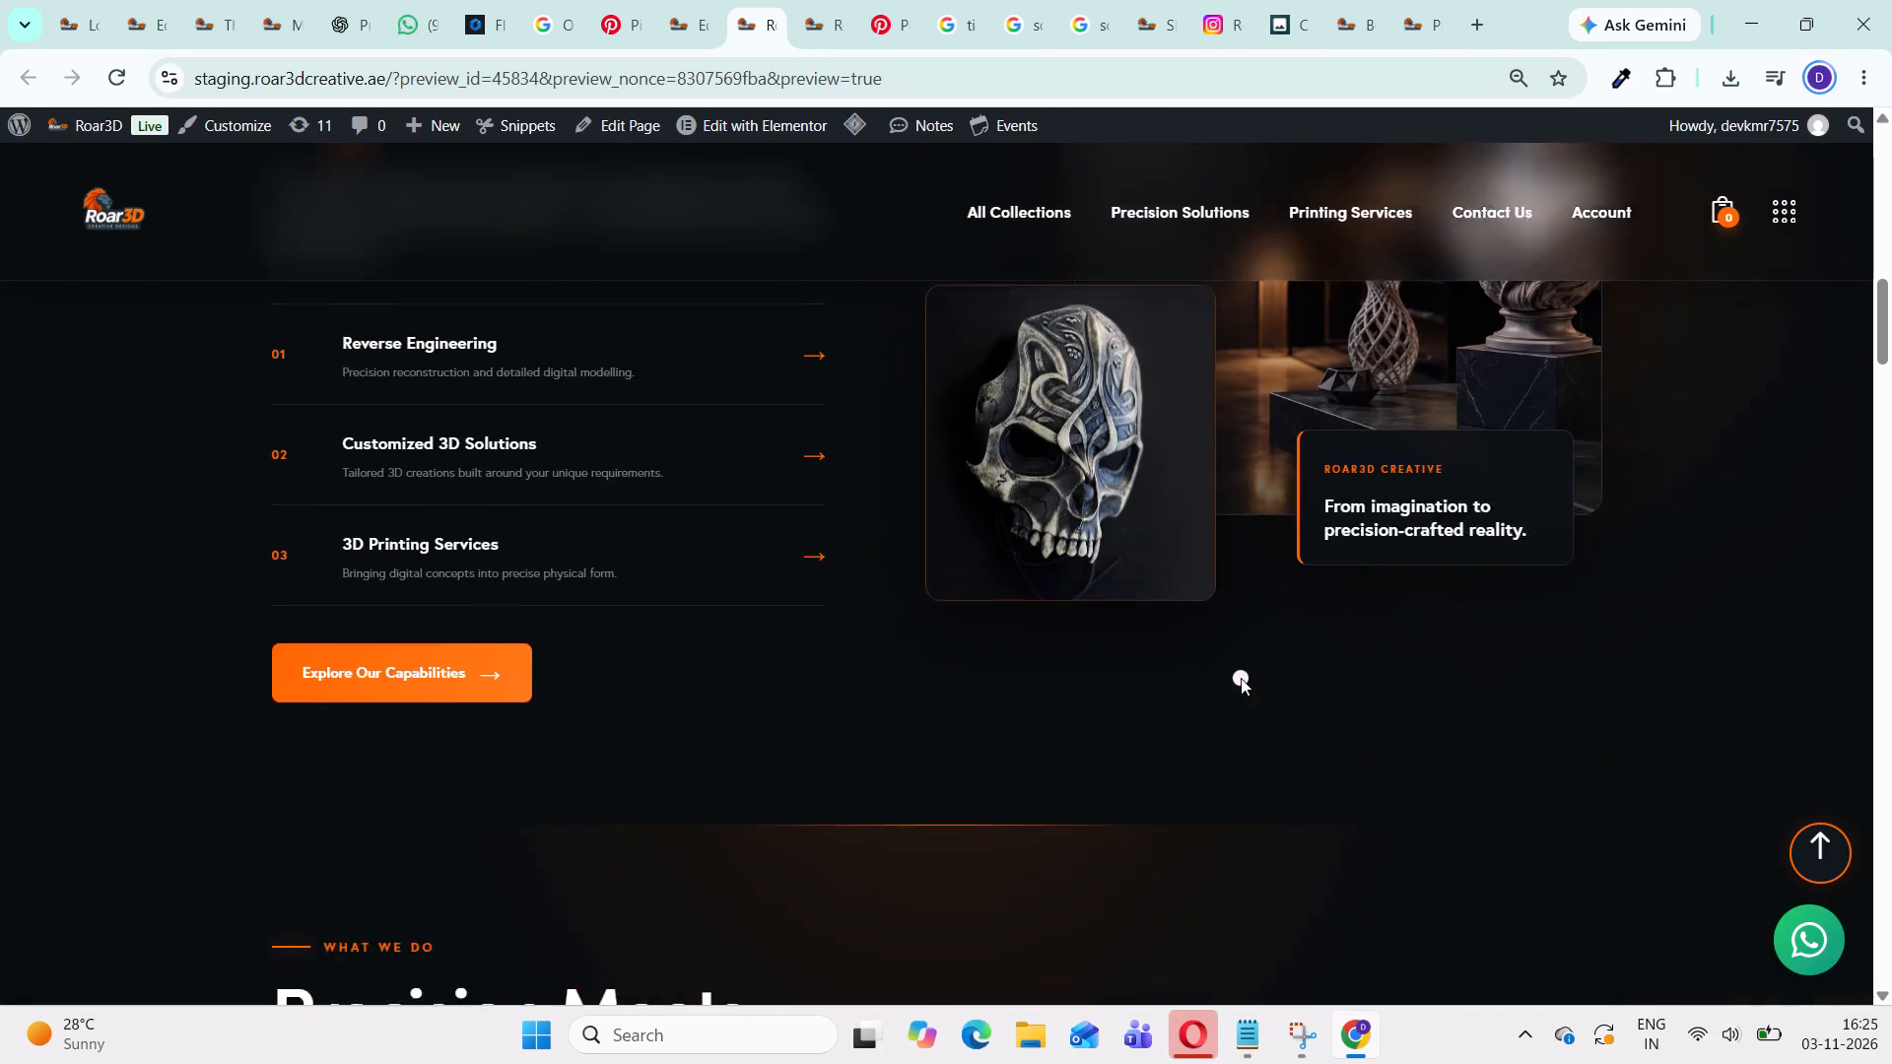
scroll(1241, 678, up, 3)
scroll(1241, 678, down, 8)
scroll(980, 871, down, 2)
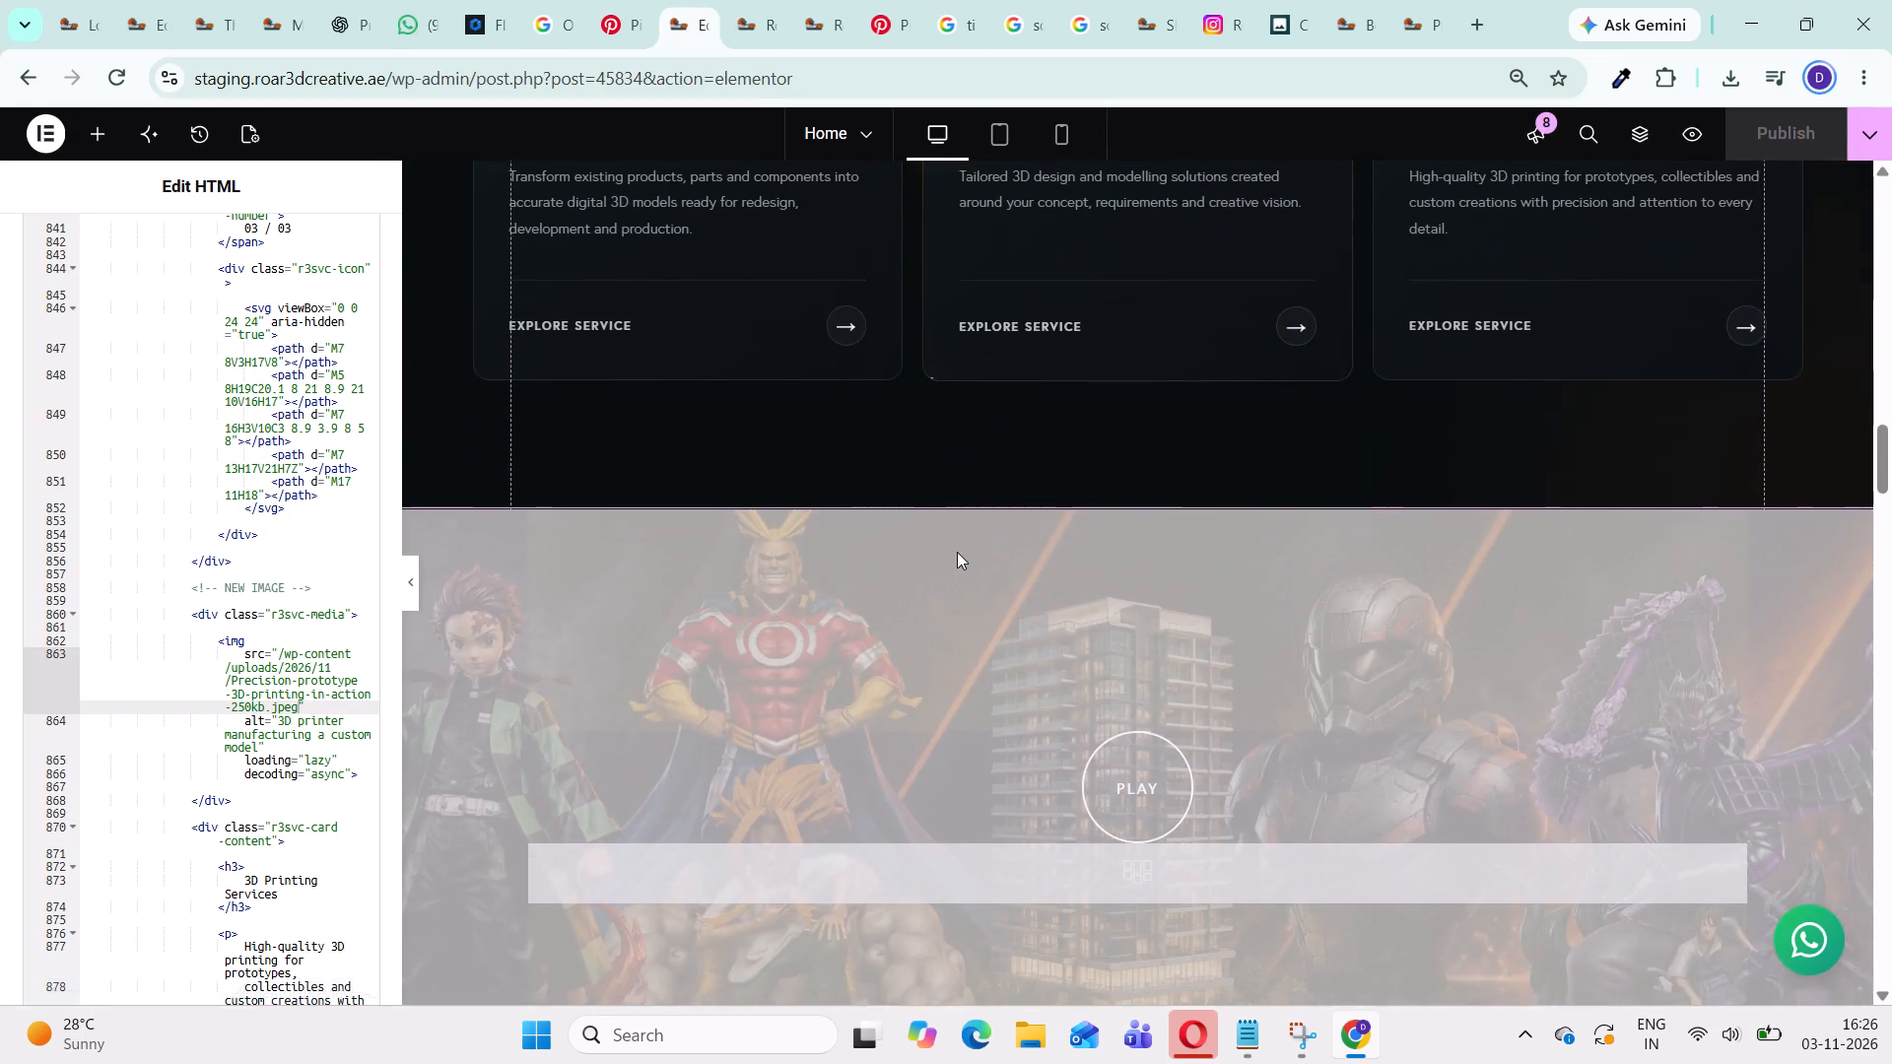
scroll(957, 552, up, 9)
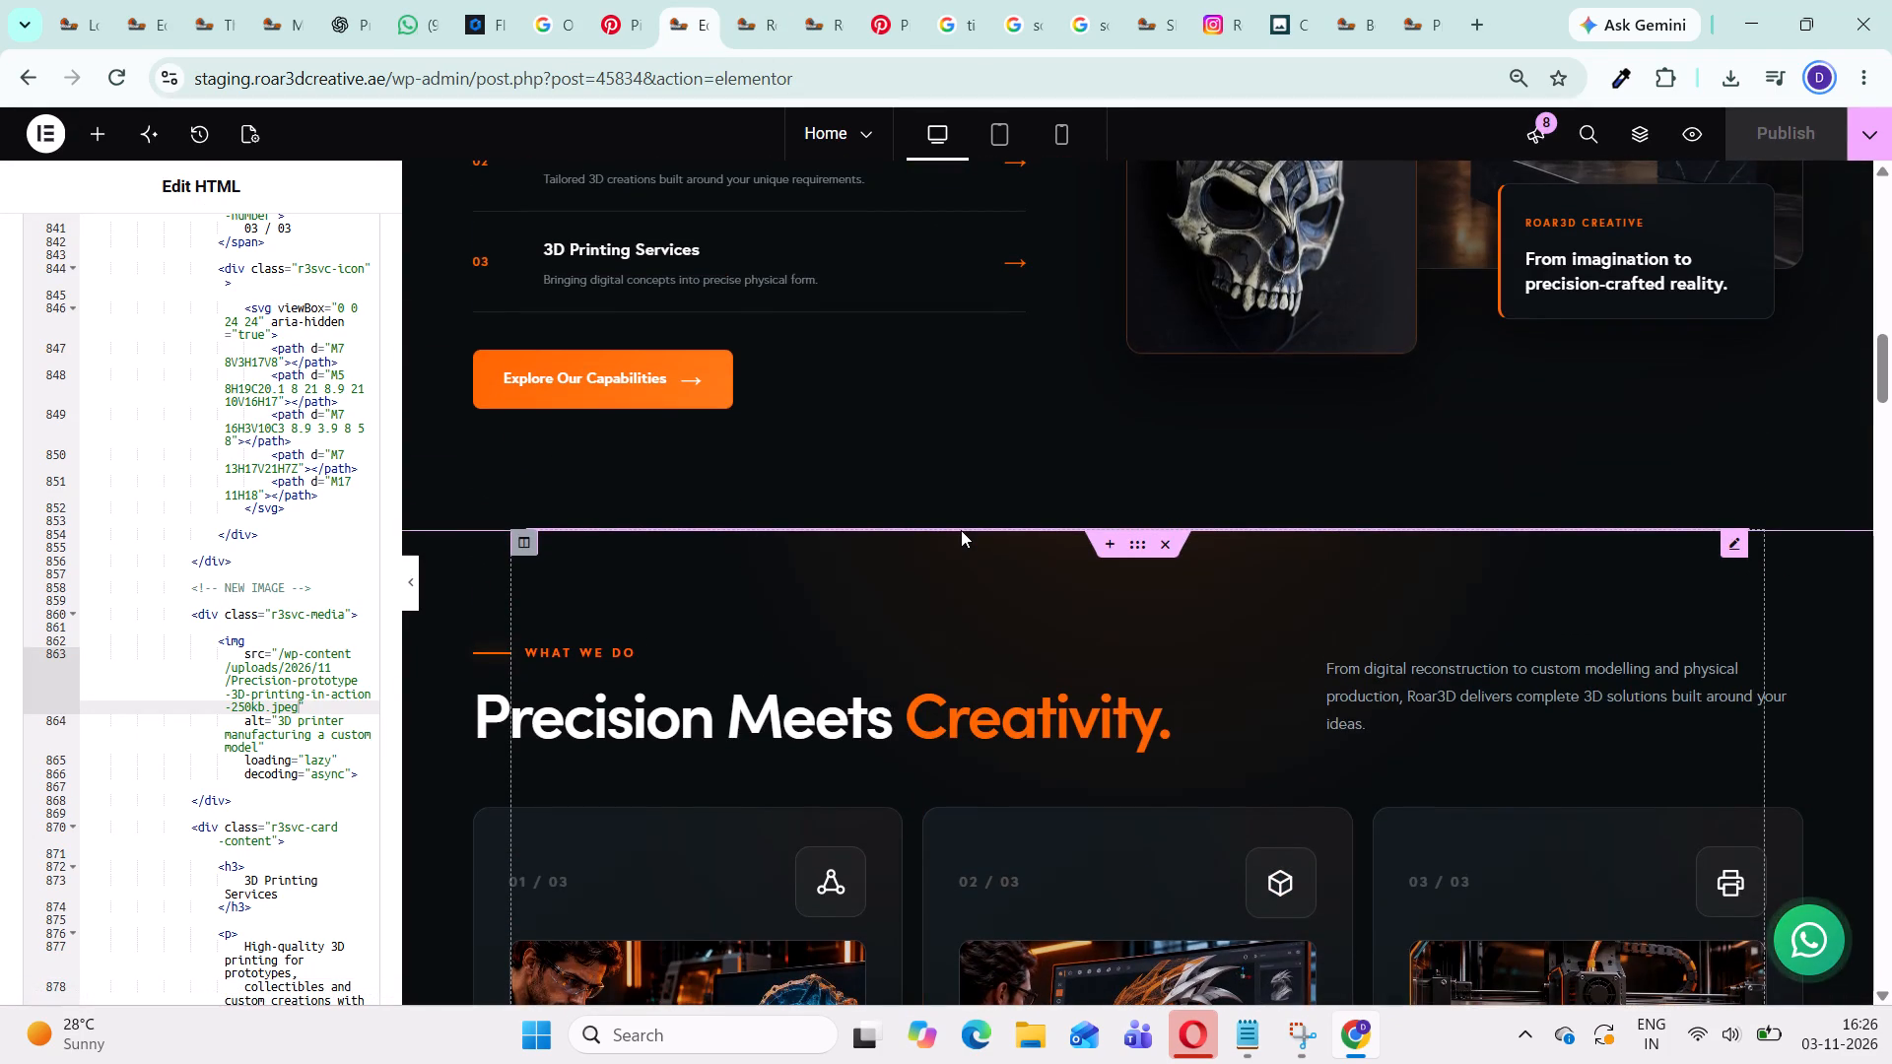
scroll(1102, 640, down, 4)
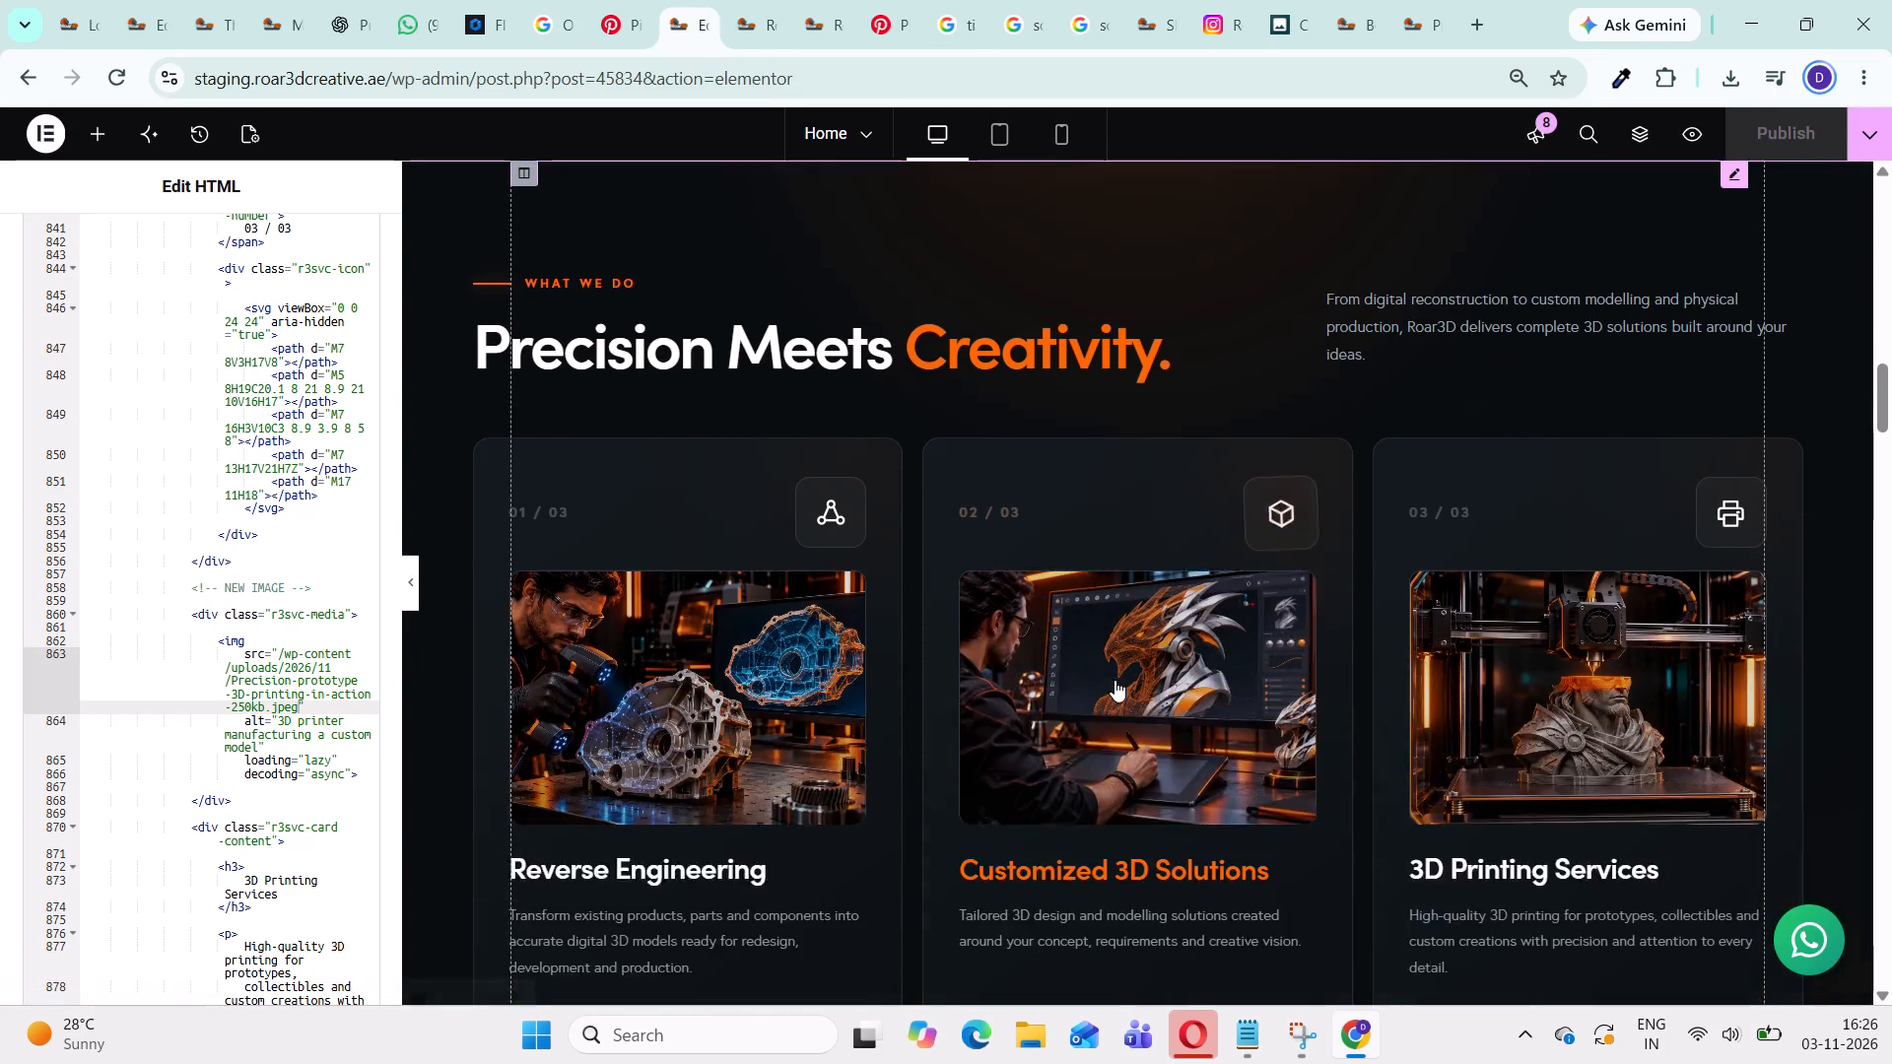
scroll(1115, 680, down, 5)
scroll(1115, 680, up, 8)
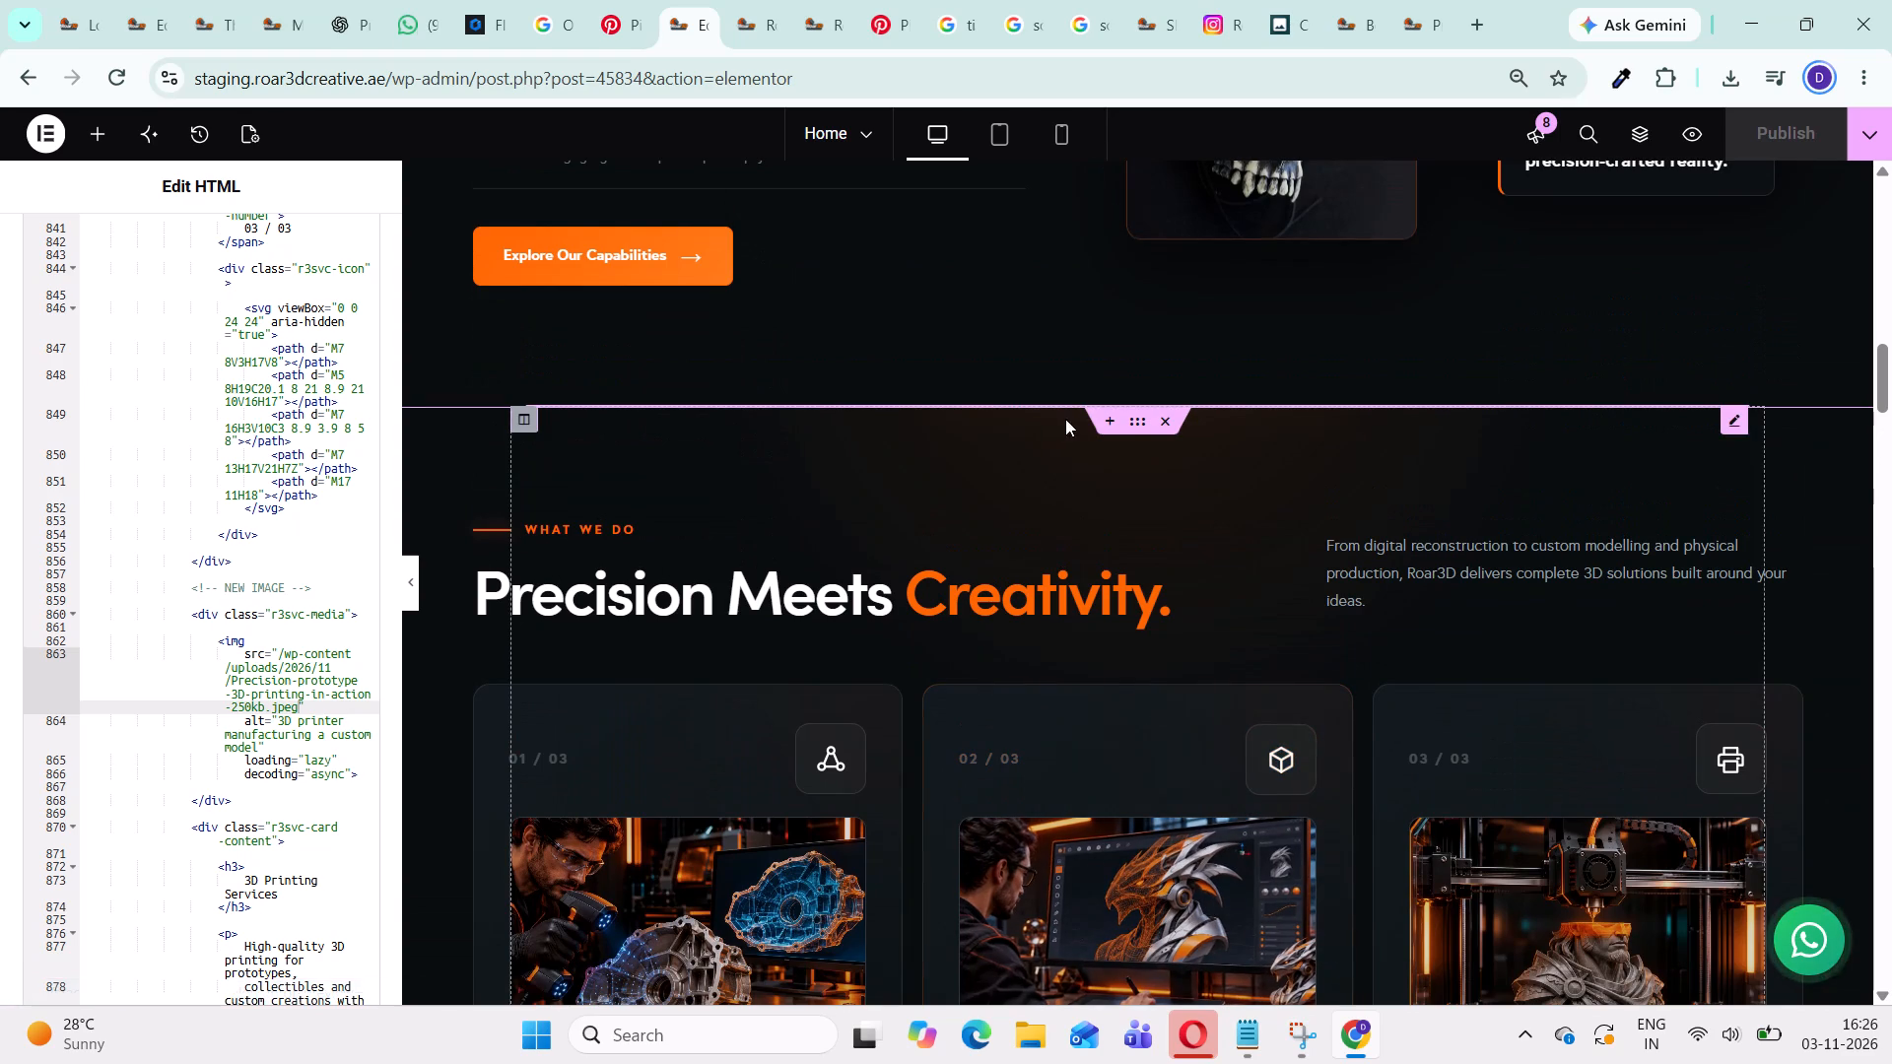
click(1141, 418)
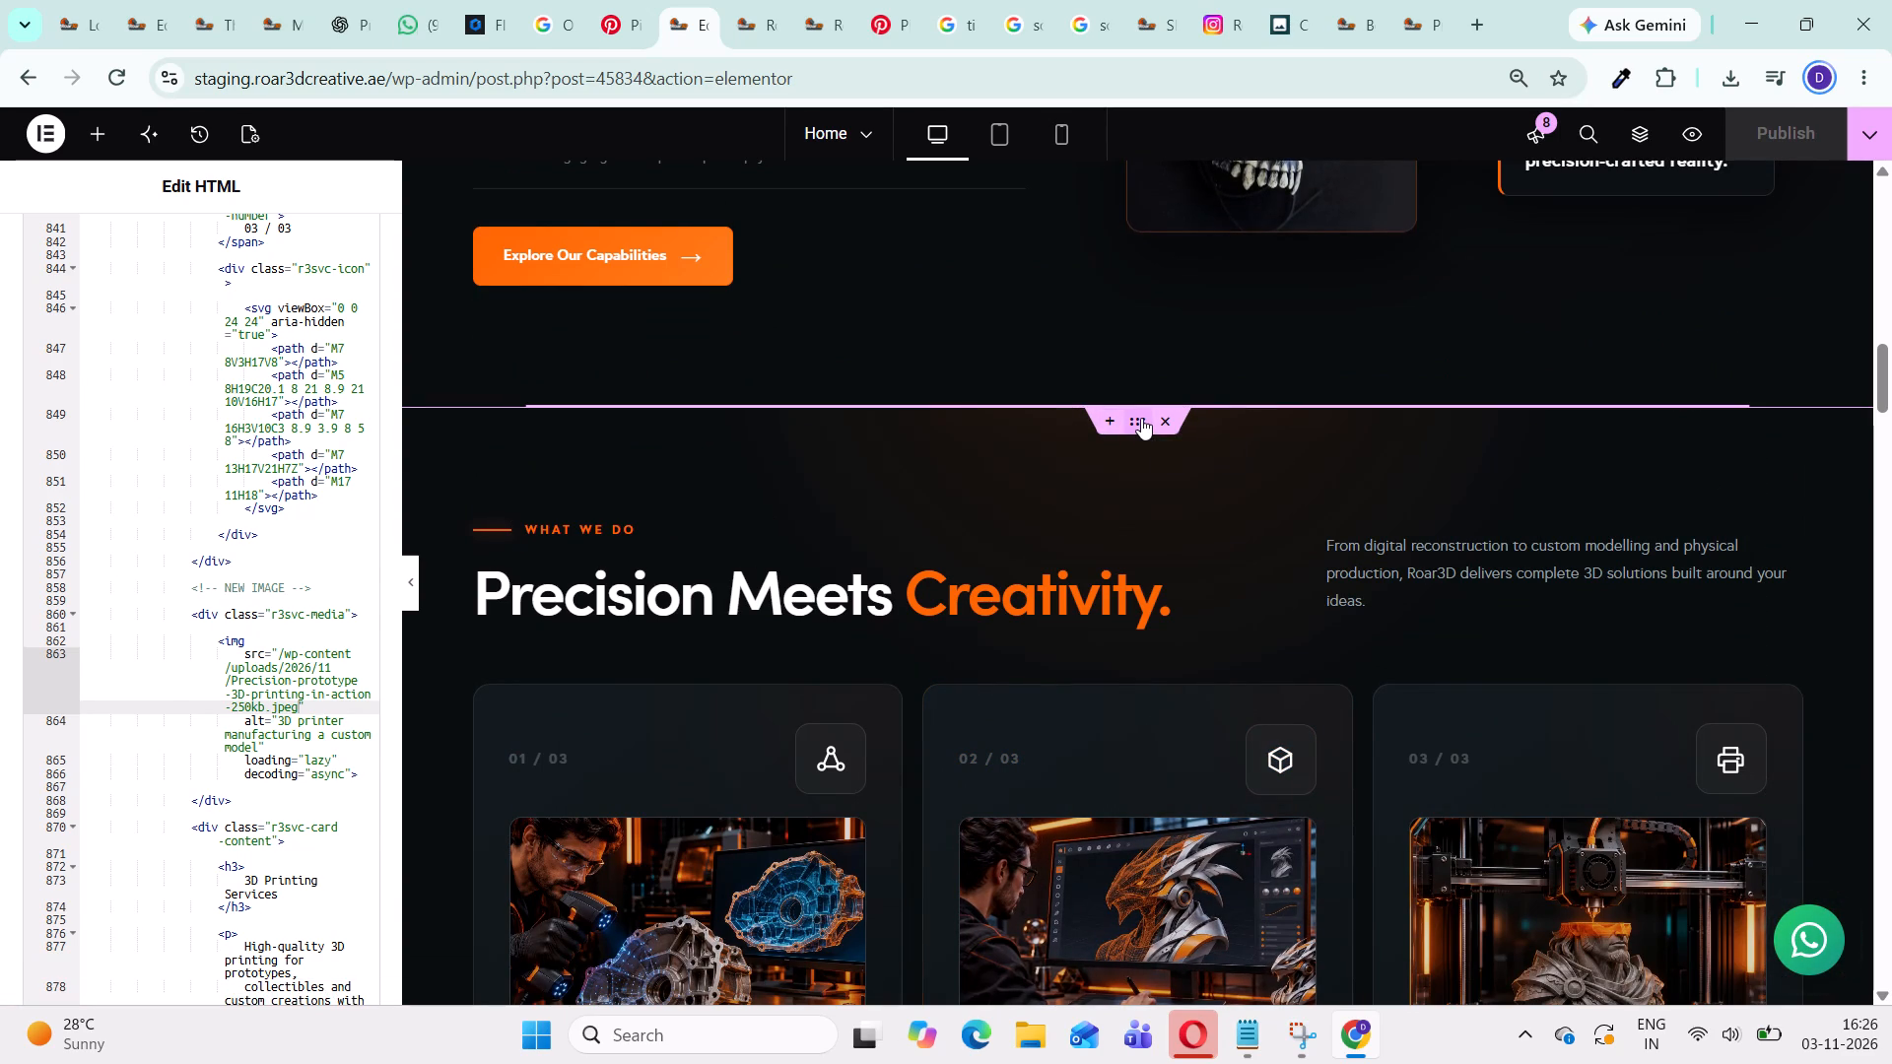
click(343, 375)
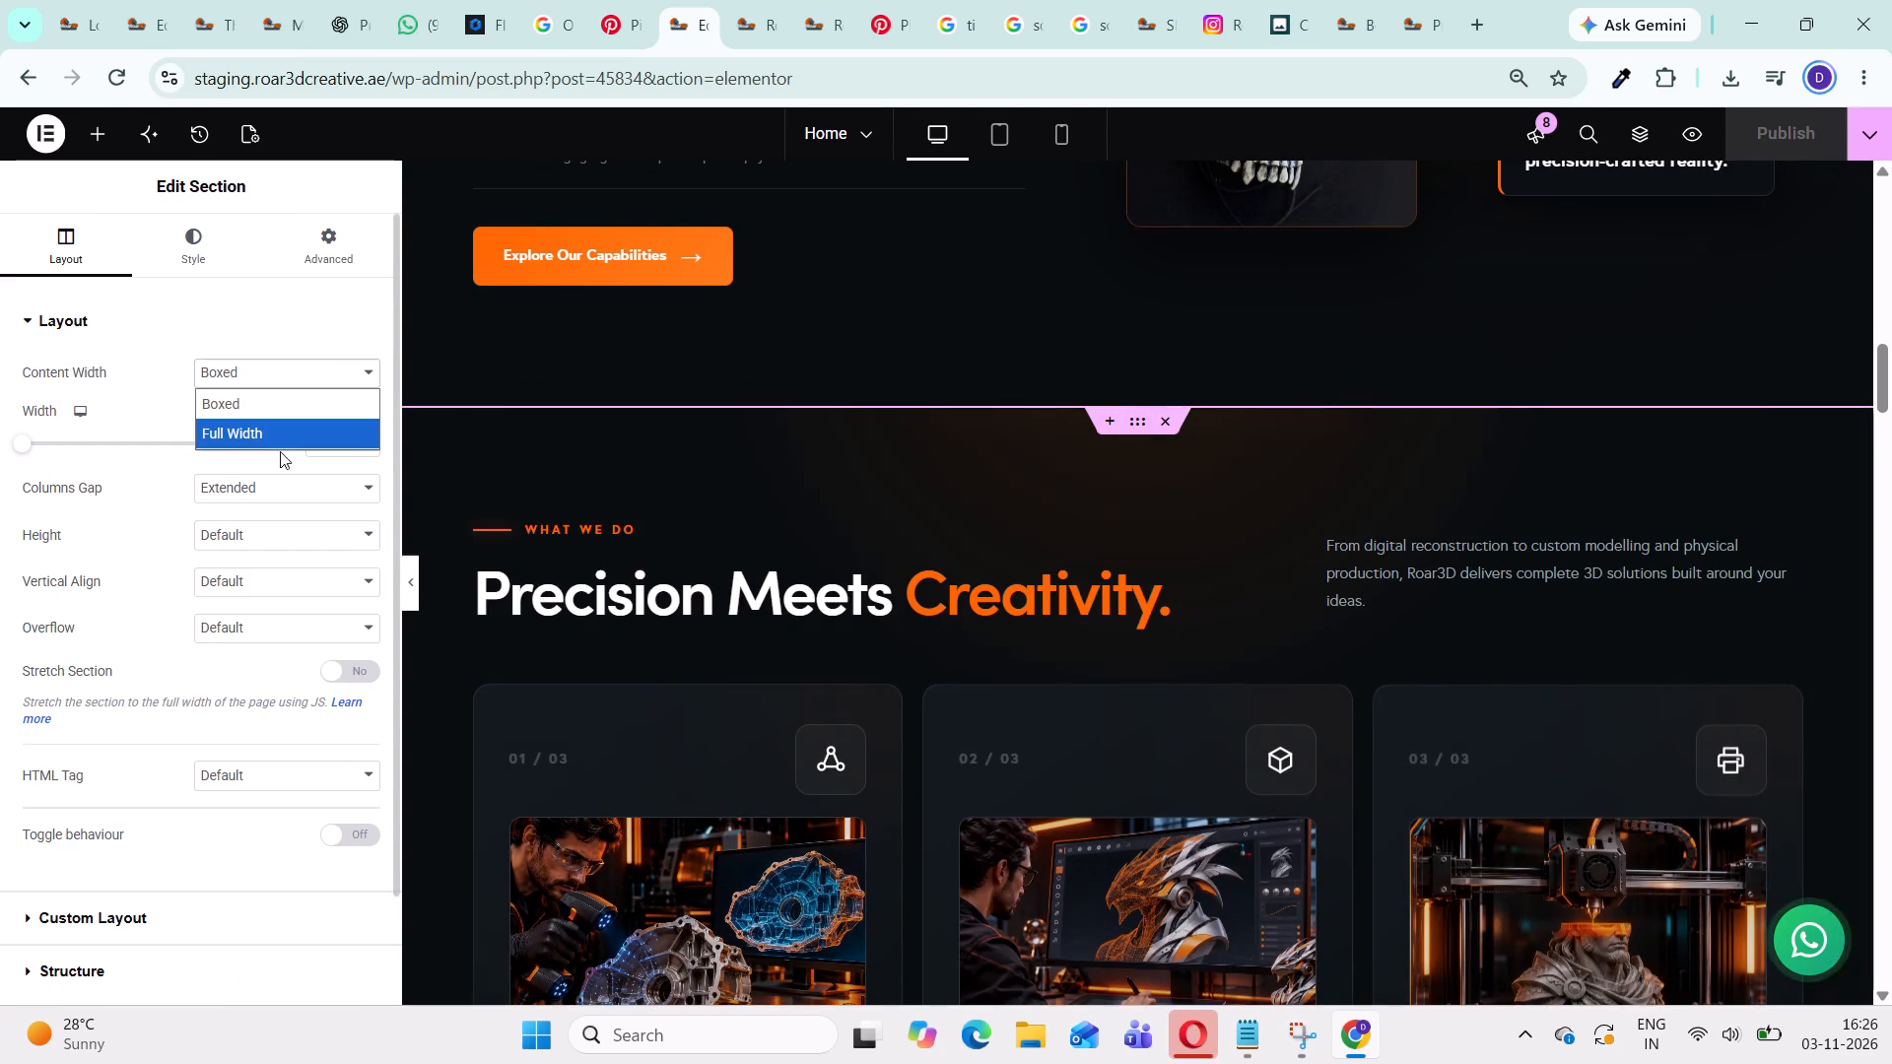
click(286, 437)
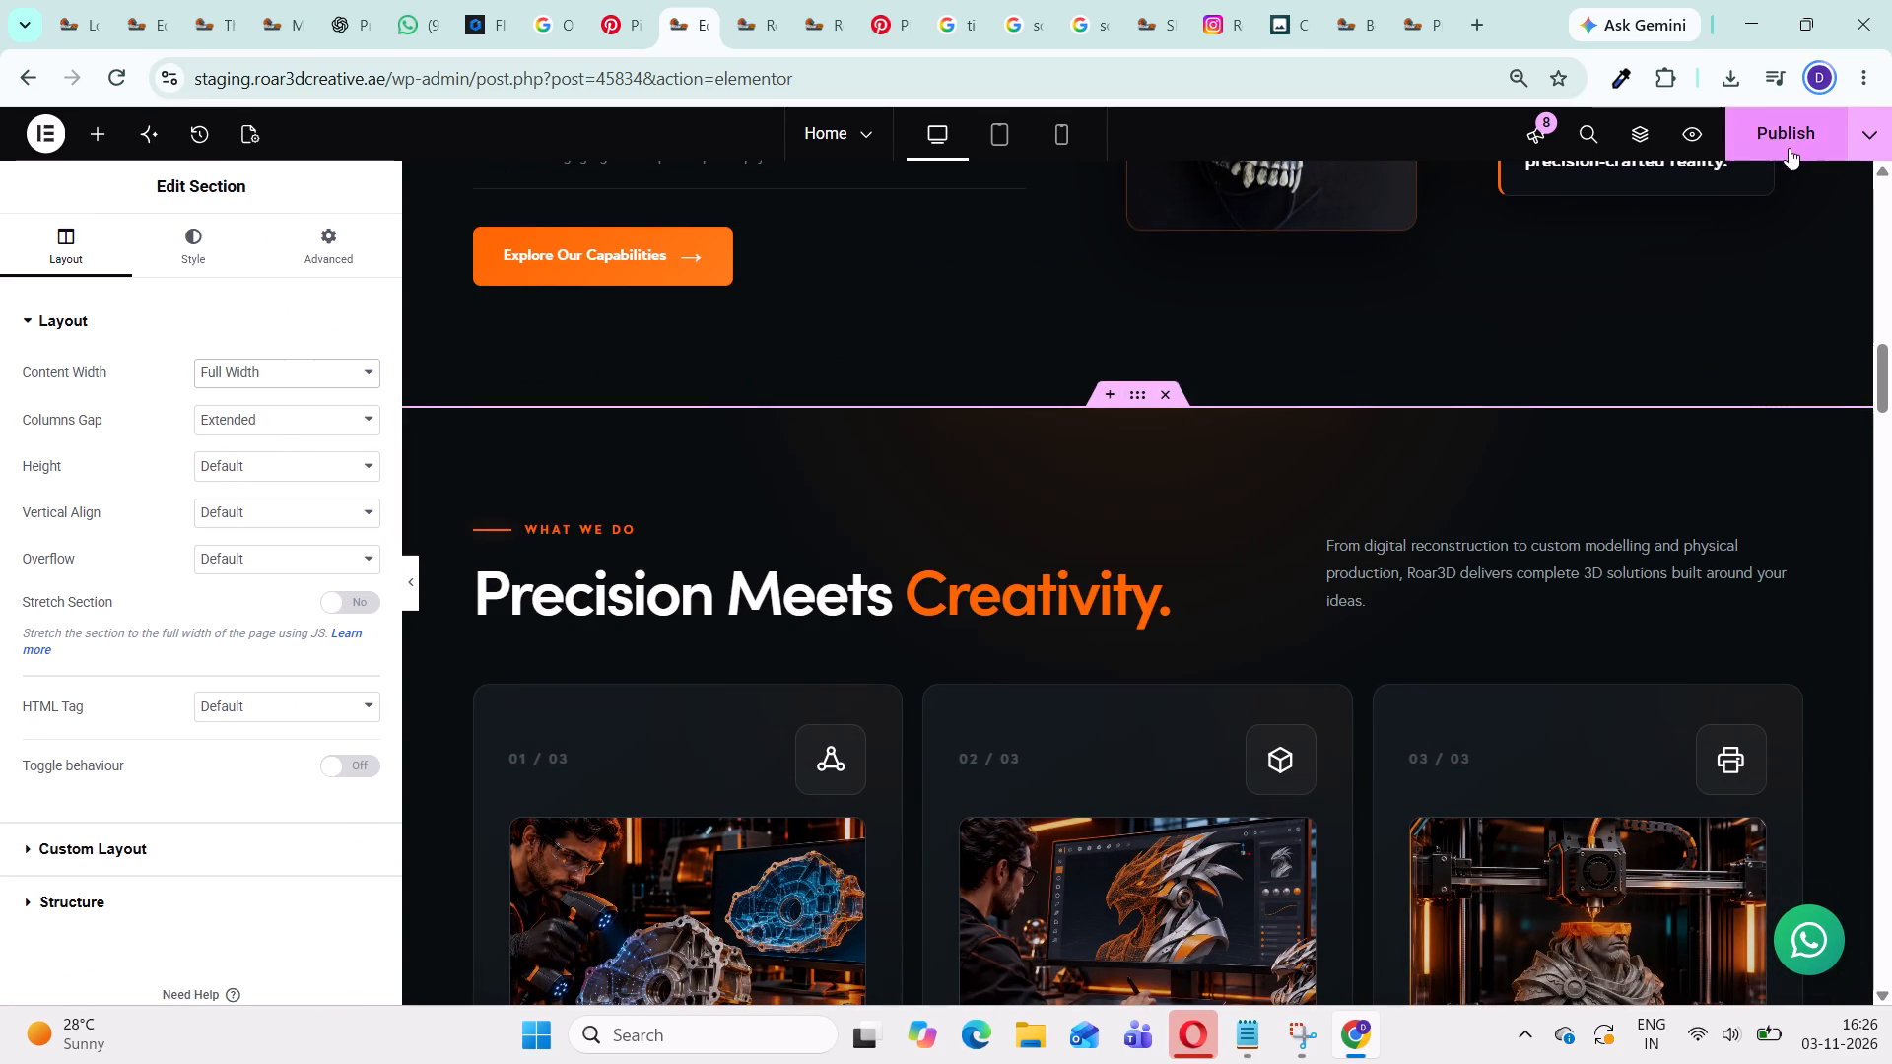
click(1789, 146)
Examine the full-width service cards section in the editor and in the home page preview.
scroll(1486, 532, down, 6)
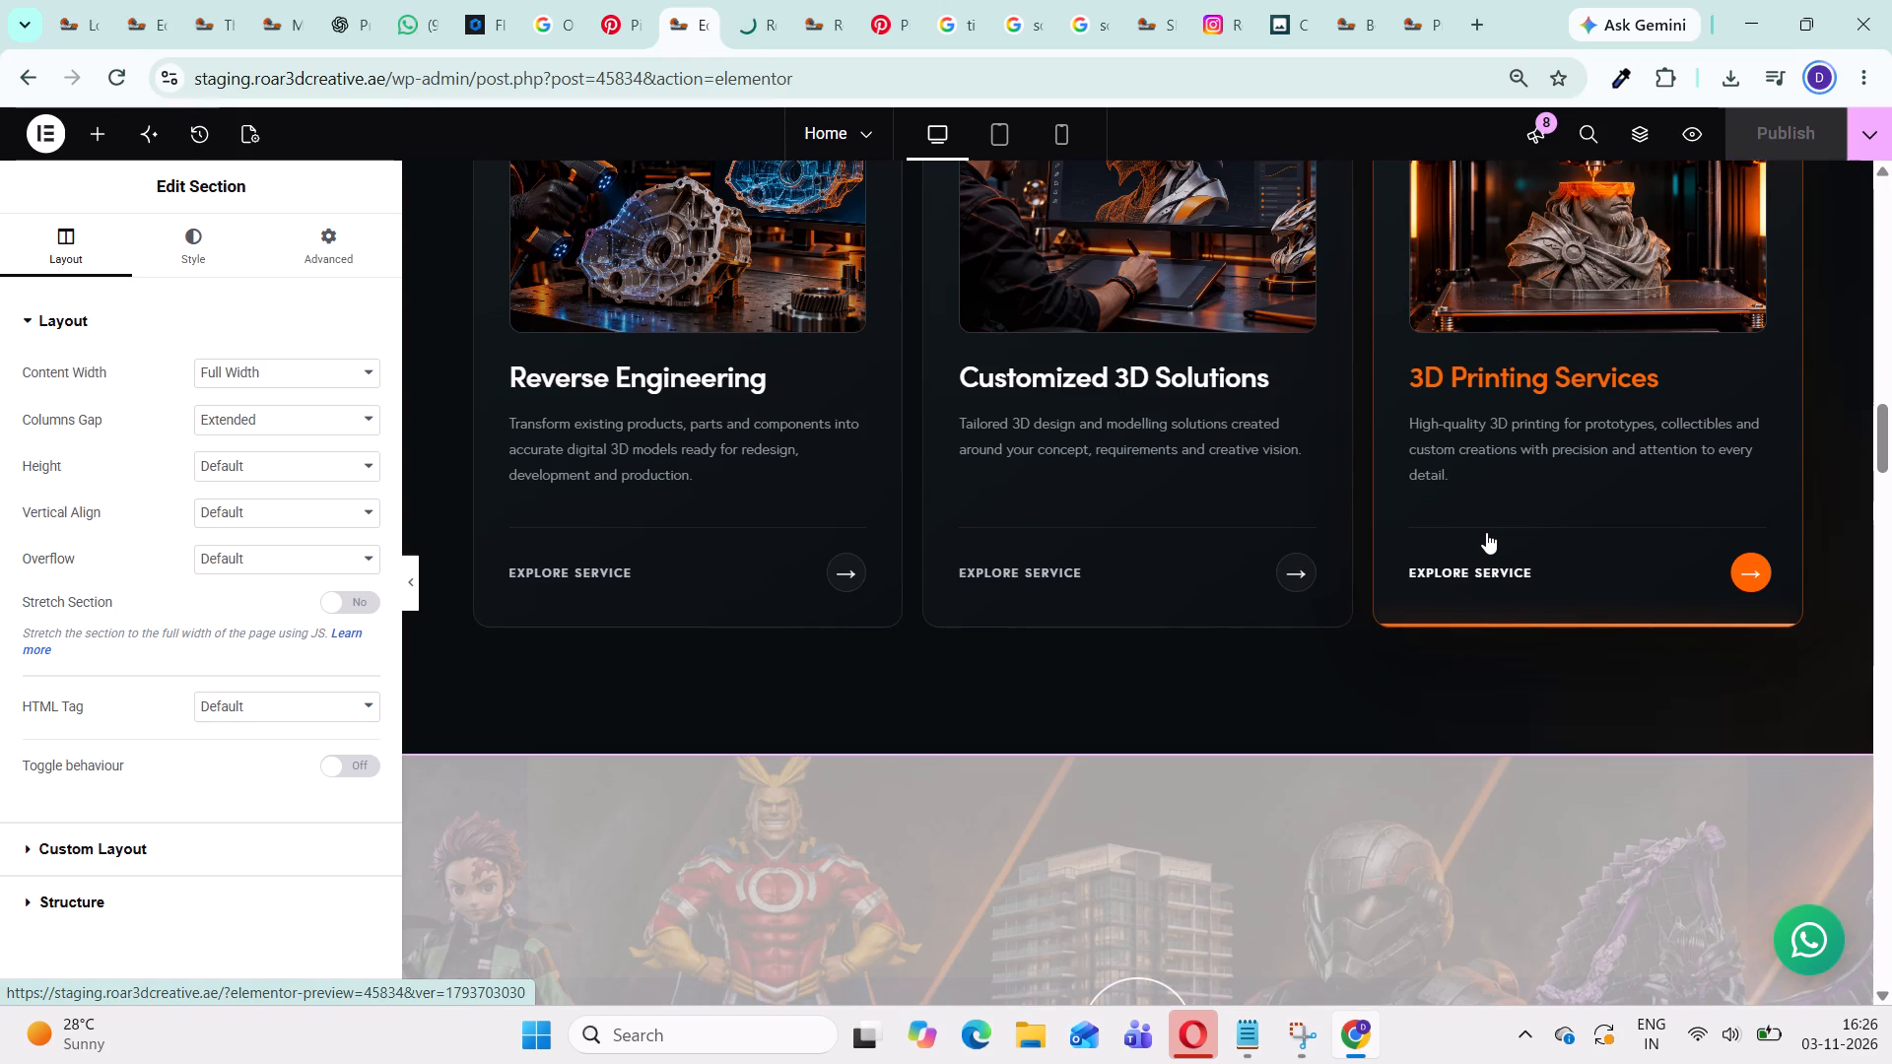
scroll(889, 342, up, 1)
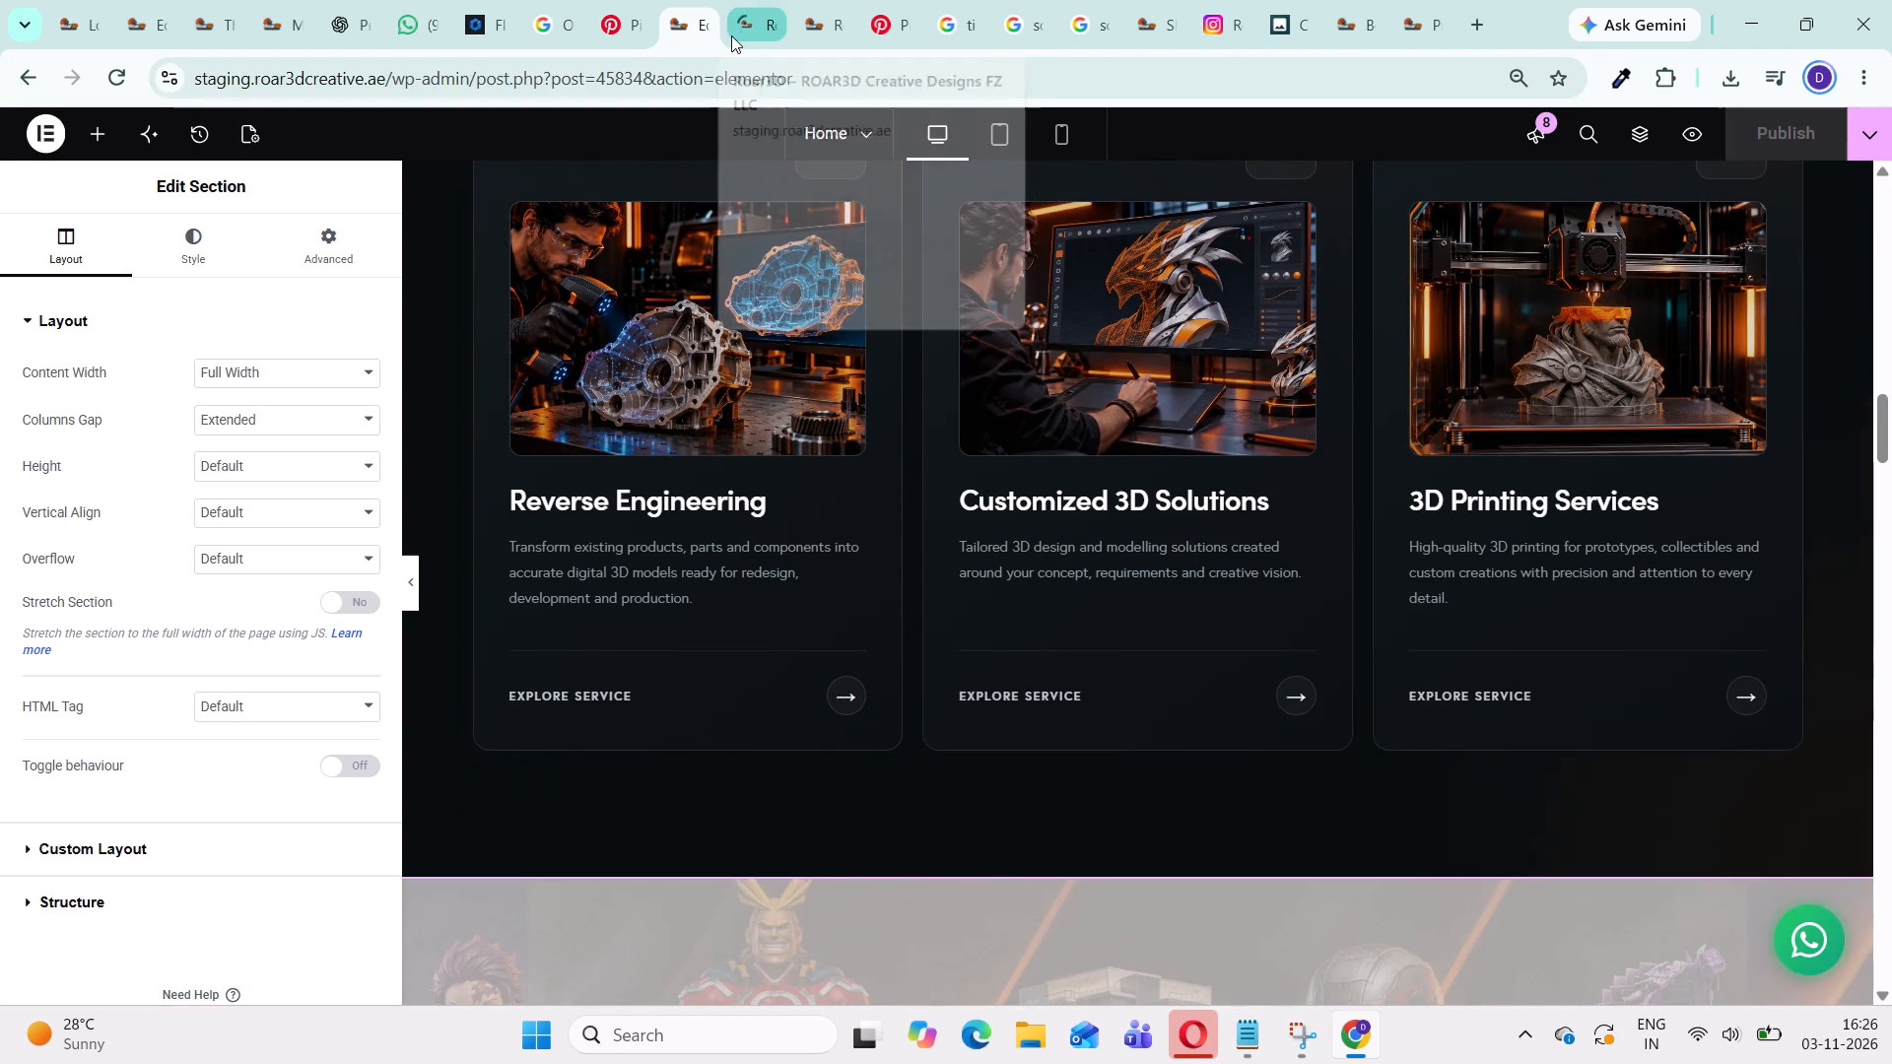
click(745, 30)
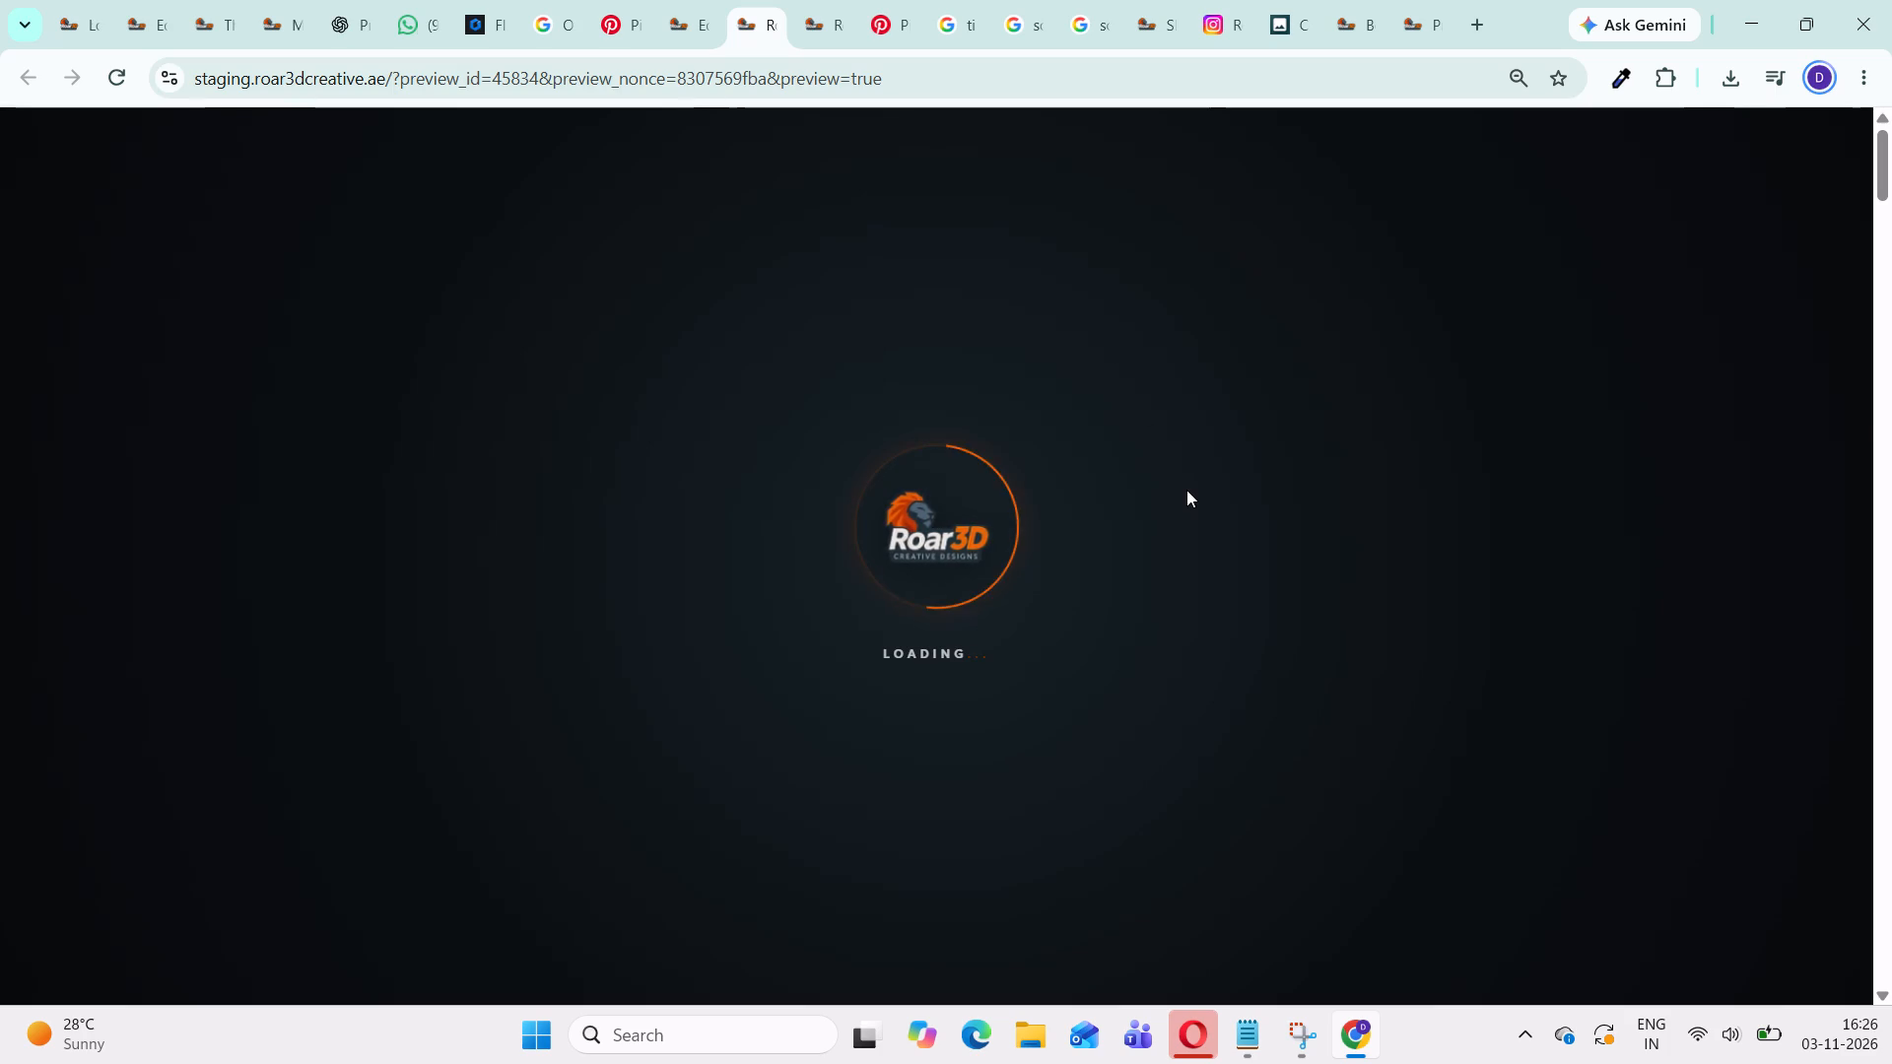
scroll(1186, 490, down, 12)
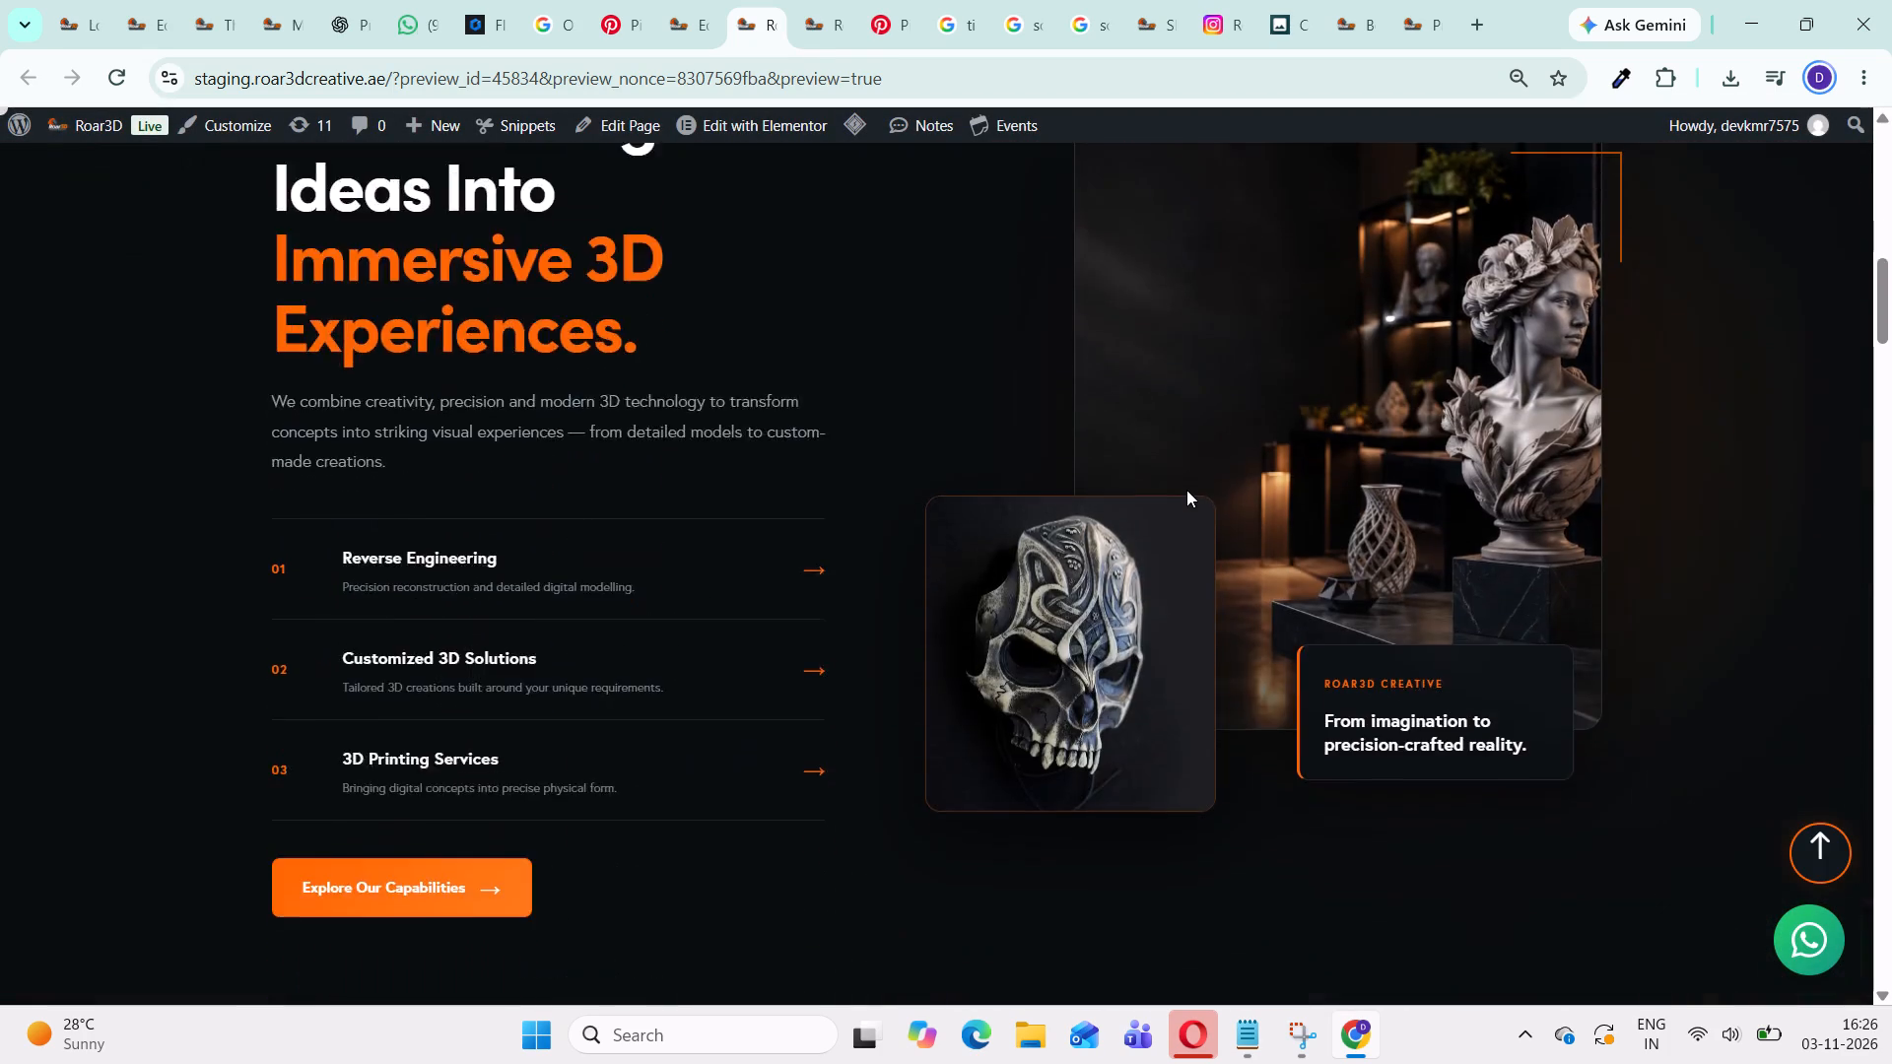
scroll(1186, 490, down, 10)
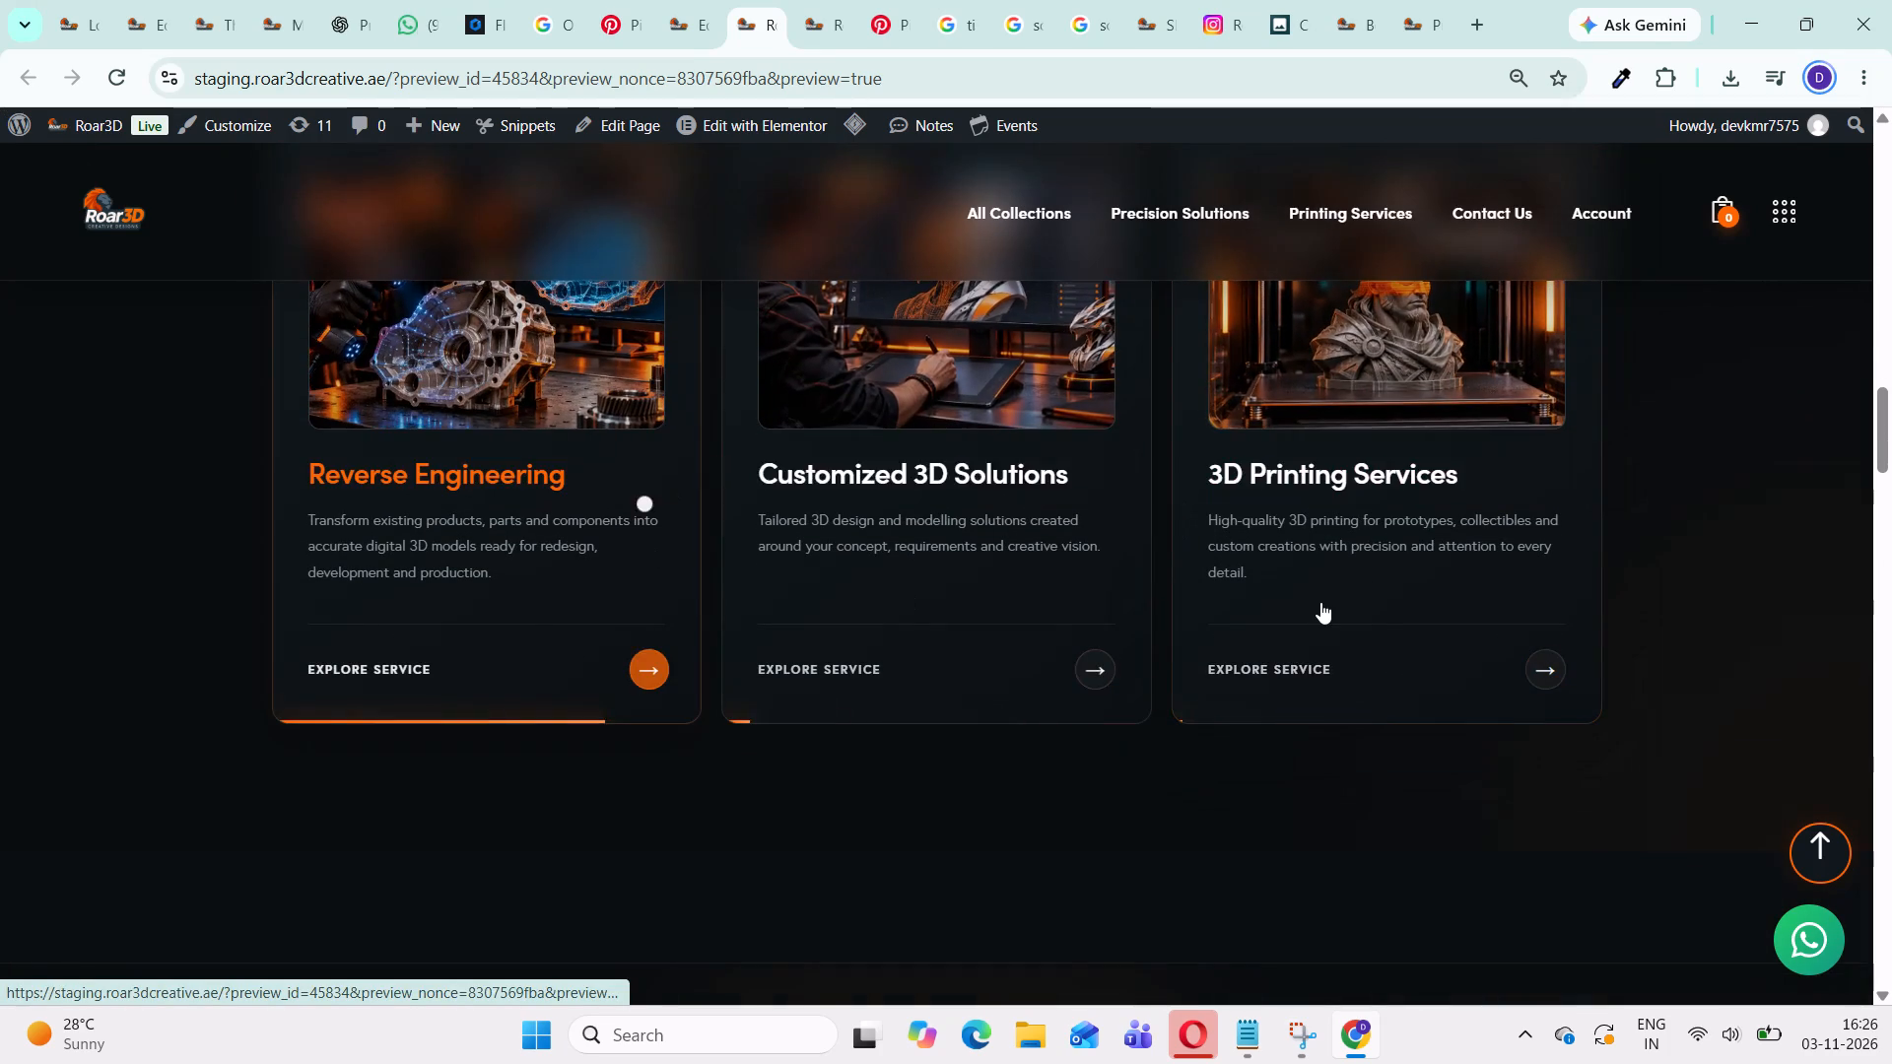
scroll(1320, 601, up, 5)
scroll(1304, 628, down, 3)
scroll(747, 705, up, 3)
scroll(401, 532, up, 2)
scroll(1158, 558, up, 3)
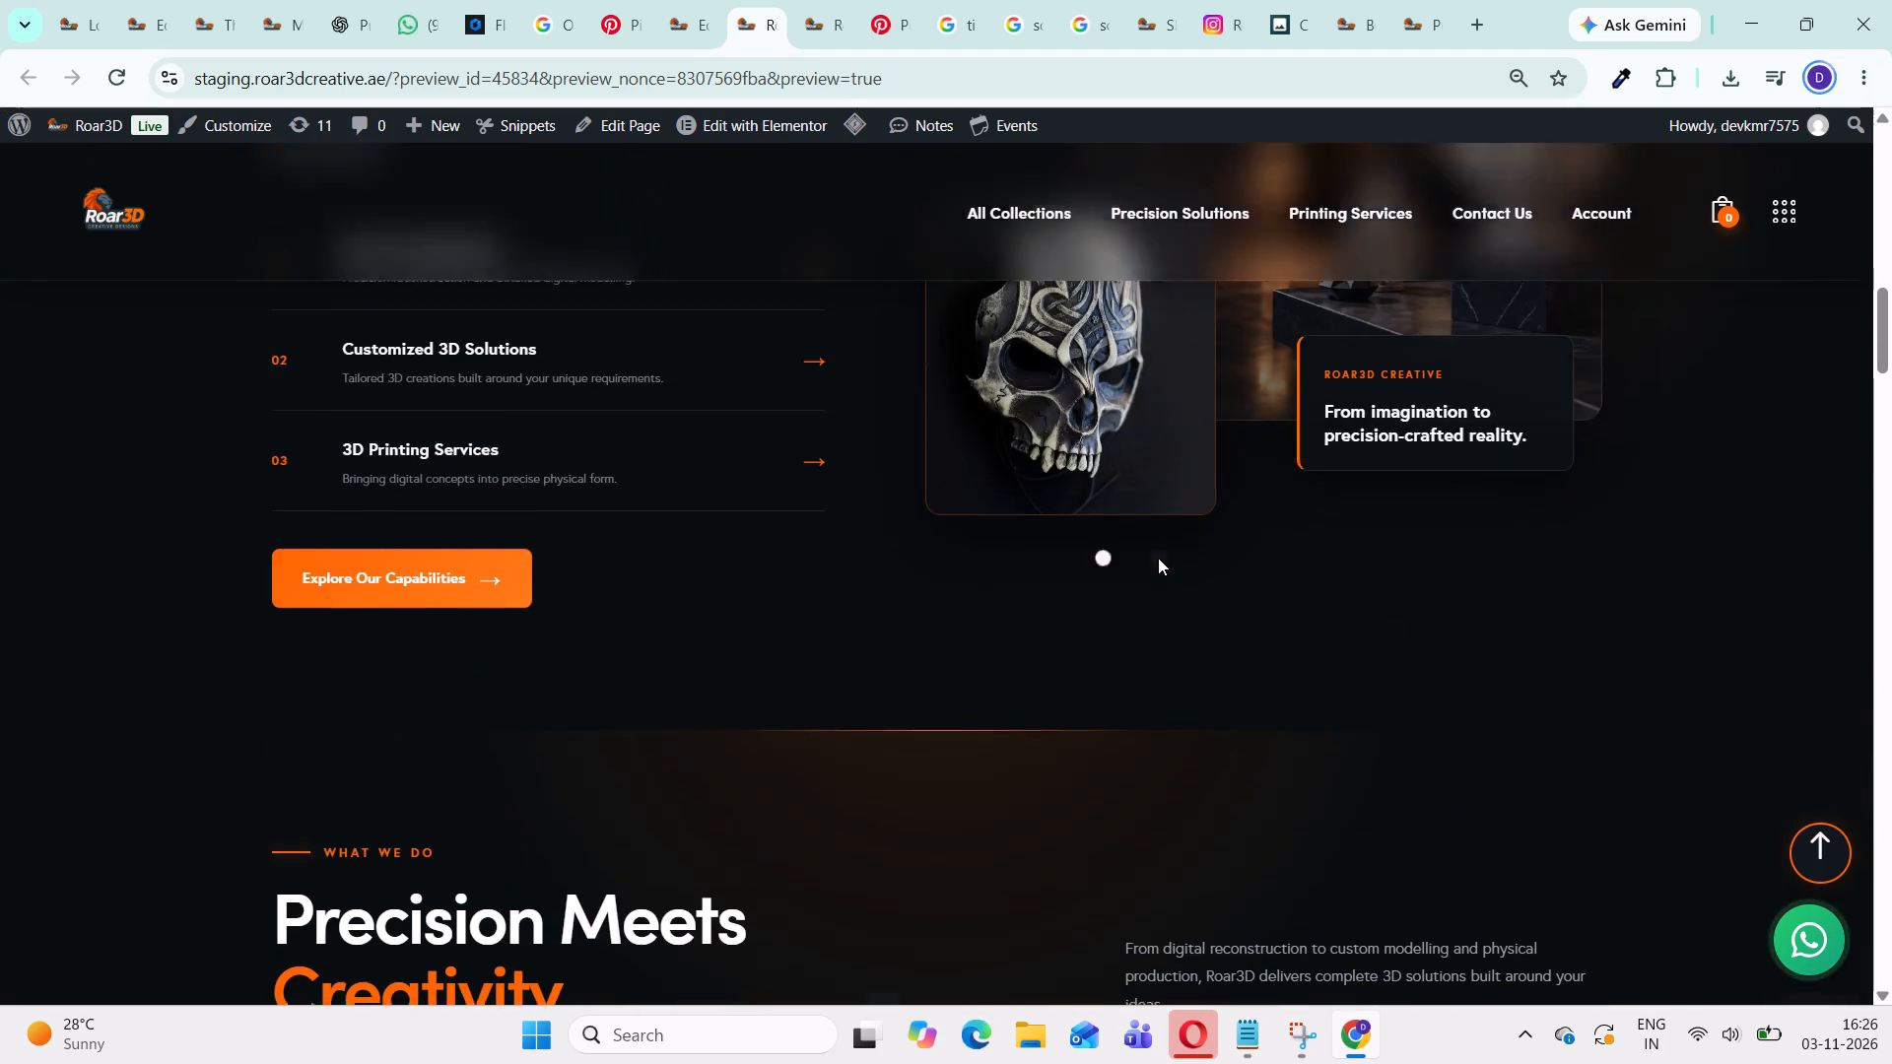
scroll(1158, 558, up, 3)
scroll(1158, 558, down, 11)
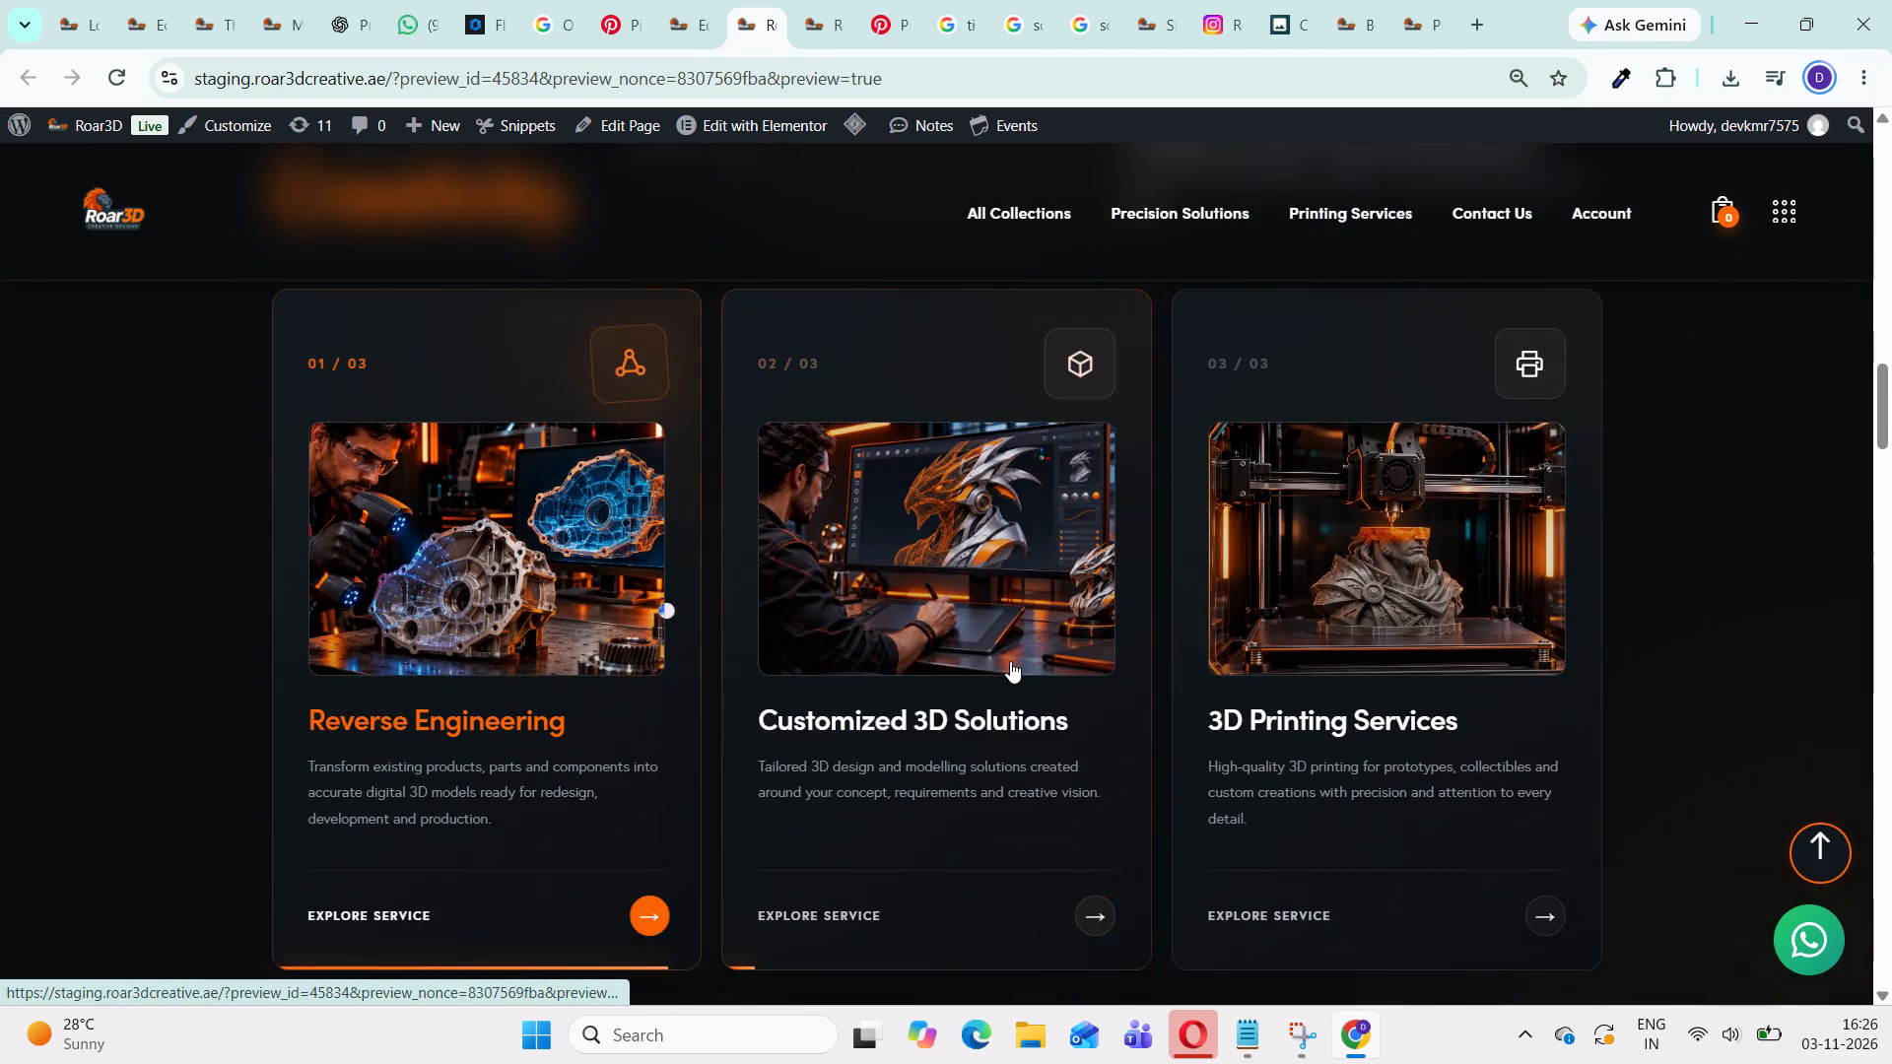
scroll(1010, 661, down, 1)
scroll(1025, 650, up, 1)
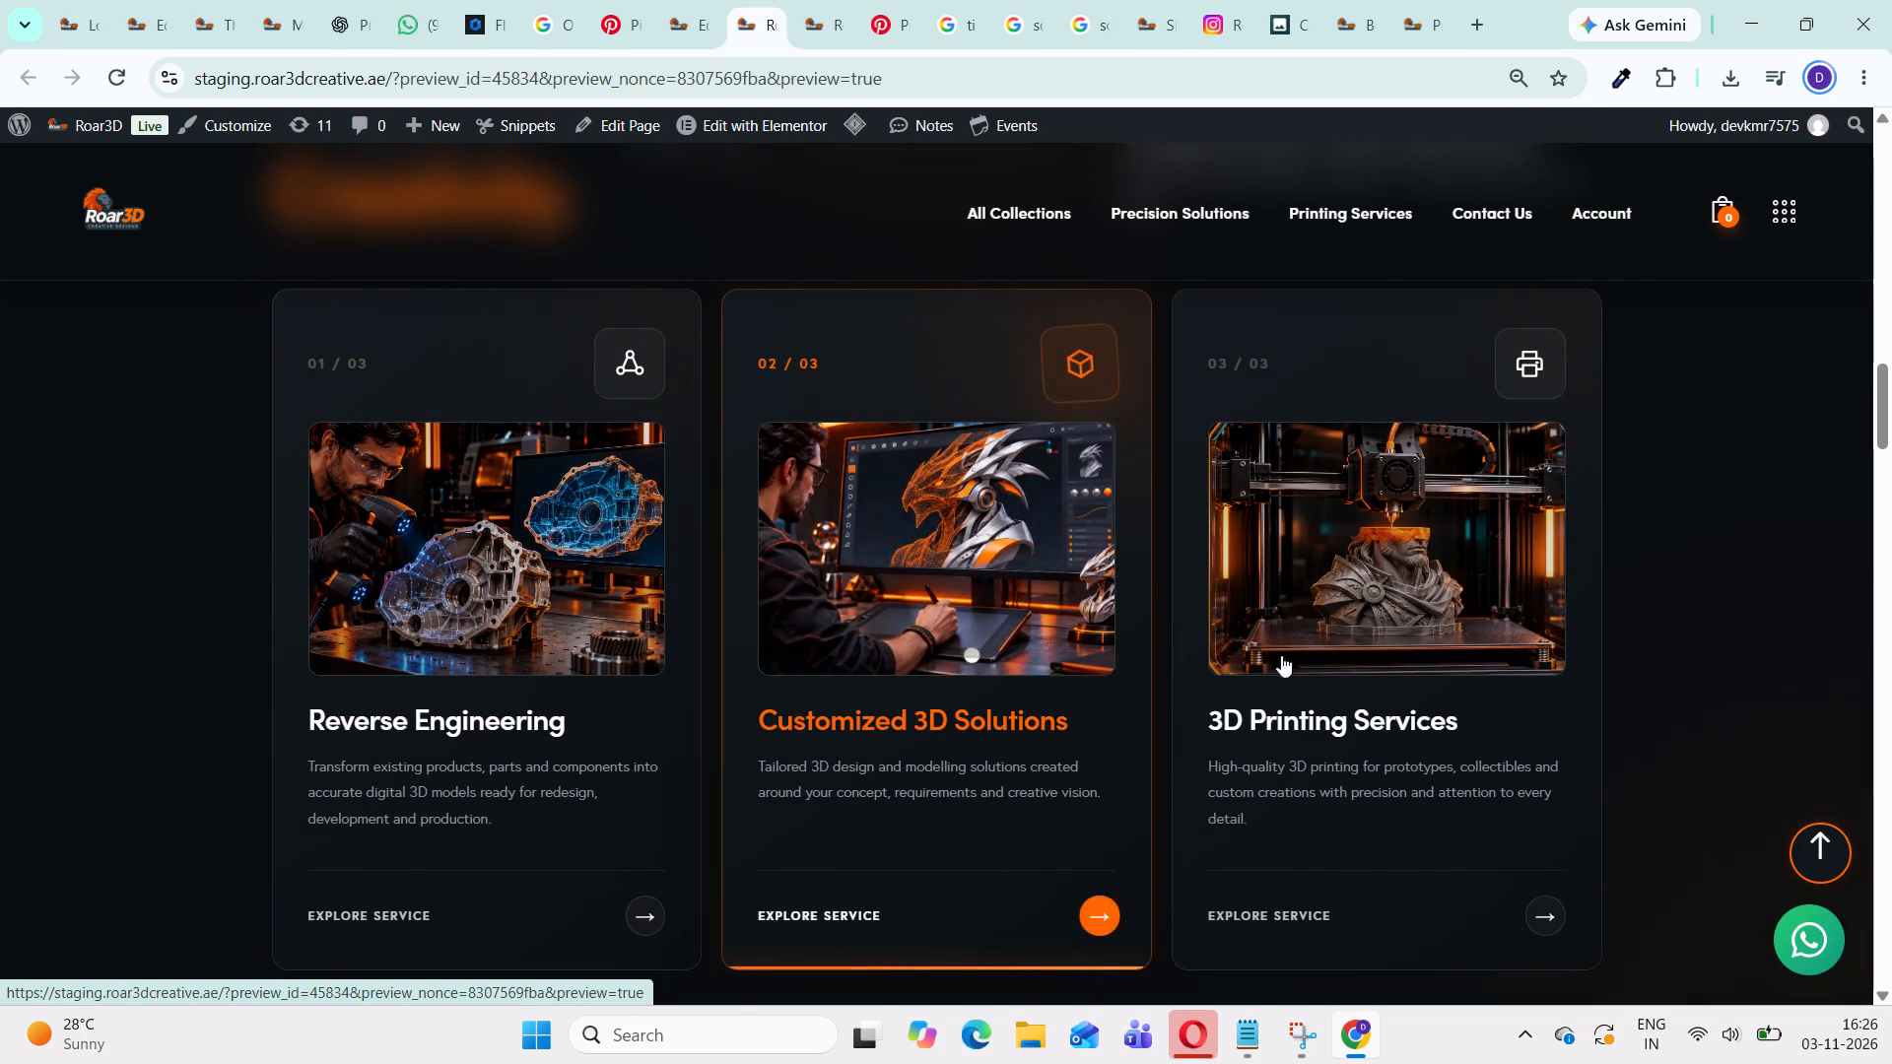
scroll(1406, 657, down, 1)
scroll(1320, 759, down, 2)
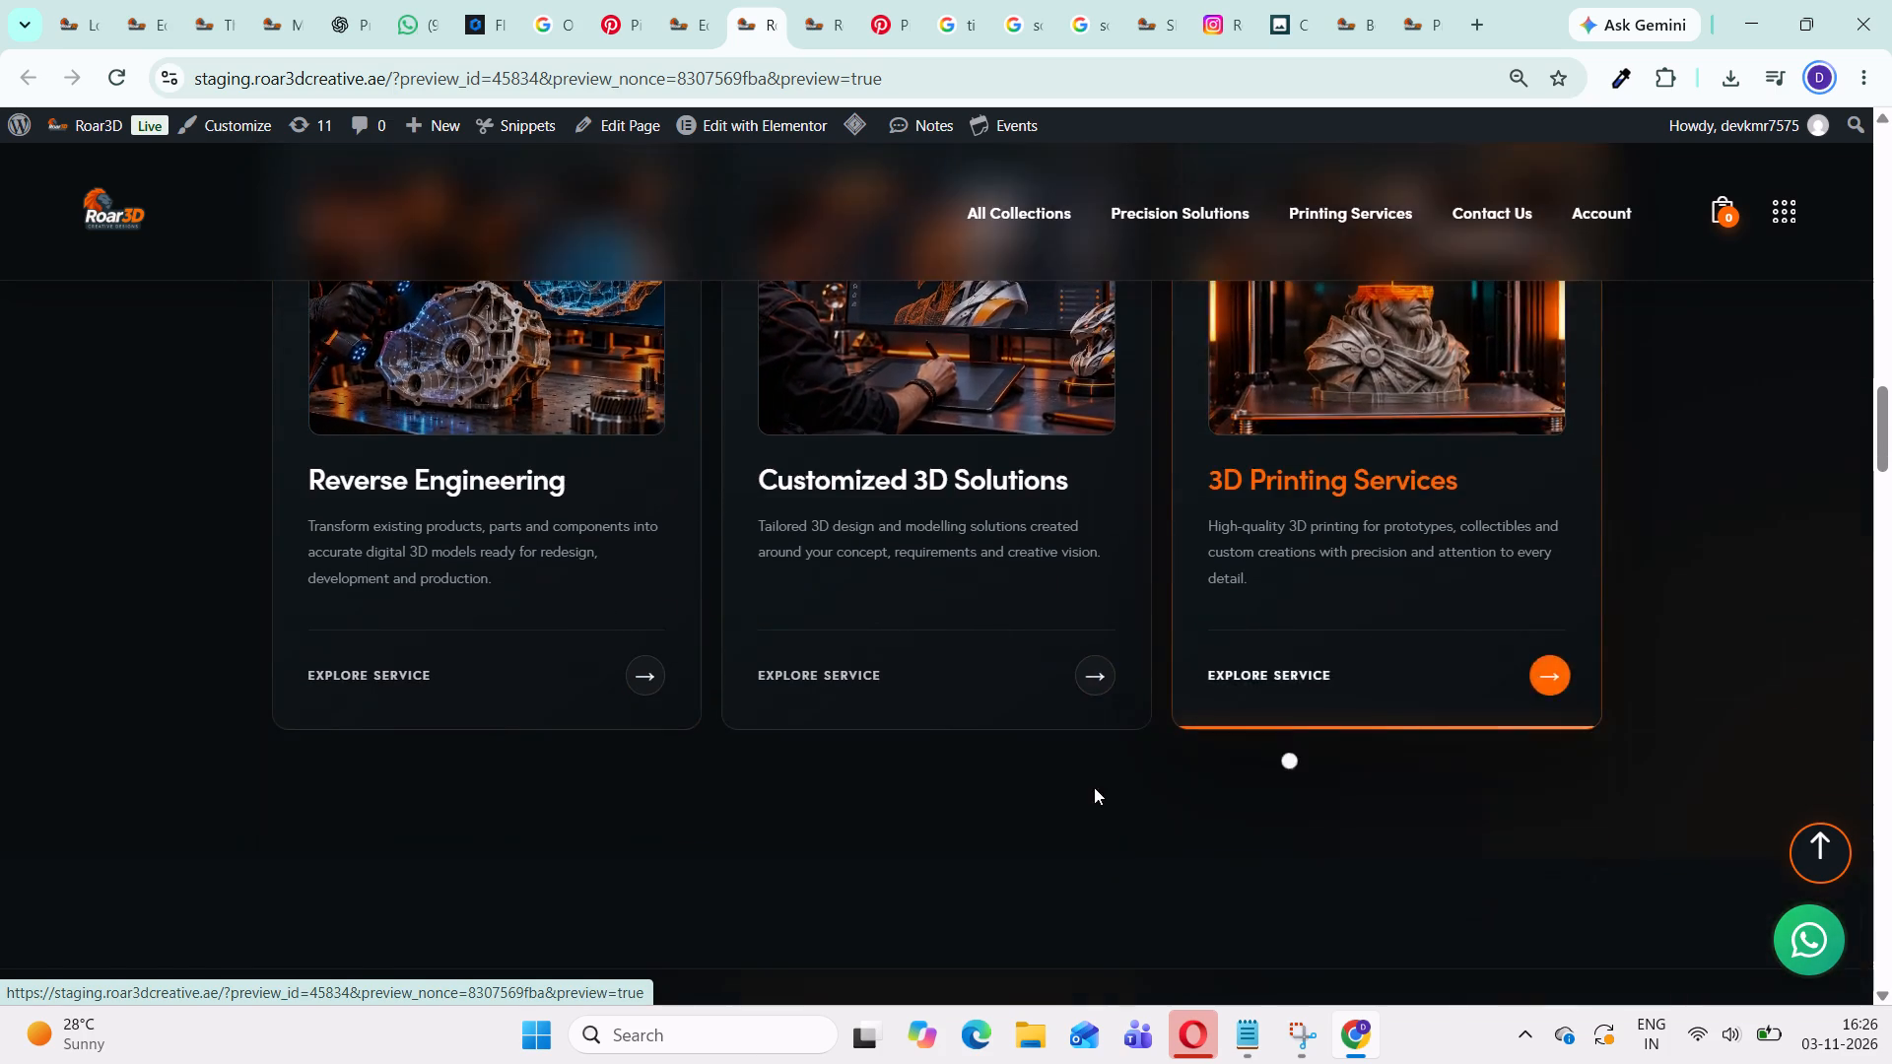
Examine the remaining sections of the home page preview down to the footer, including Why Choose Us and Latest News.
scroll(1008, 787, down, 5)
scroll(926, 789, down, 9)
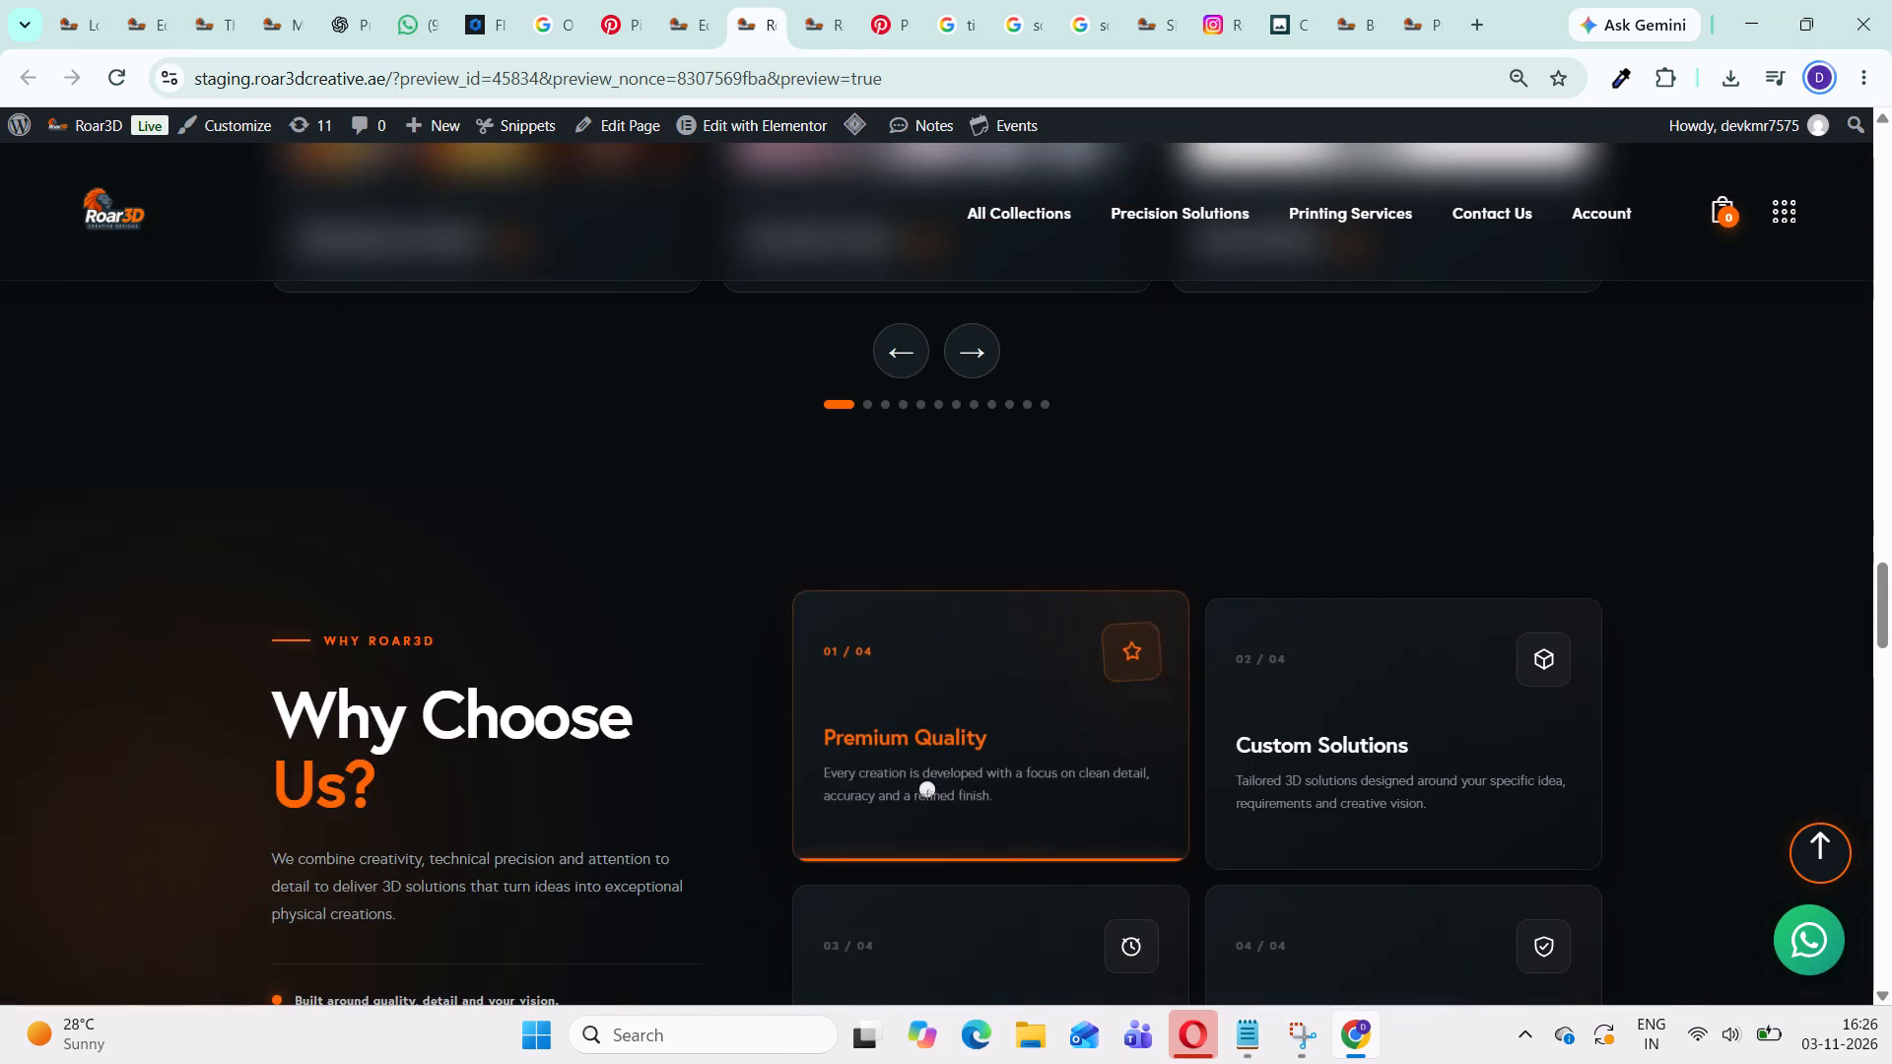
scroll(926, 789, down, 20)
scroll(926, 789, down, 5)
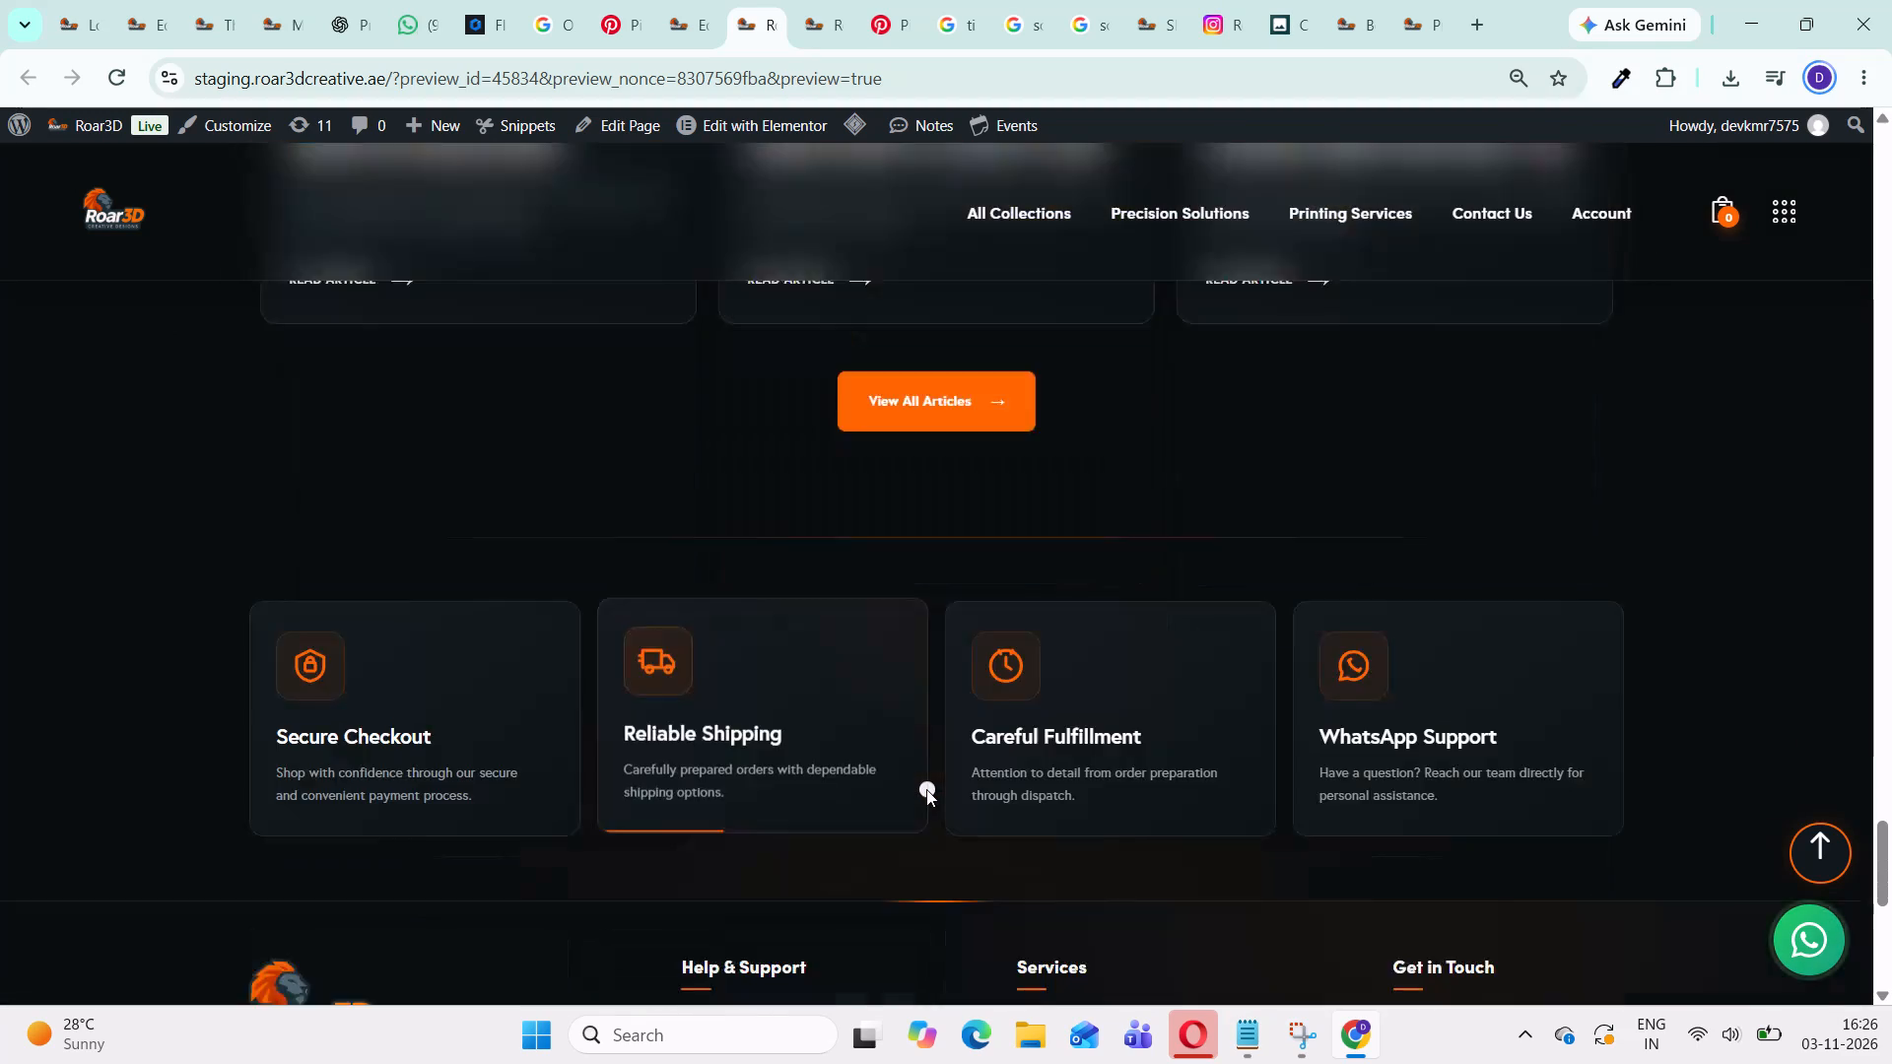
scroll(926, 789, down, 6)
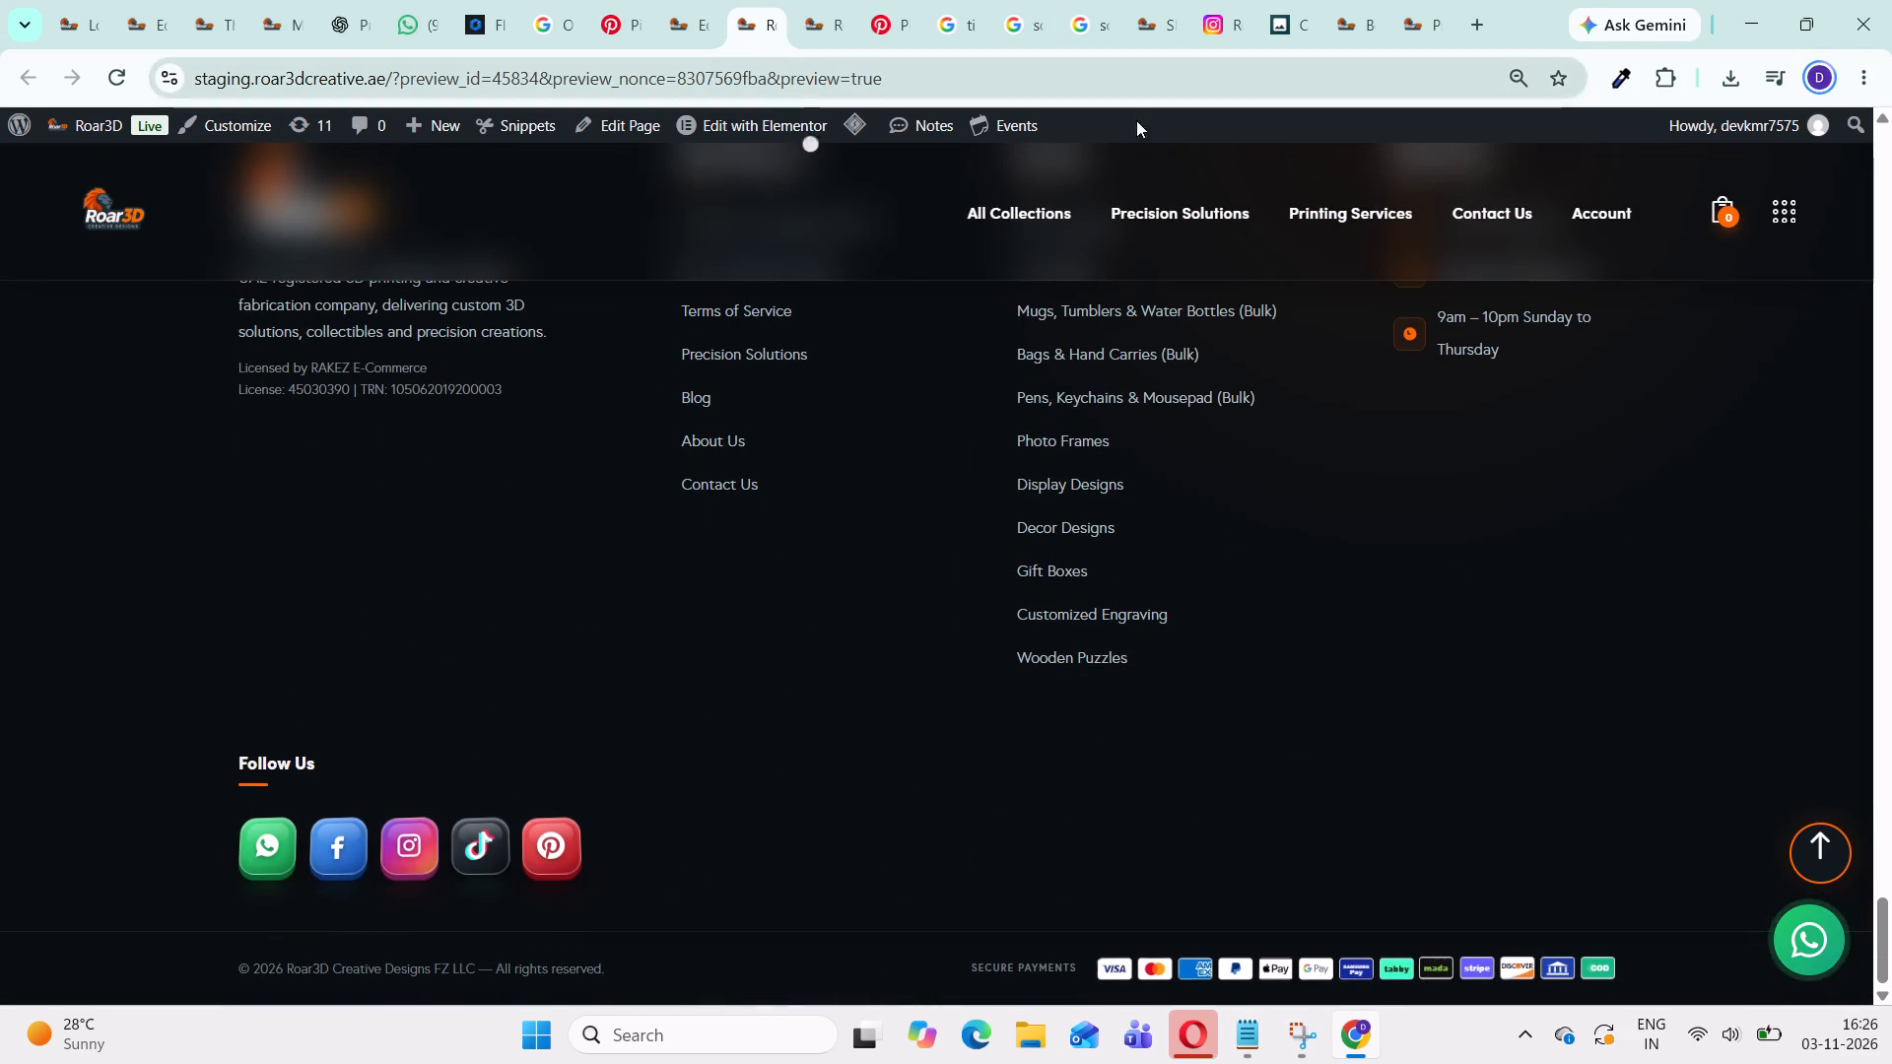
scroll(1509, 319, up, 10)
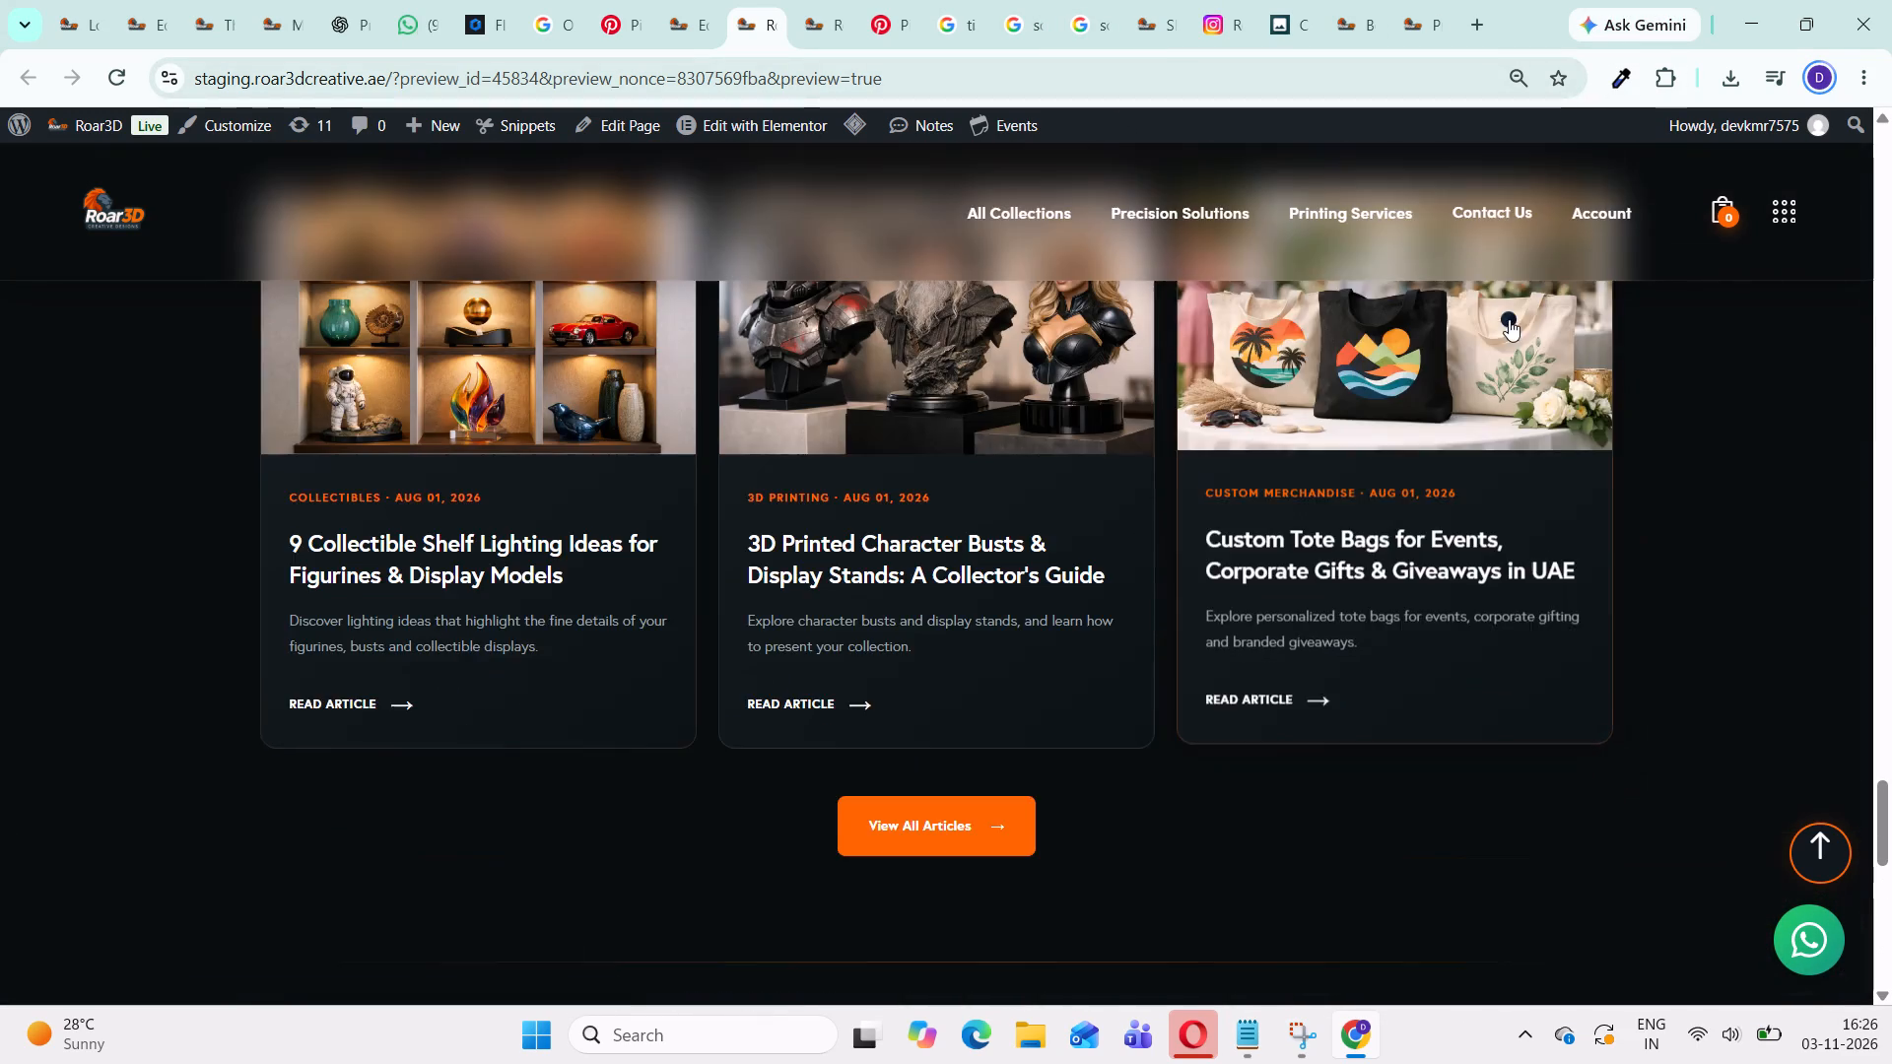
scroll(1430, 256, up, 2)
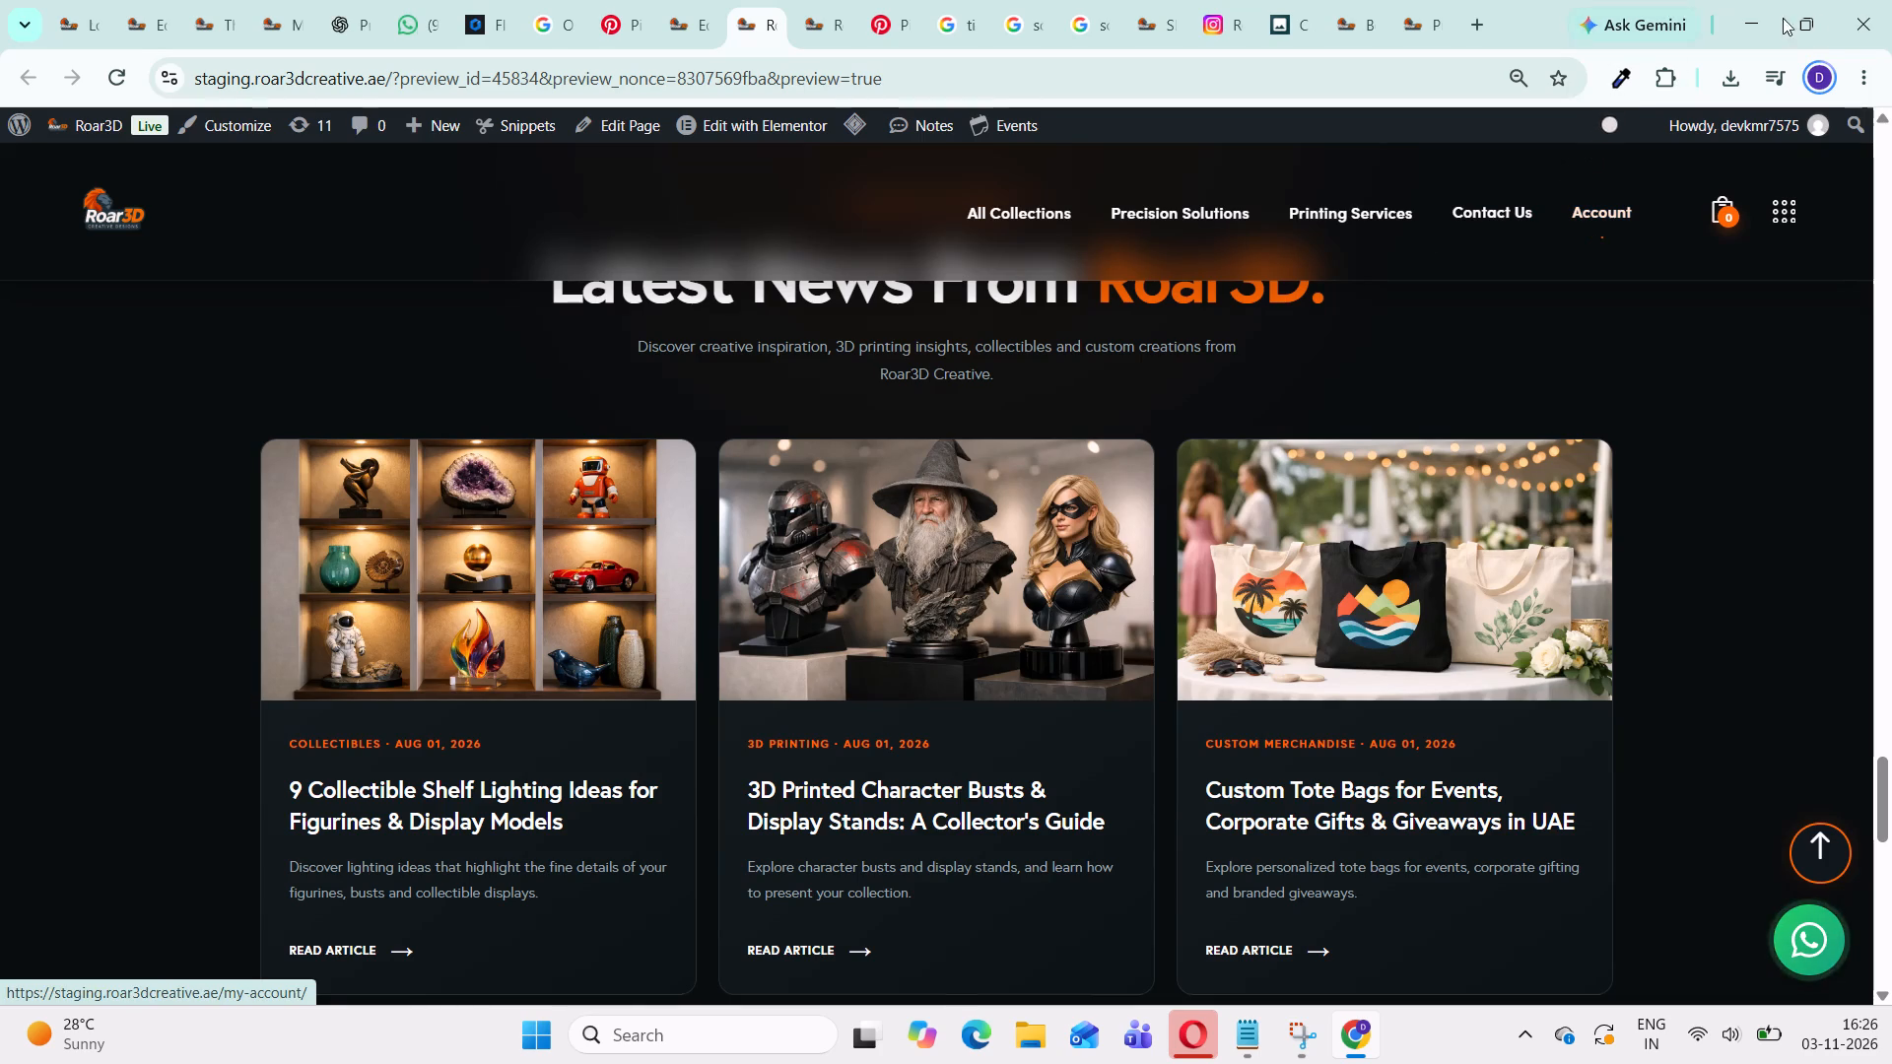
scroll(1653, 318, up, 7)
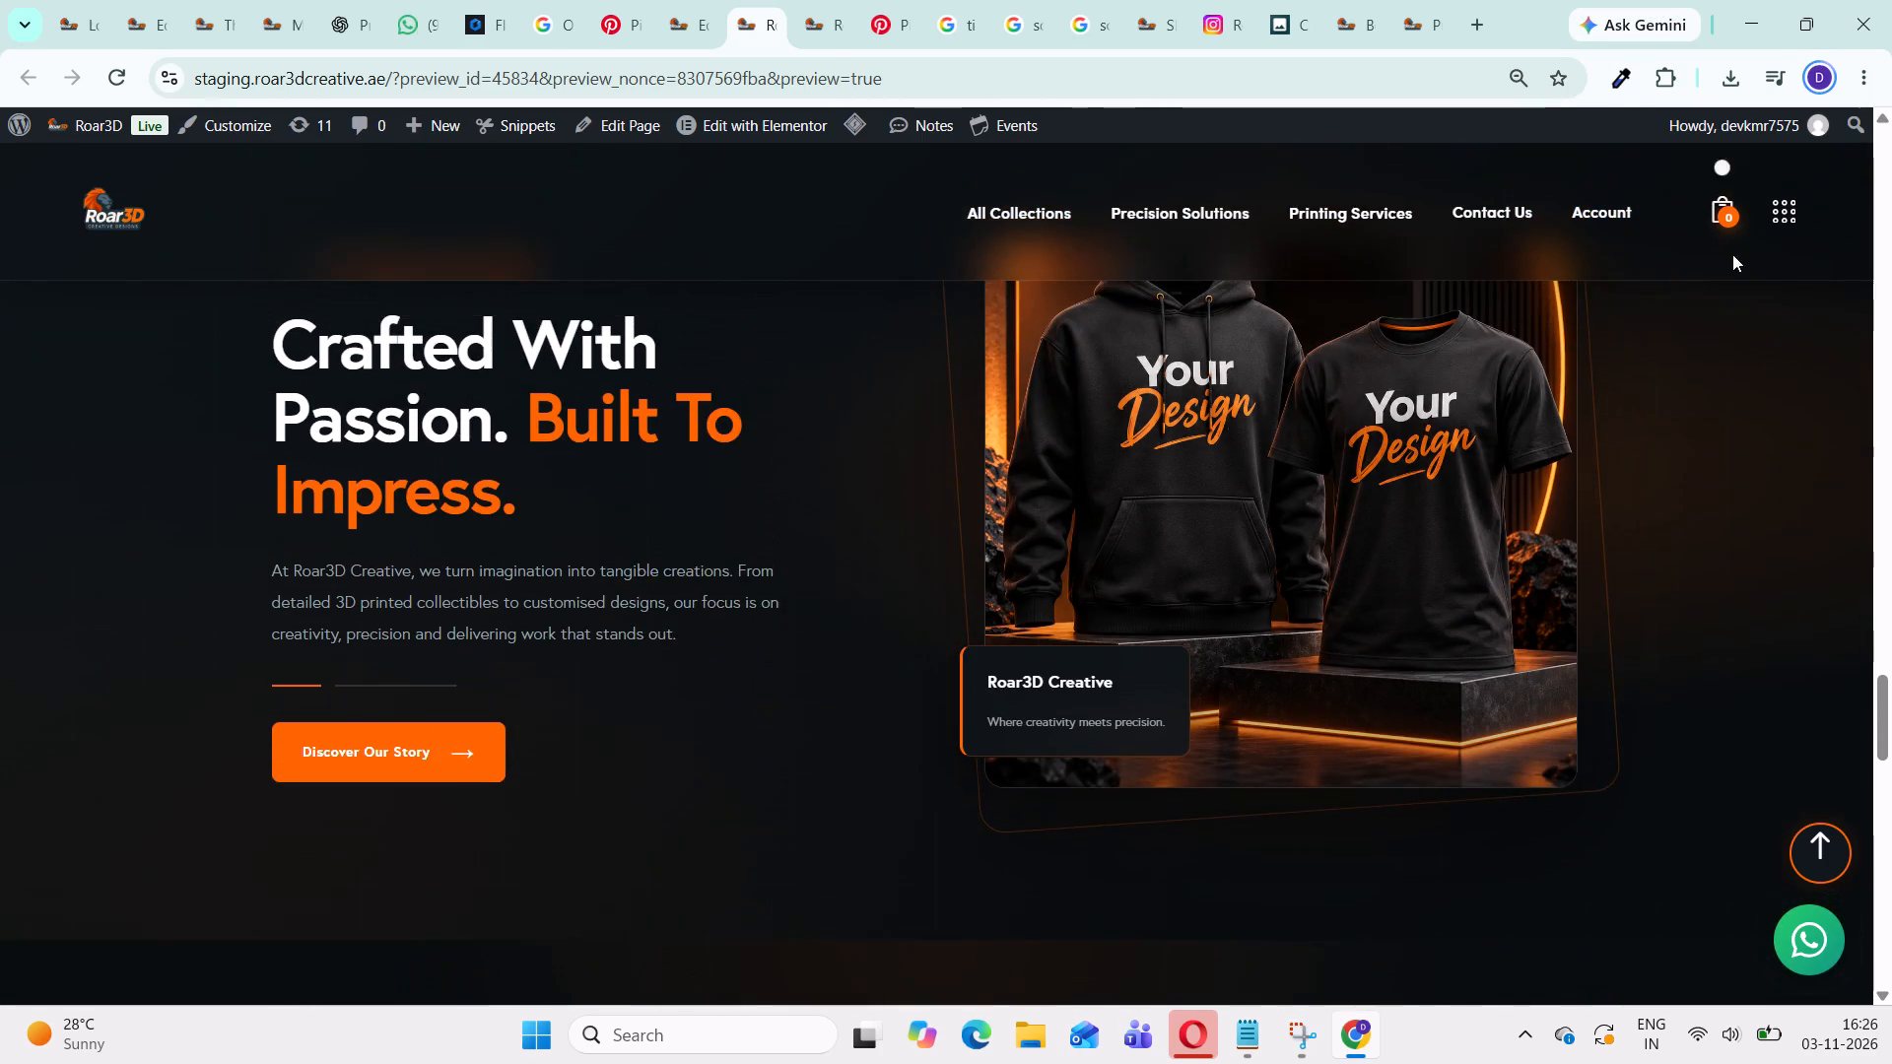
scroll(1730, 264, up, 8)
scroll(1730, 264, down, 1)
scroll(967, 150, up, 1)
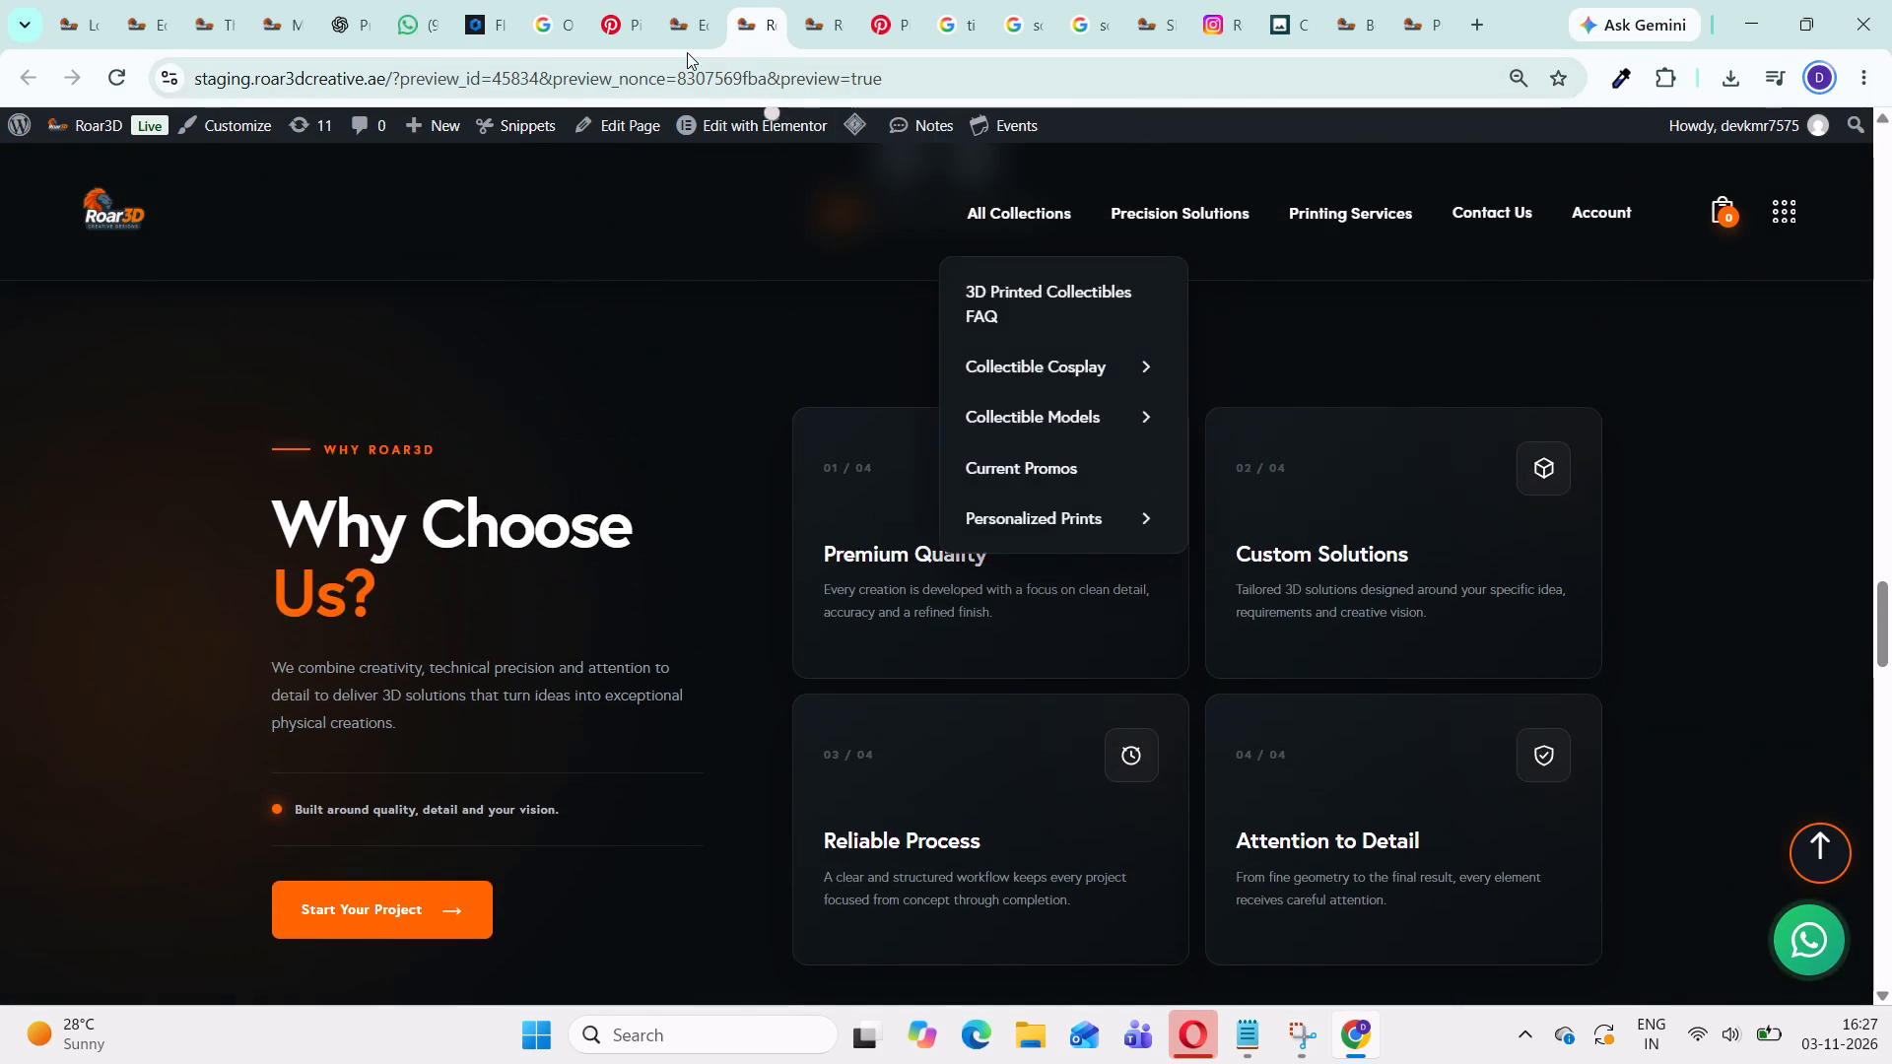
Return to the home page's Elementor editor and close the Chrome window.
click(687, 41)
click(1886, 7)
triple_click(1877, 23)
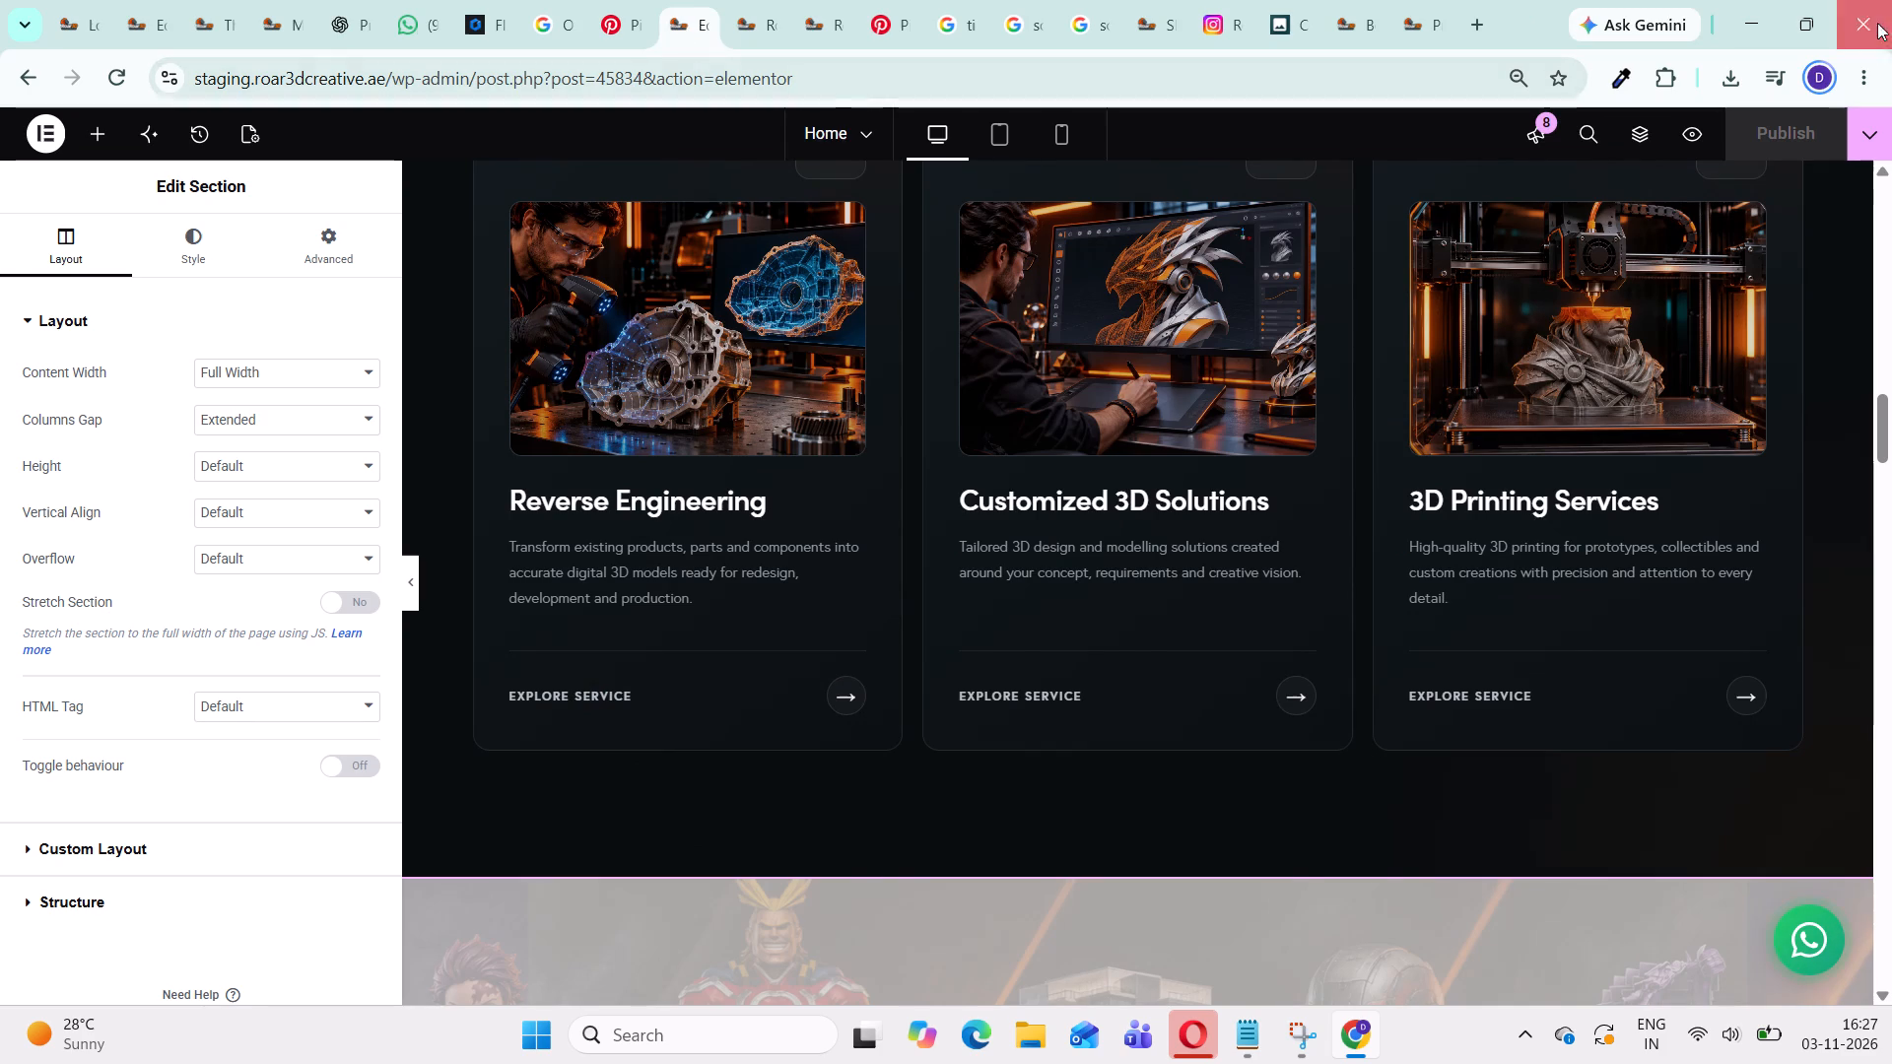
triple_click(1877, 23)
Try to quit the Opera browser with all its open tabs.
click(1821, 148)
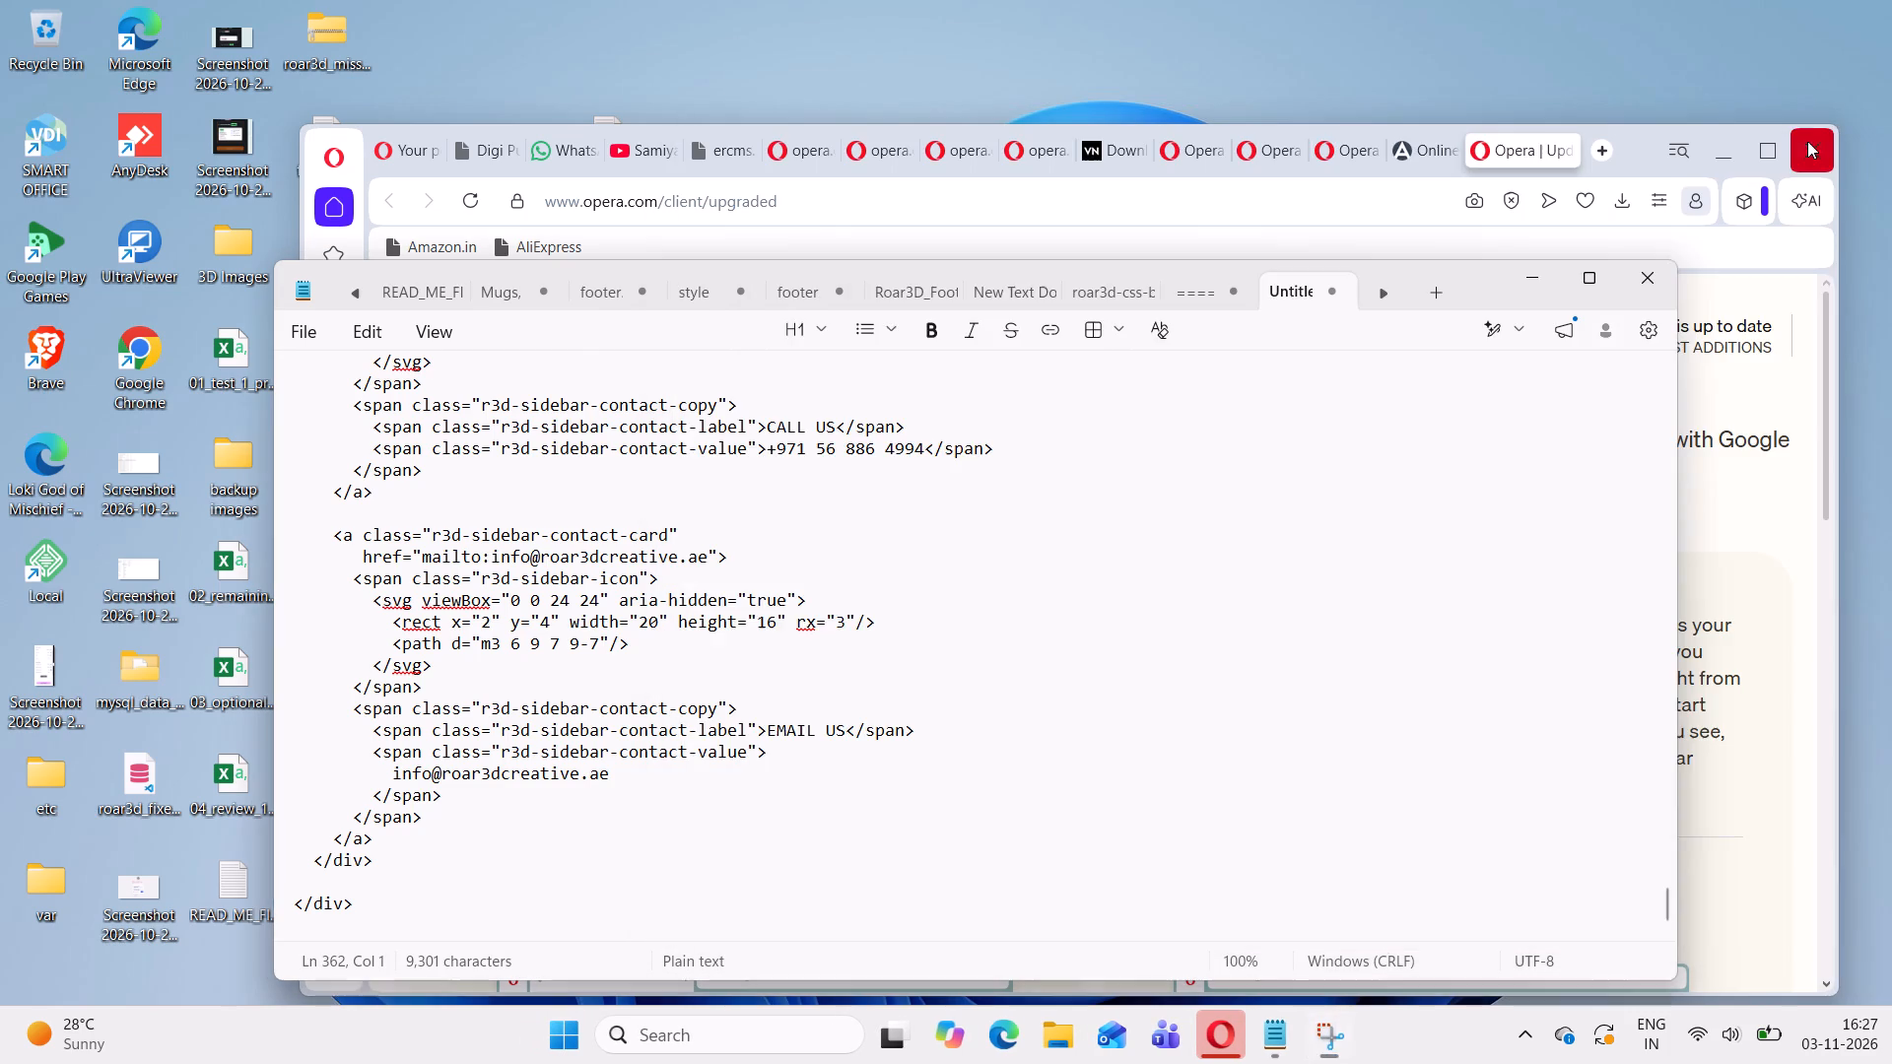
click(1805, 131)
double_click(1793, 147)
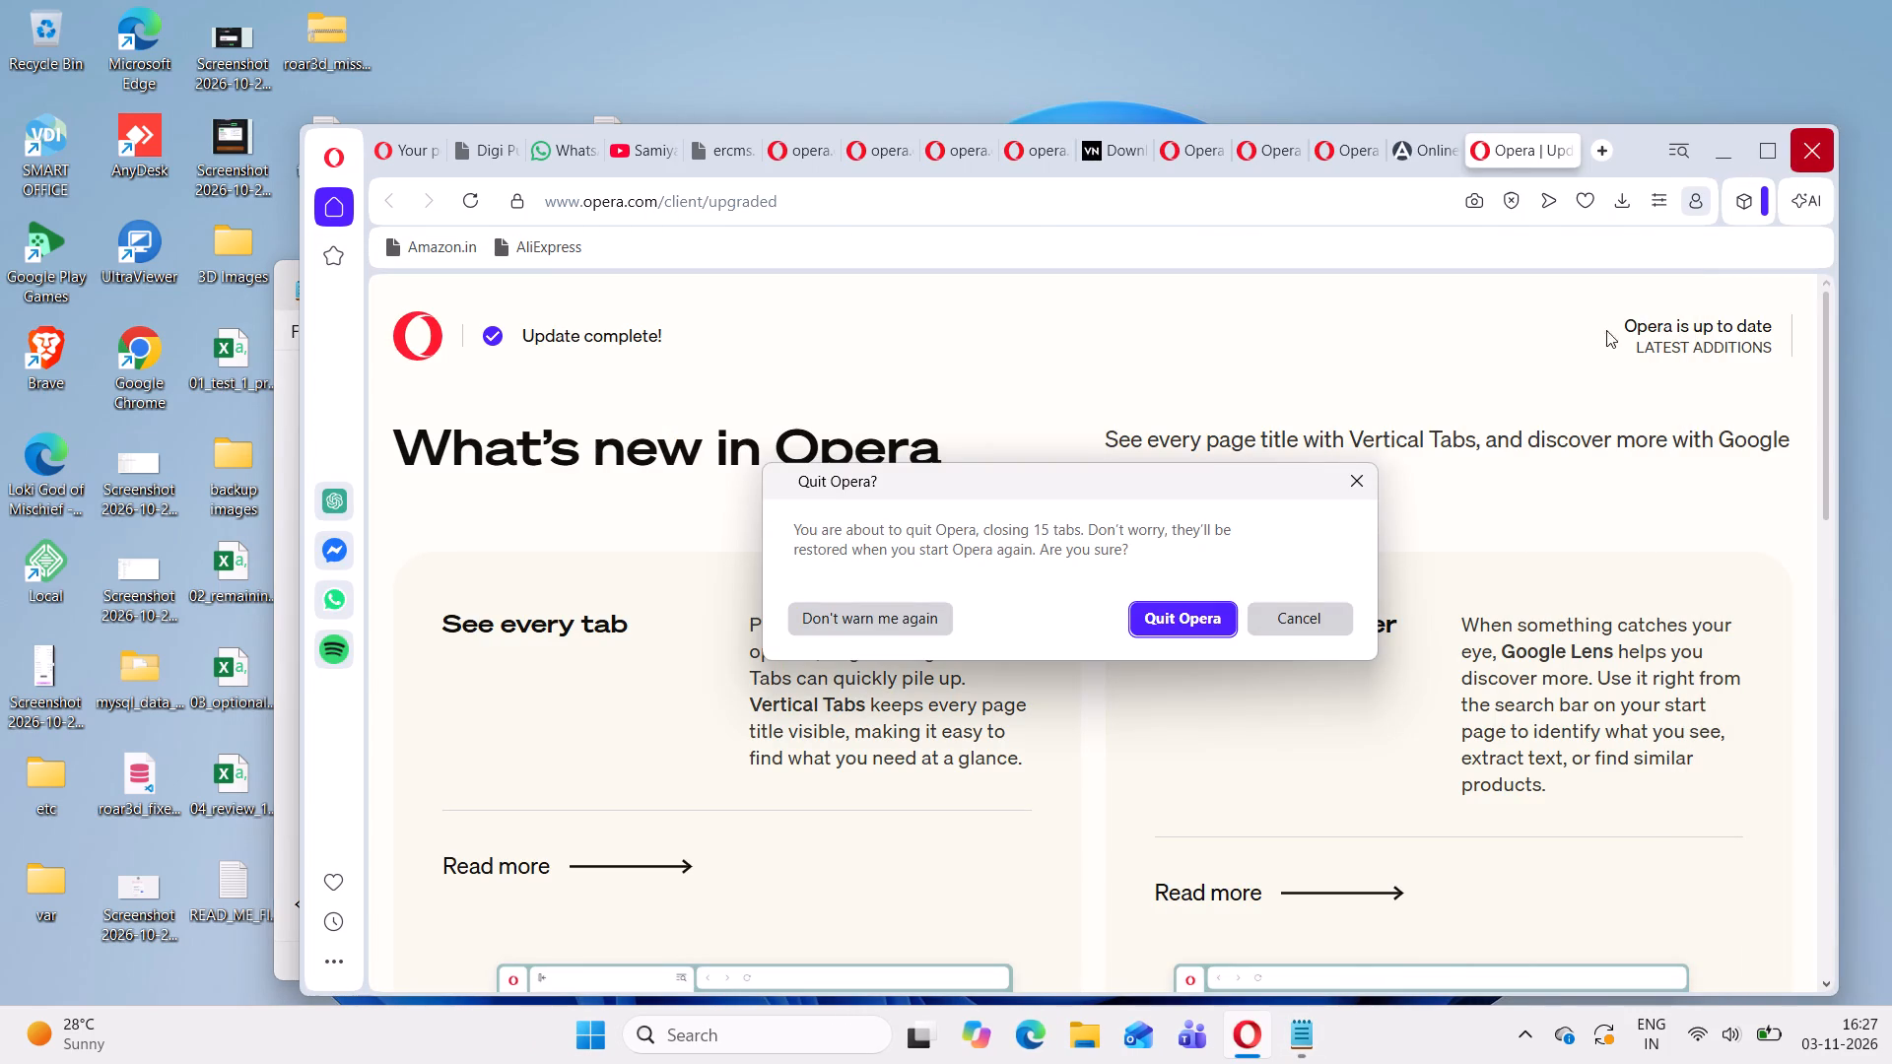
triple_click(1230, 602)
triple_click(1217, 621)
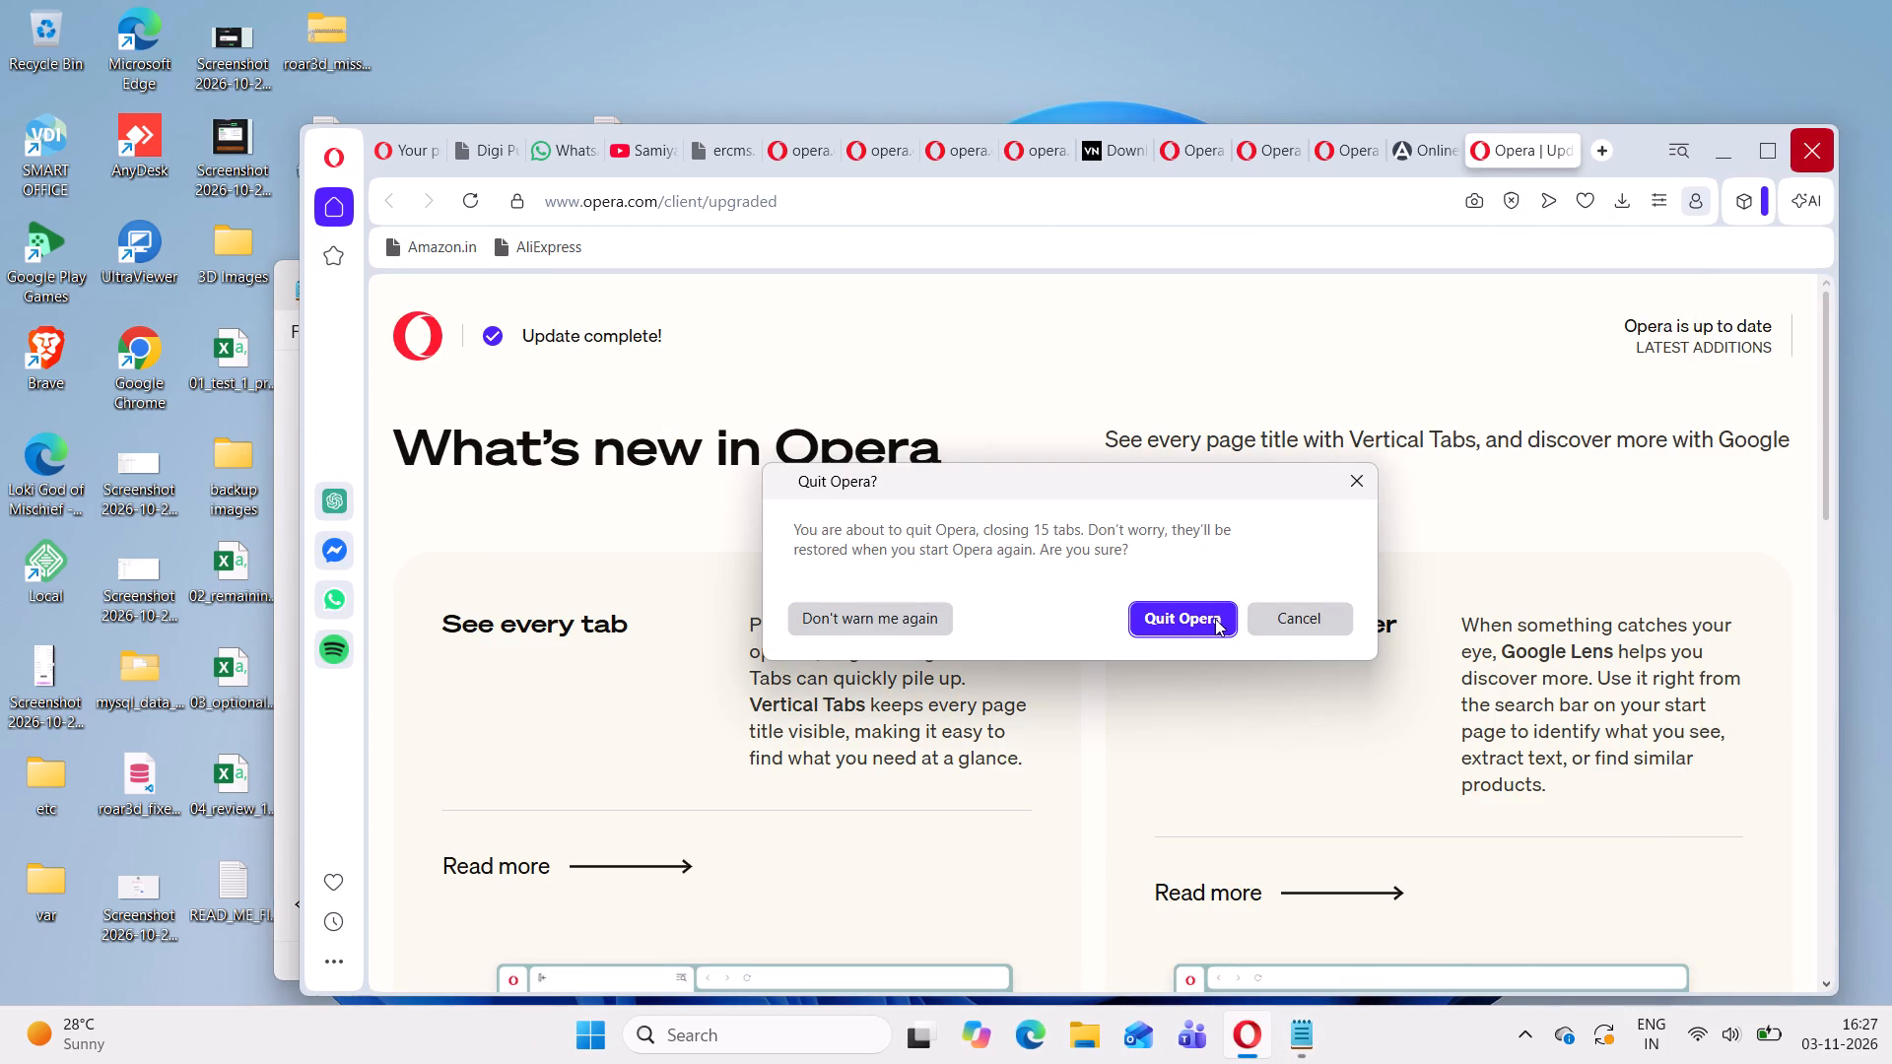
double_click(1202, 616)
click(1824, 168)
double_click(1183, 624)
Open Task Manager and dismiss the Quit Opera dialog.
click(583, 1036)
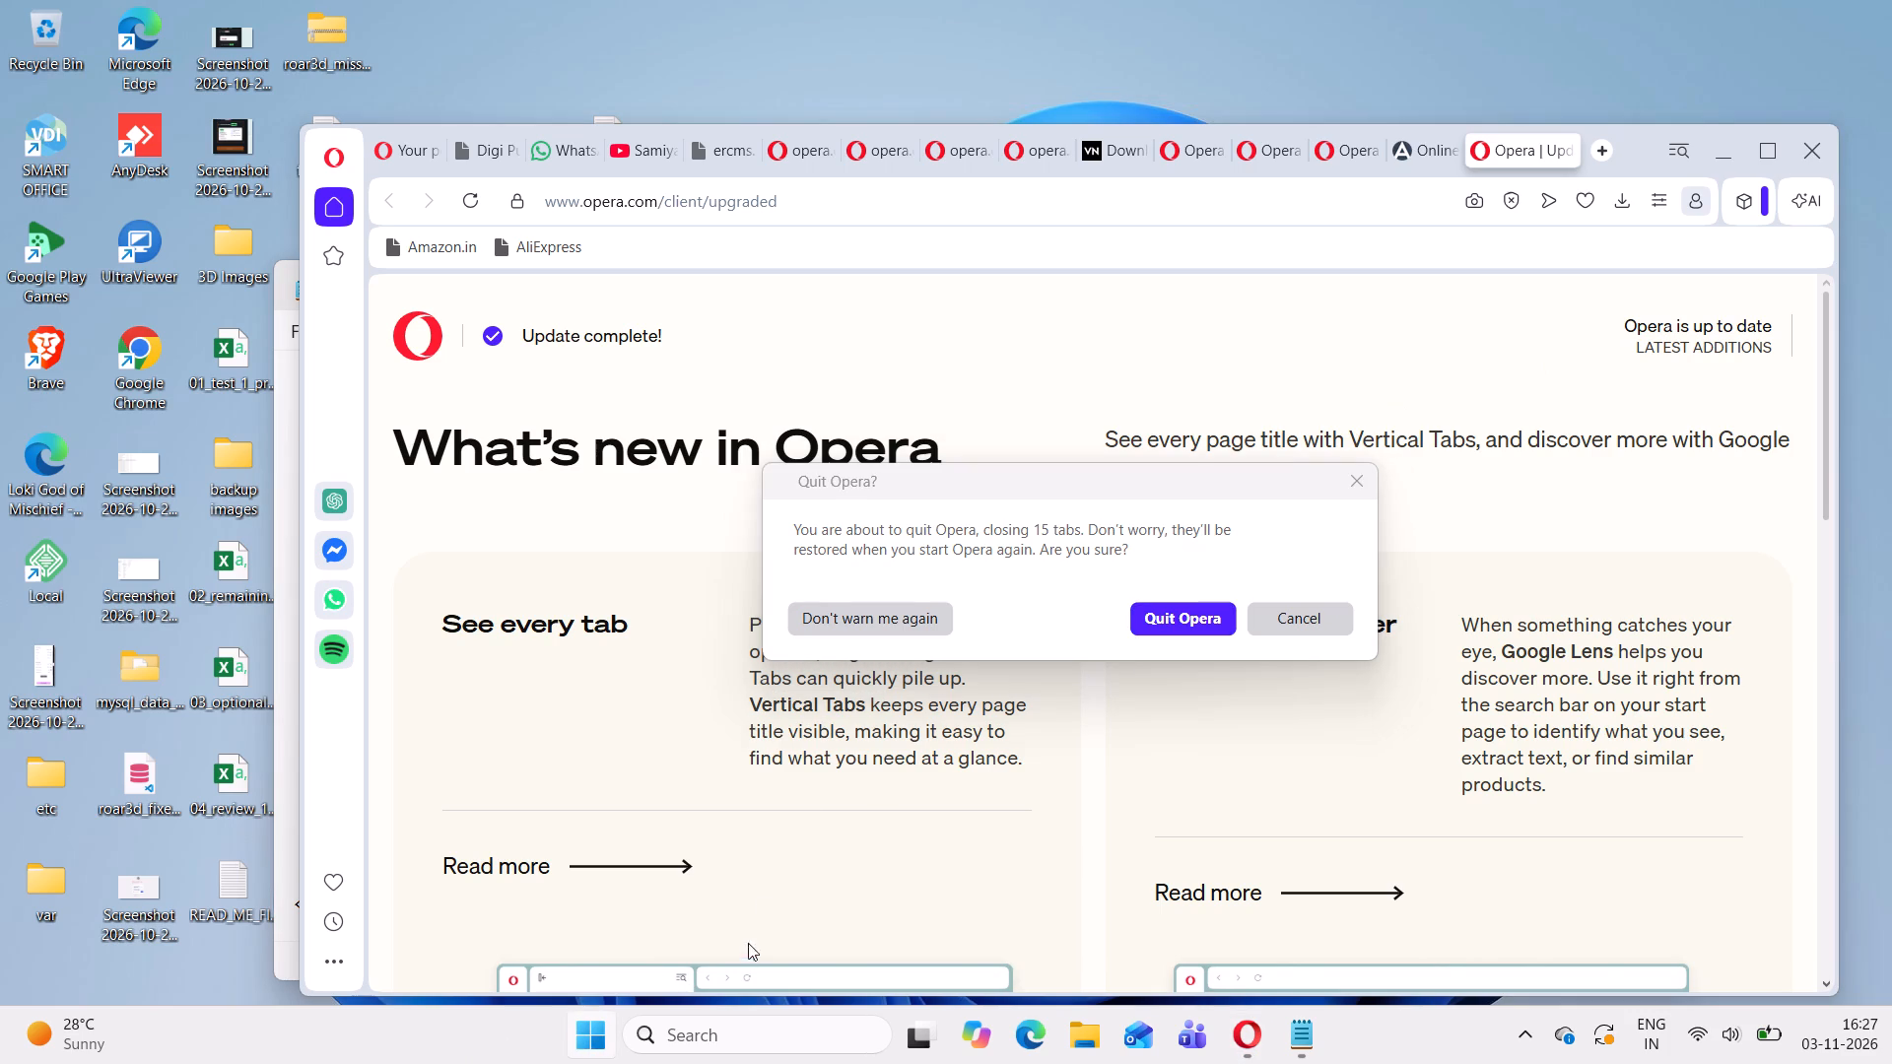
right_click(453, 1047)
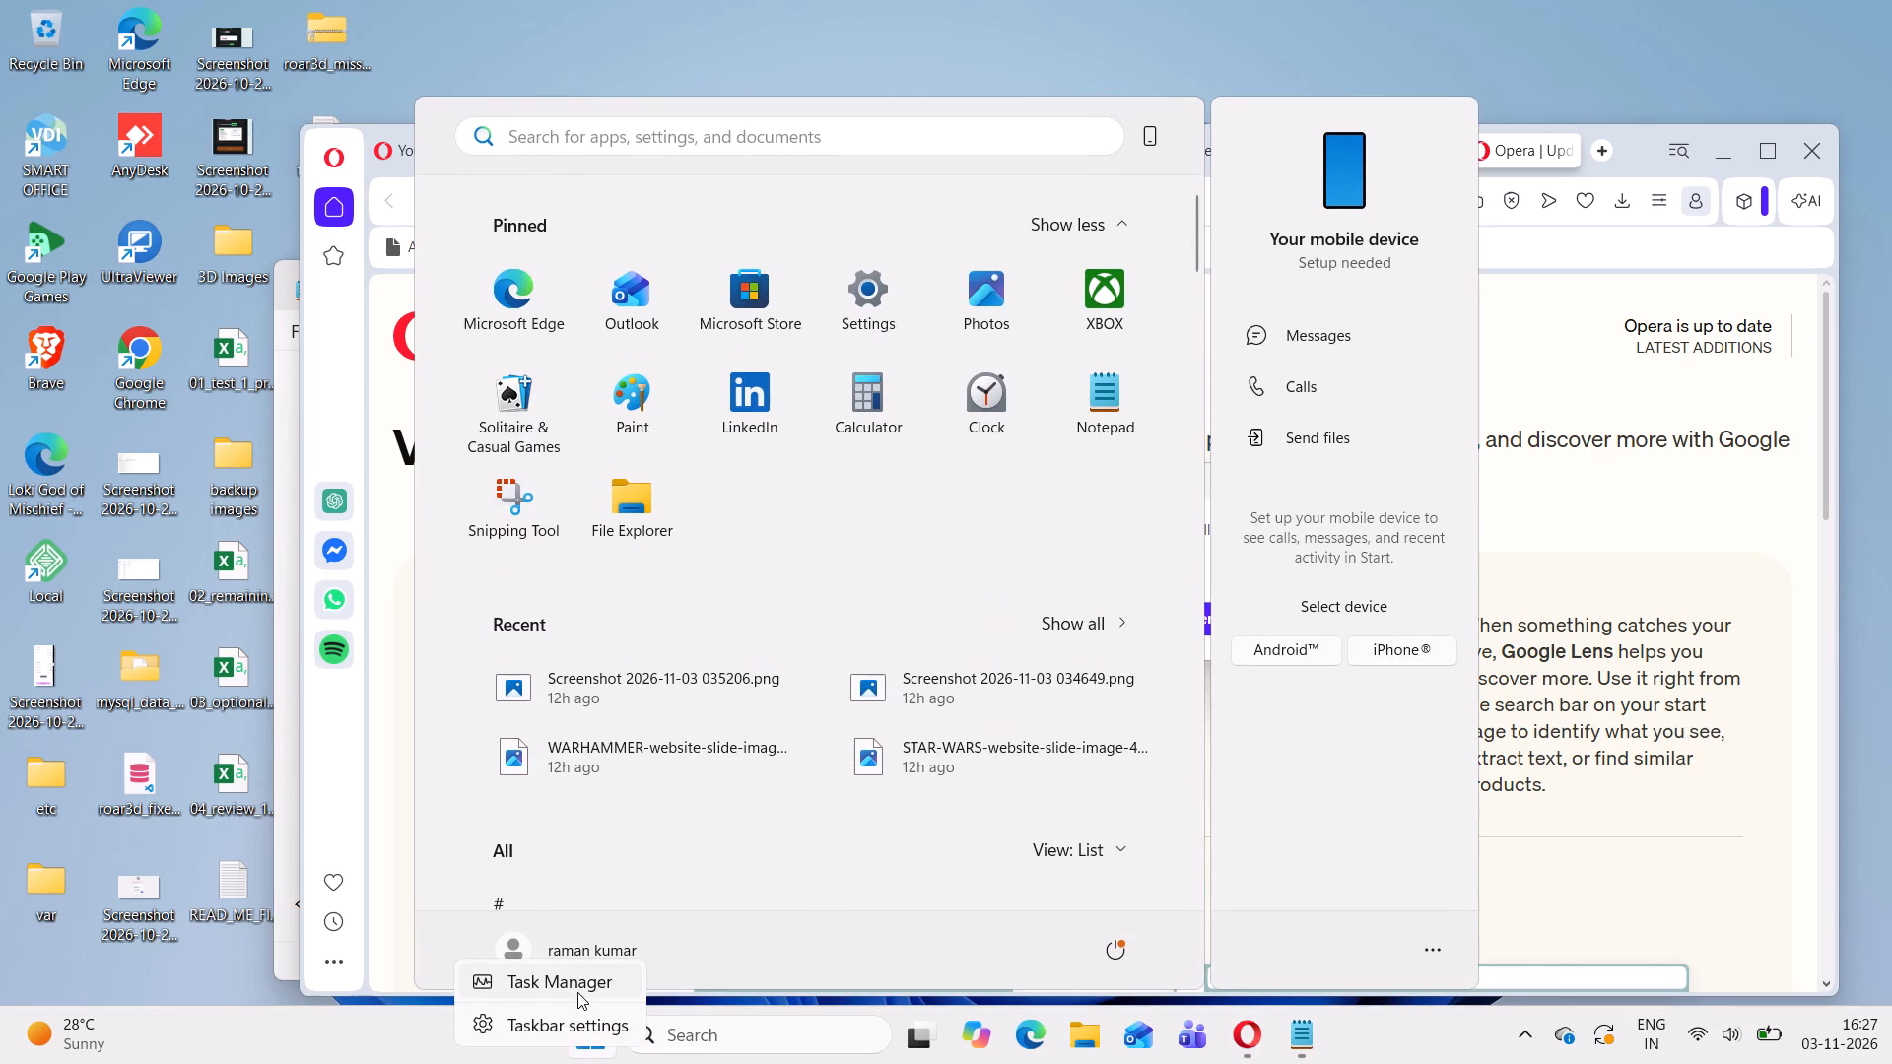
click(577, 992)
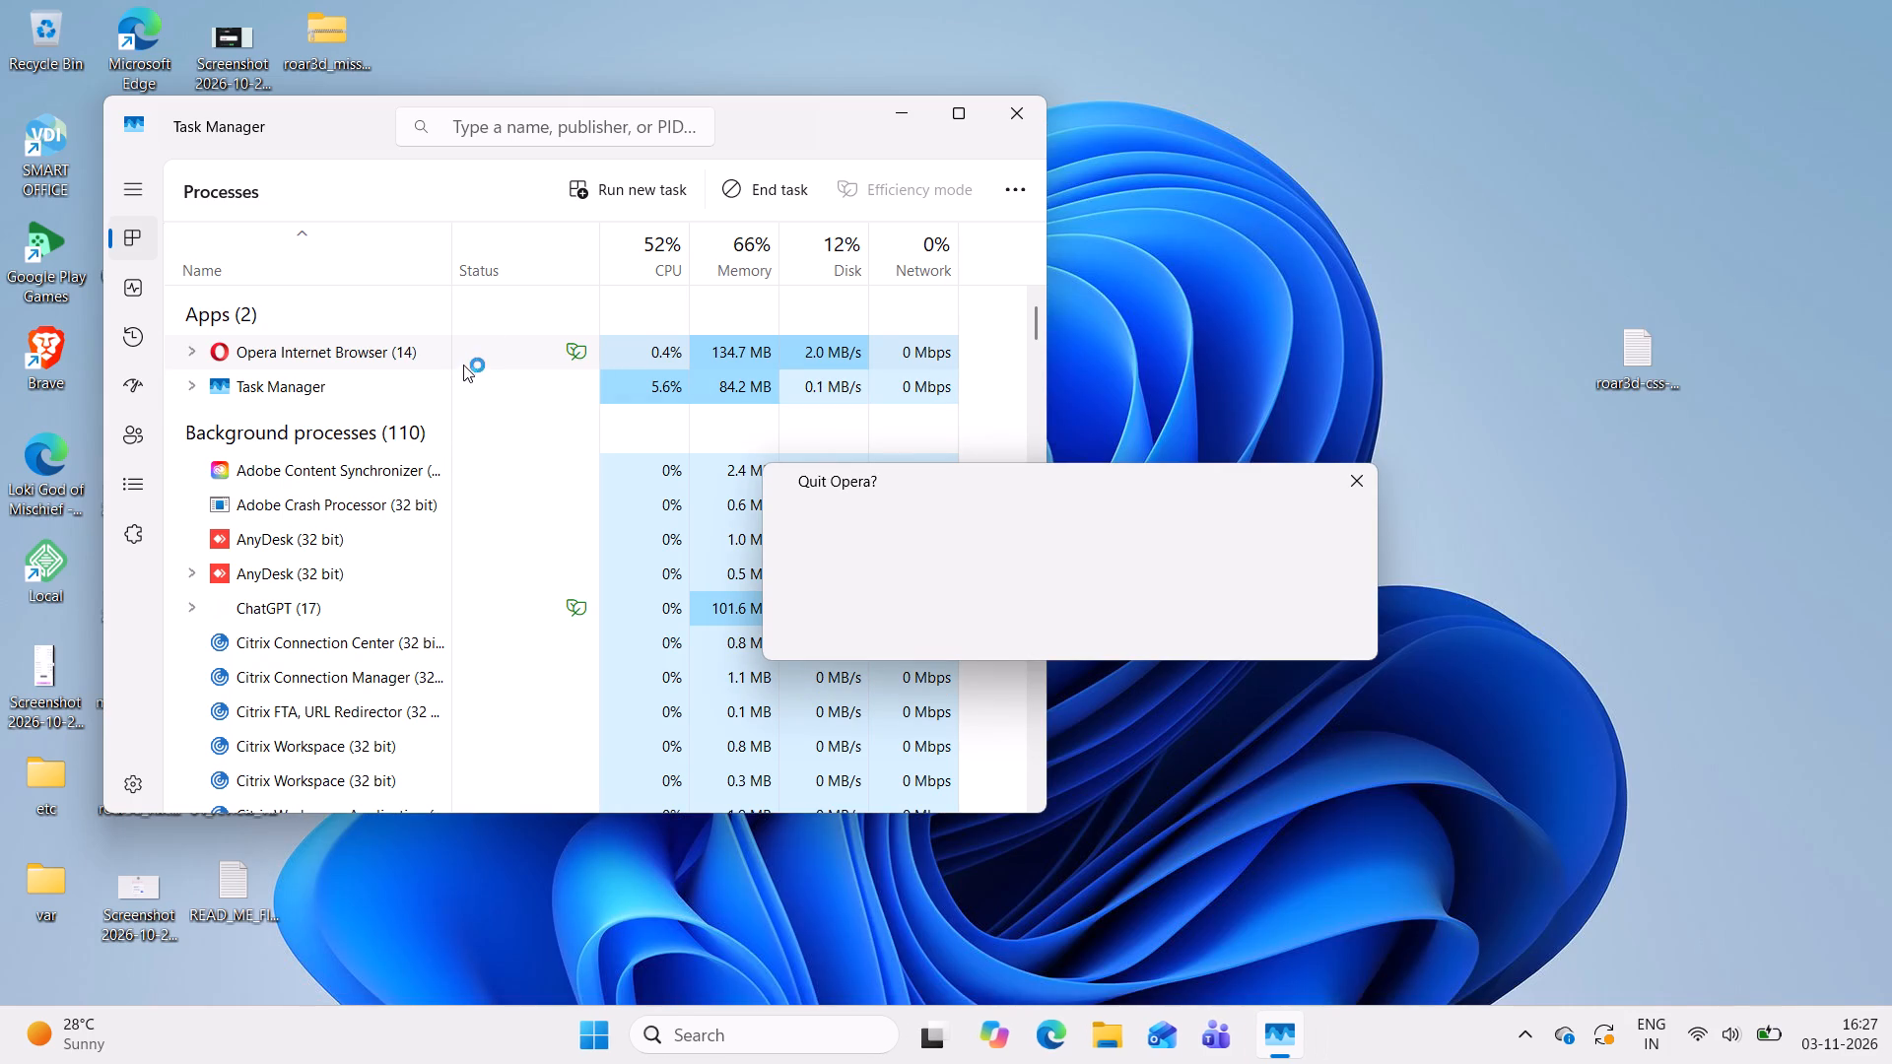
click(1368, 479)
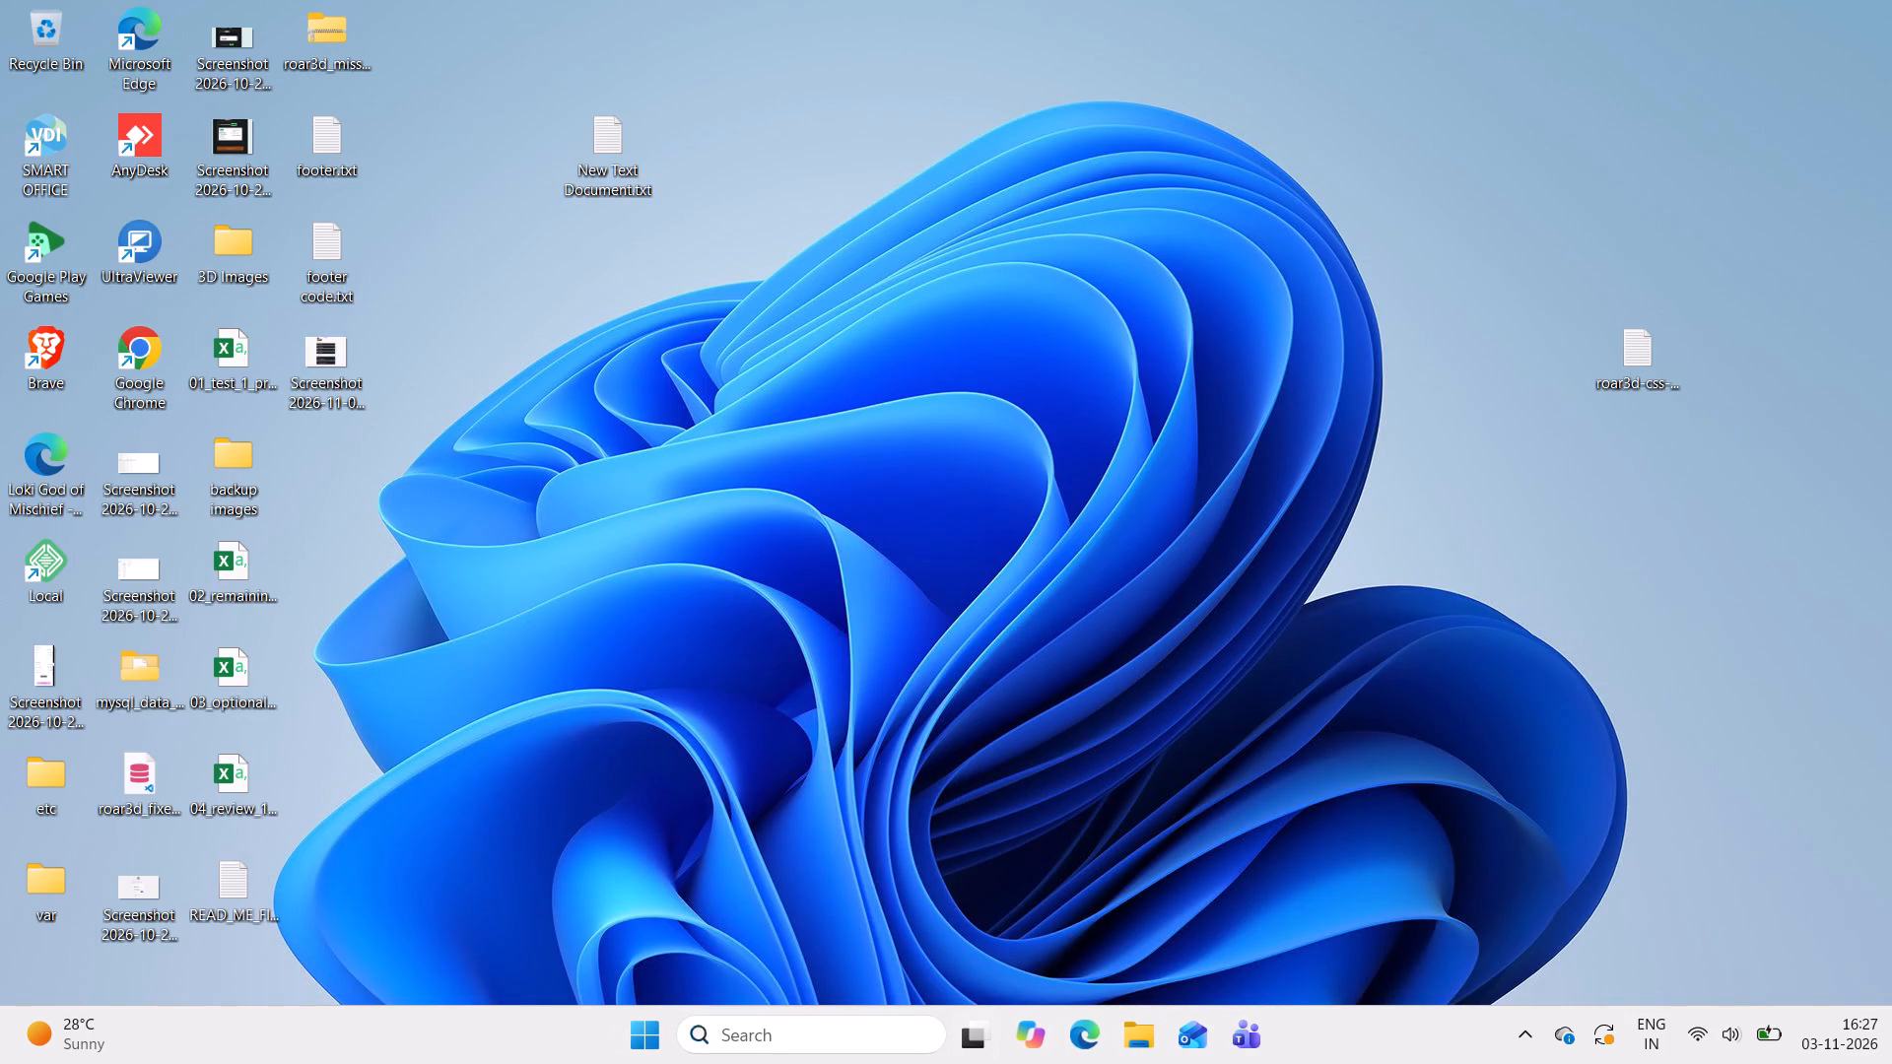
Open the computer's power options and choose a power action.
click(639, 1040)
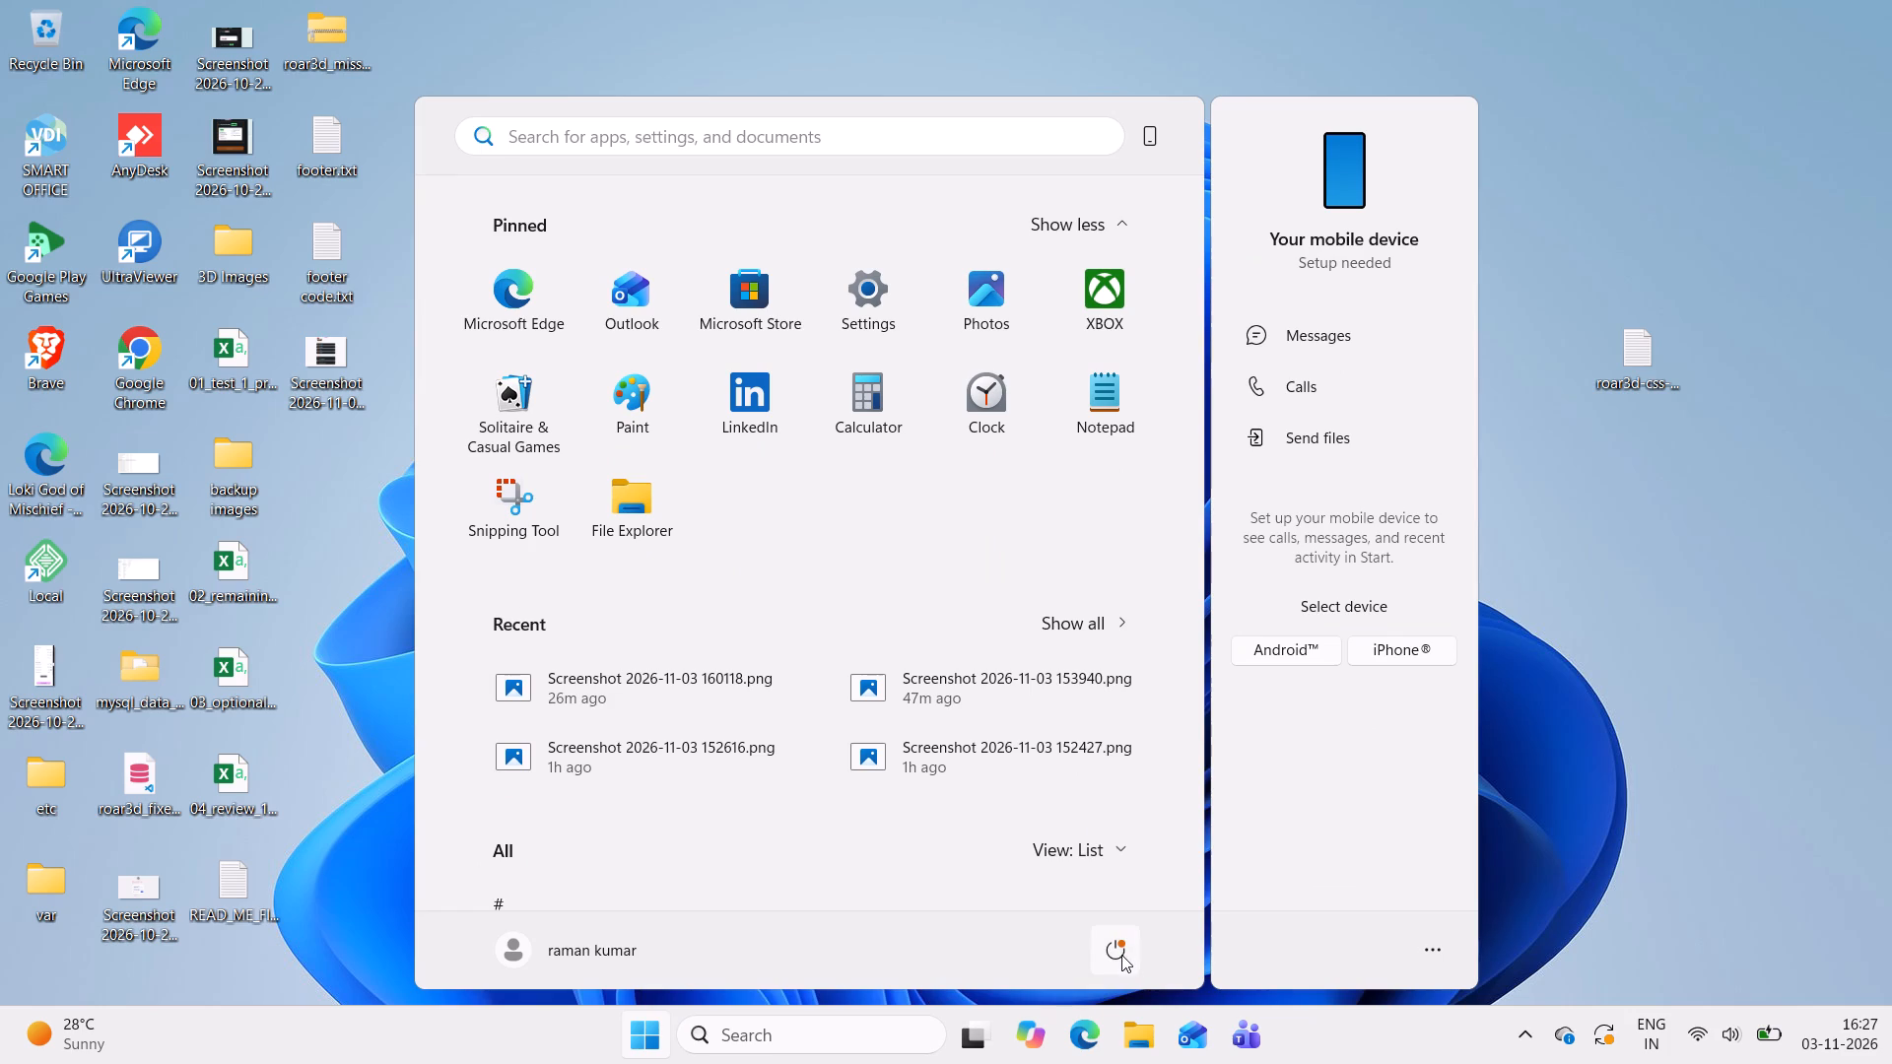
click(1121, 954)
click(1036, 818)
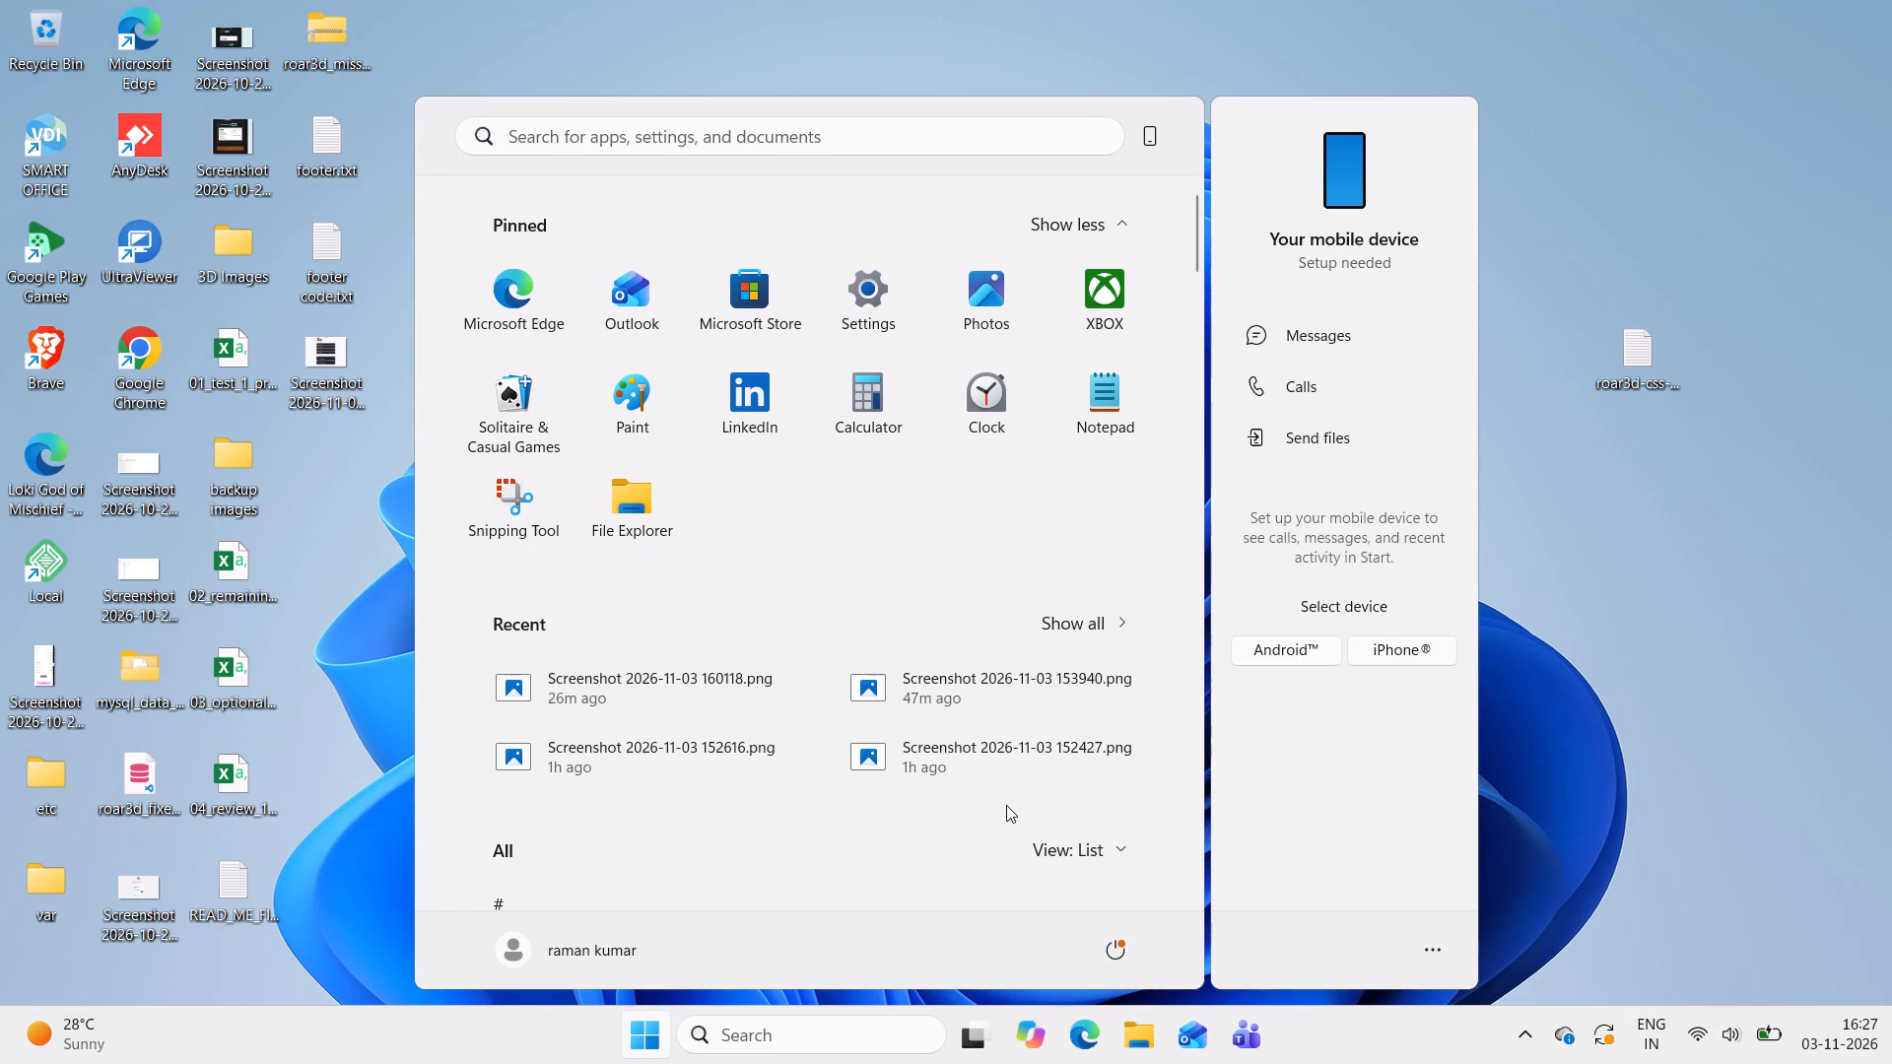